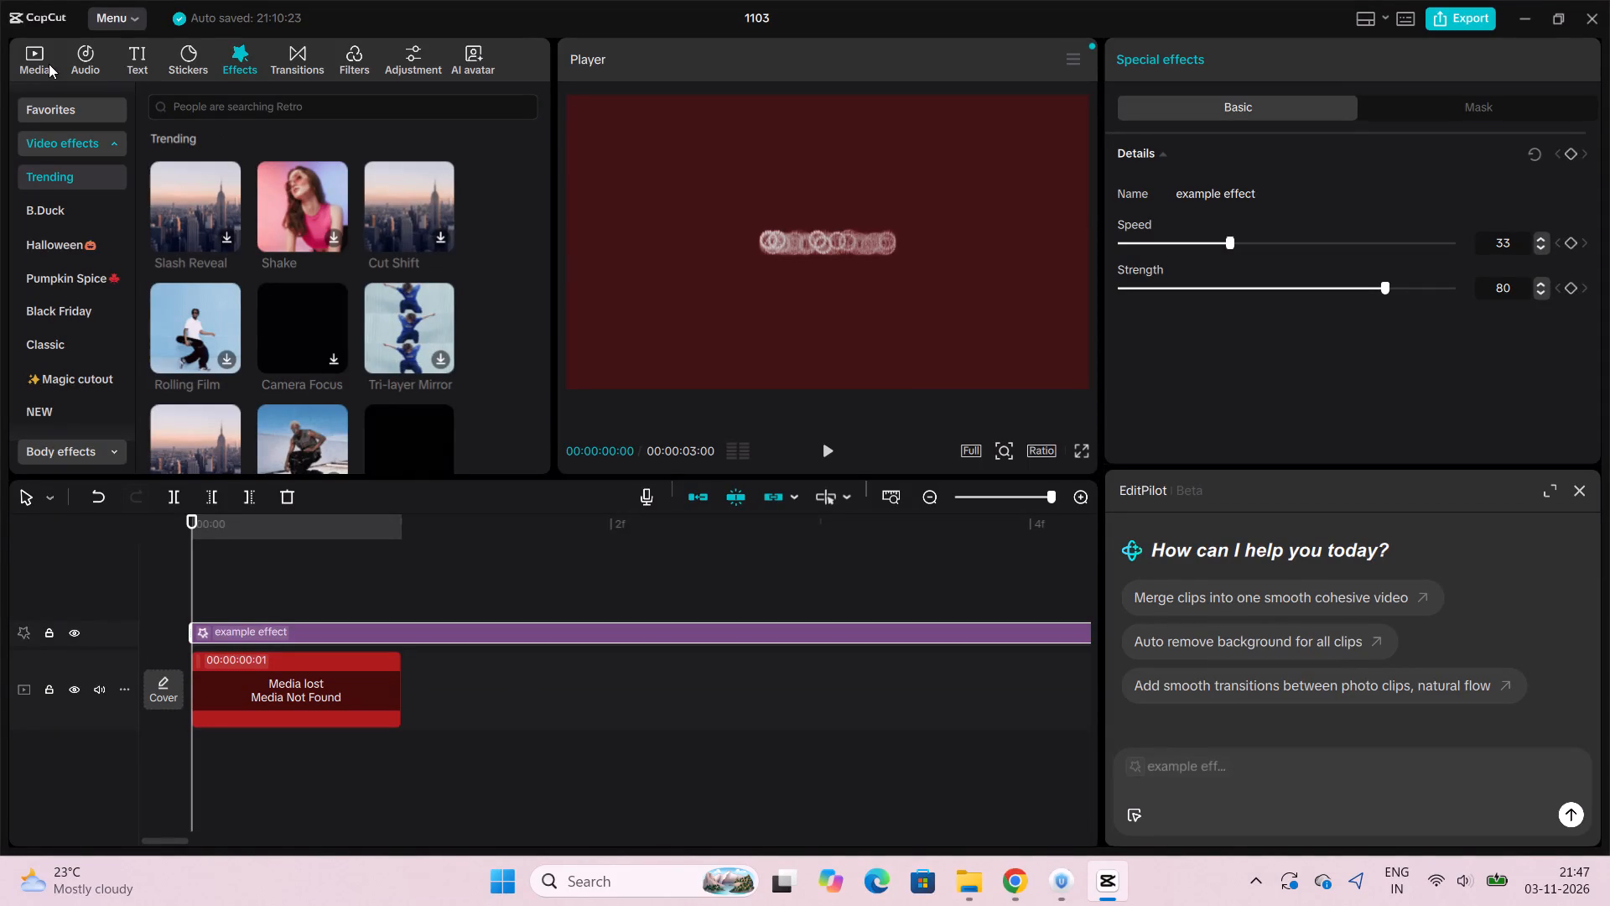
Import the video files clip01 to clip12 from the user's profile folder on drive C into the project media.
left_click(23, 60)
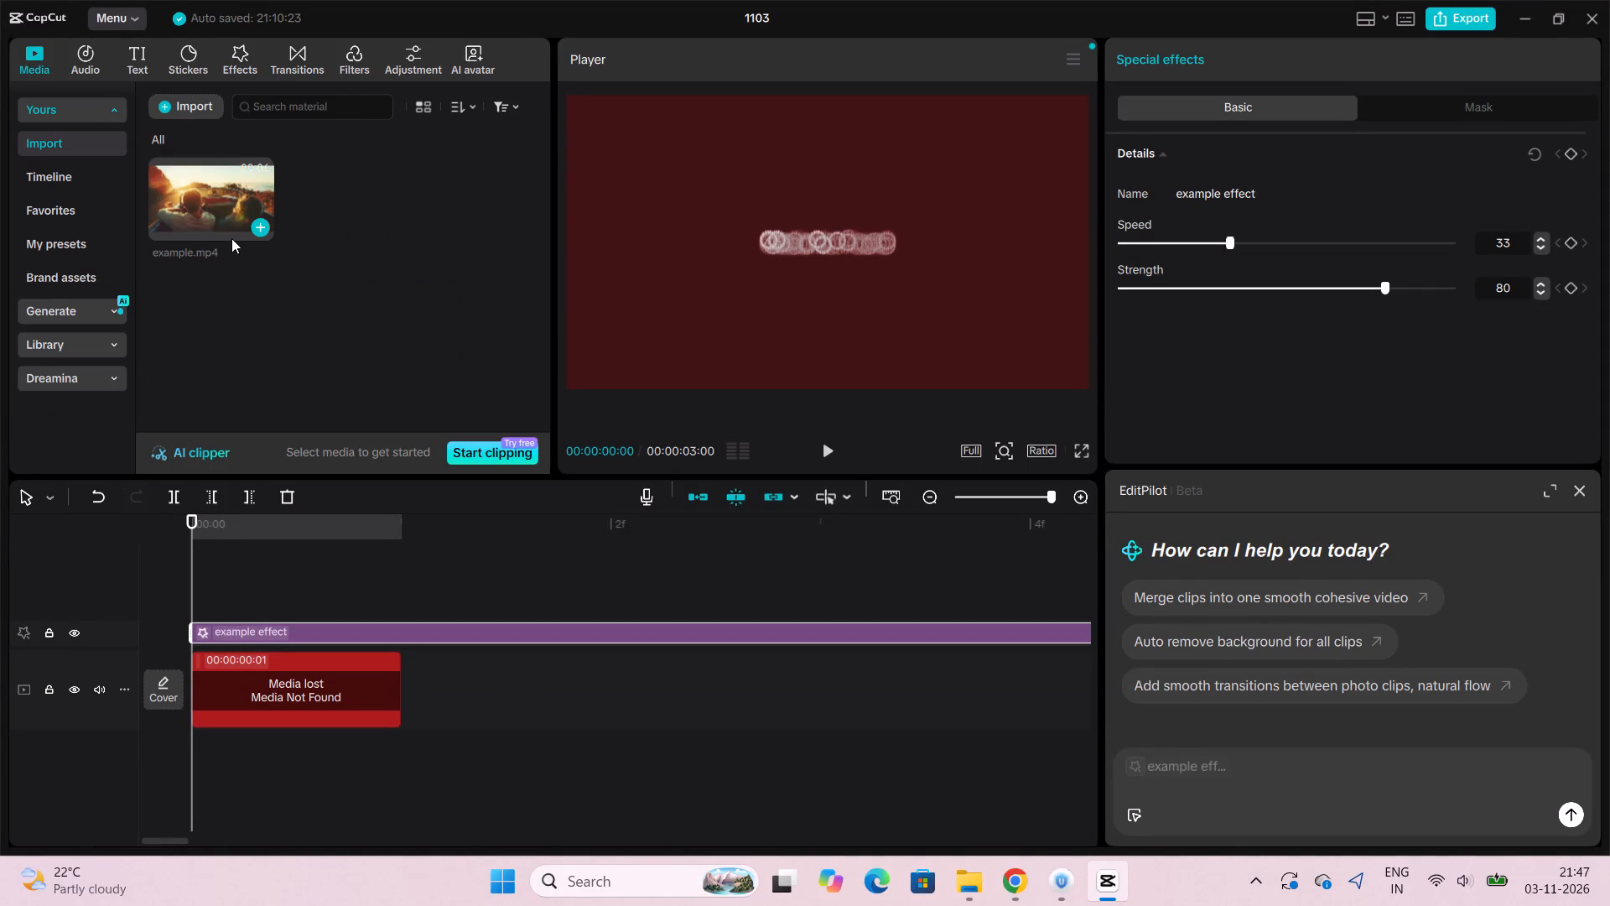
left_click(186, 102)
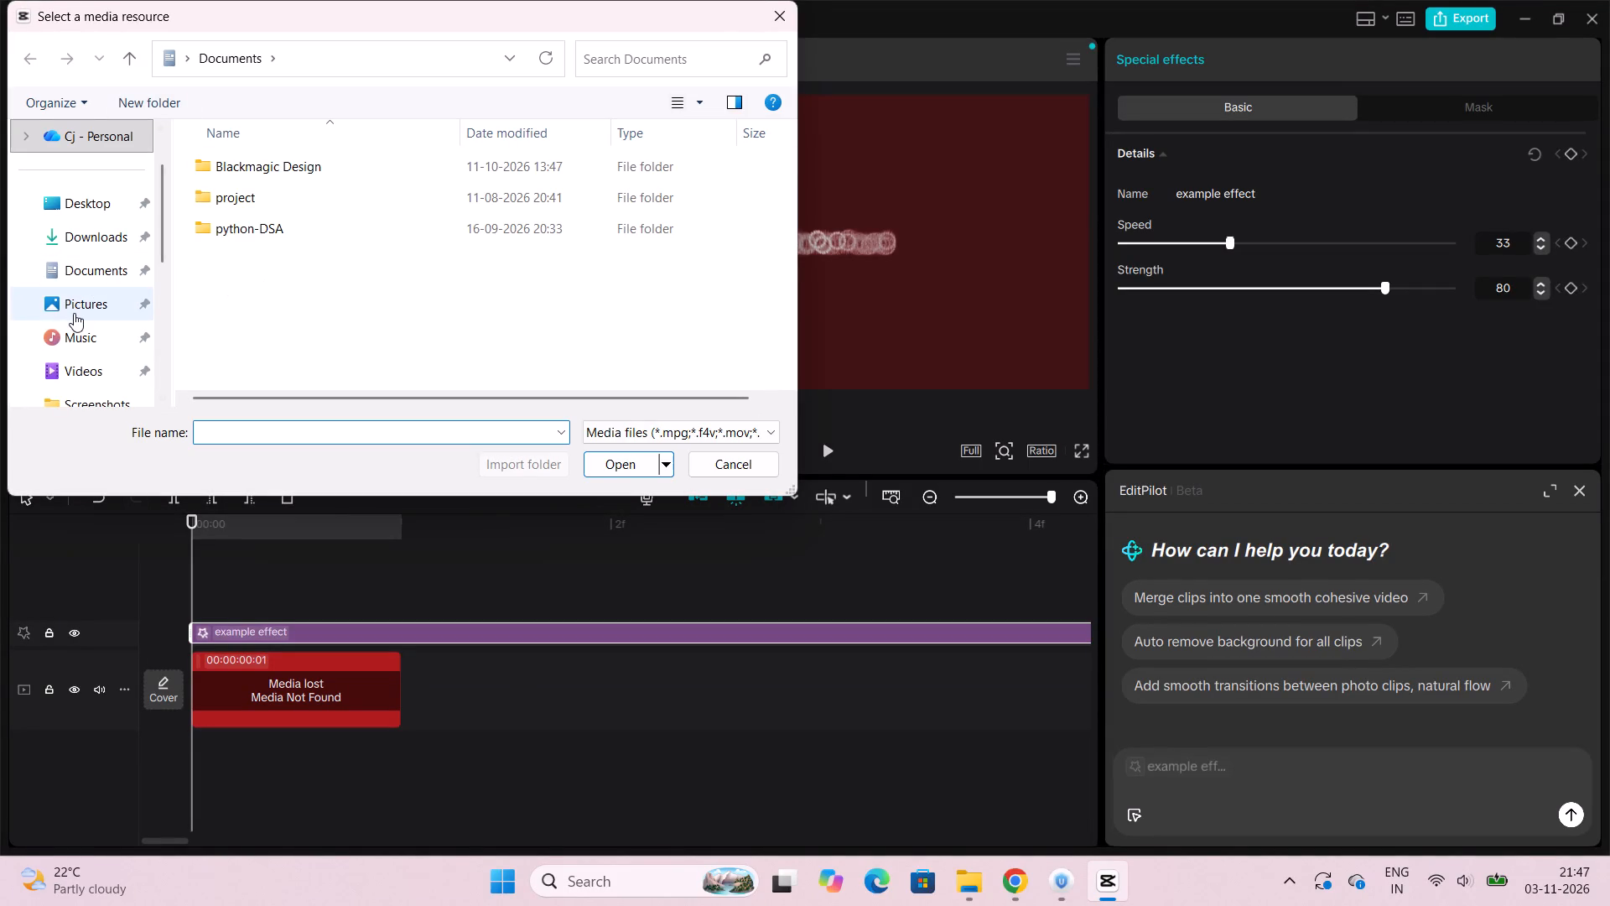
scroll(74, 313, "down", 1)
left_click(88, 310)
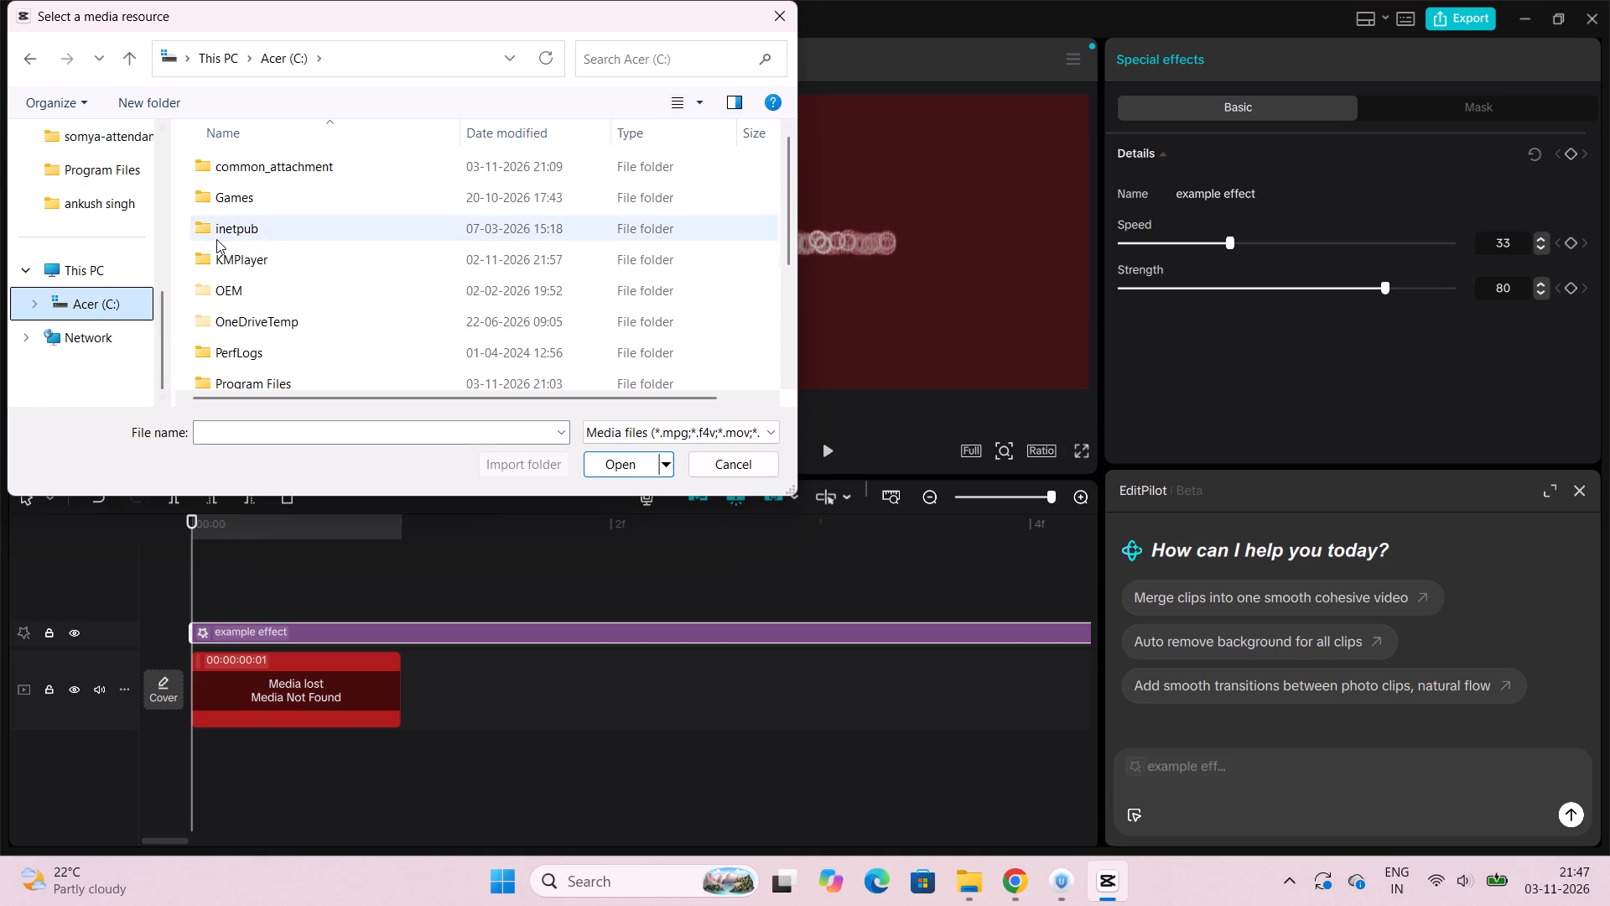
scroll(291, 249, "down", 1)
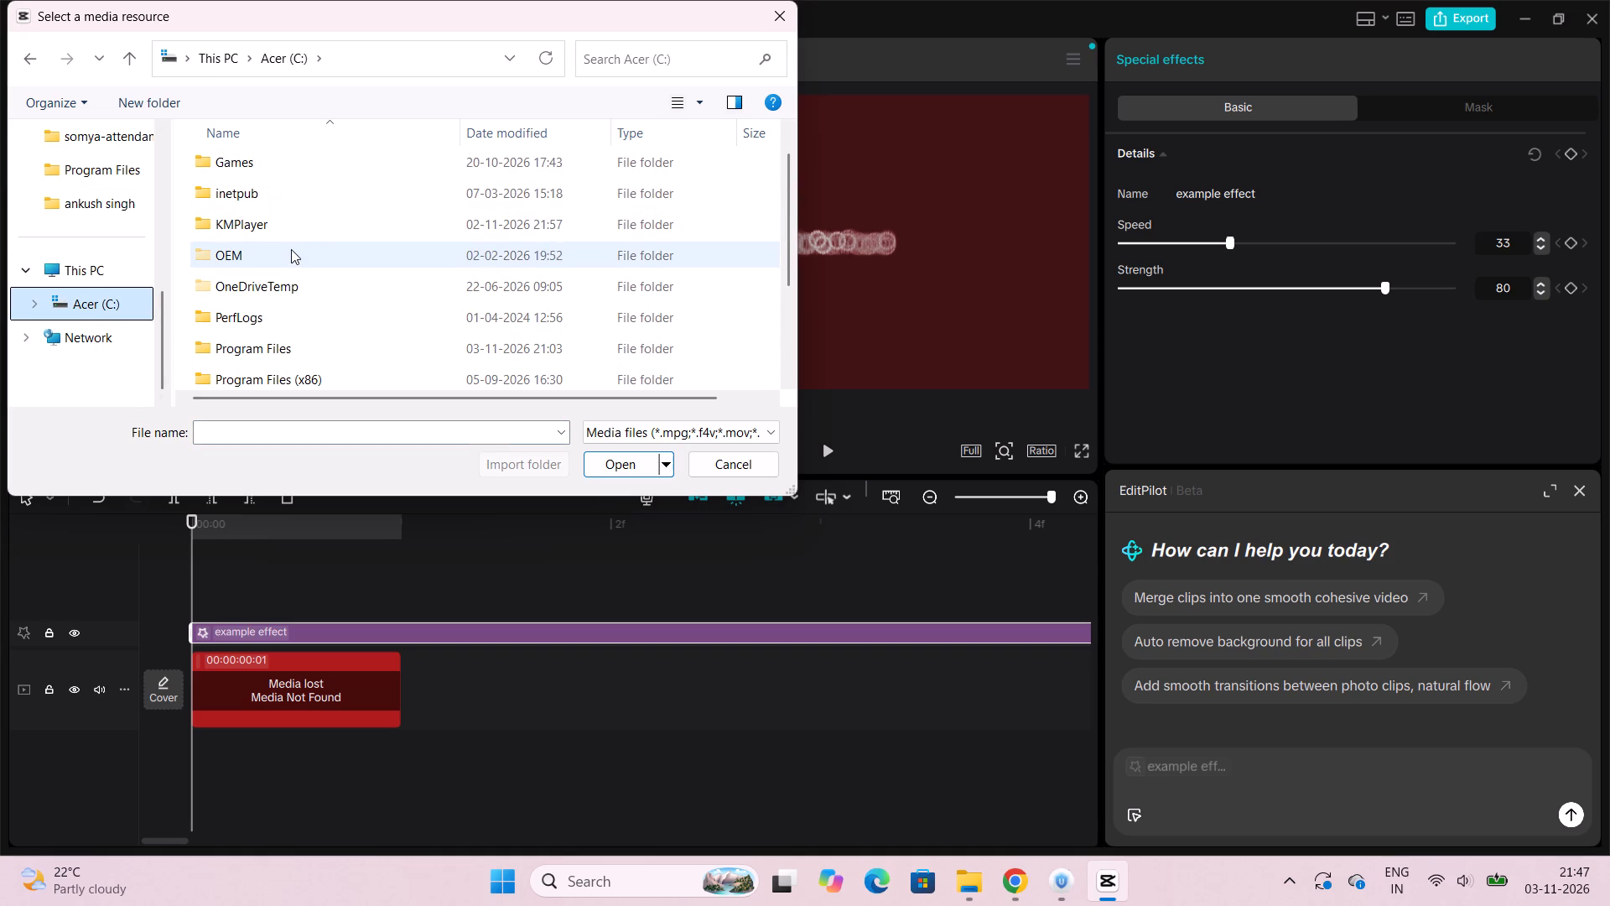
scroll(291, 249, "down", 3)
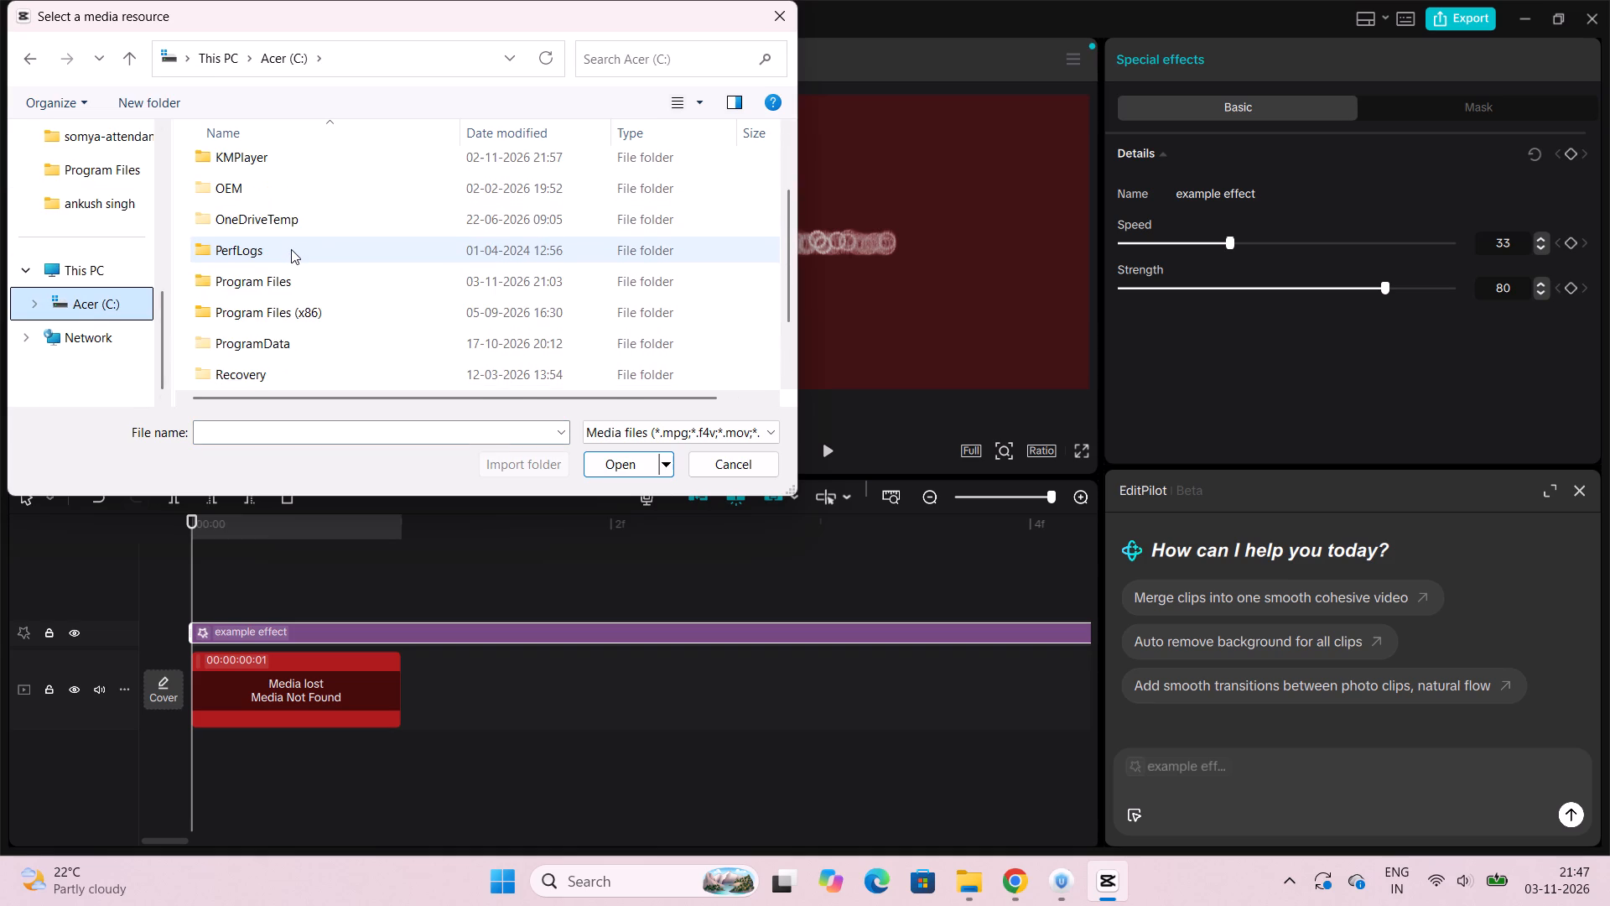
scroll(291, 249, "down", 1)
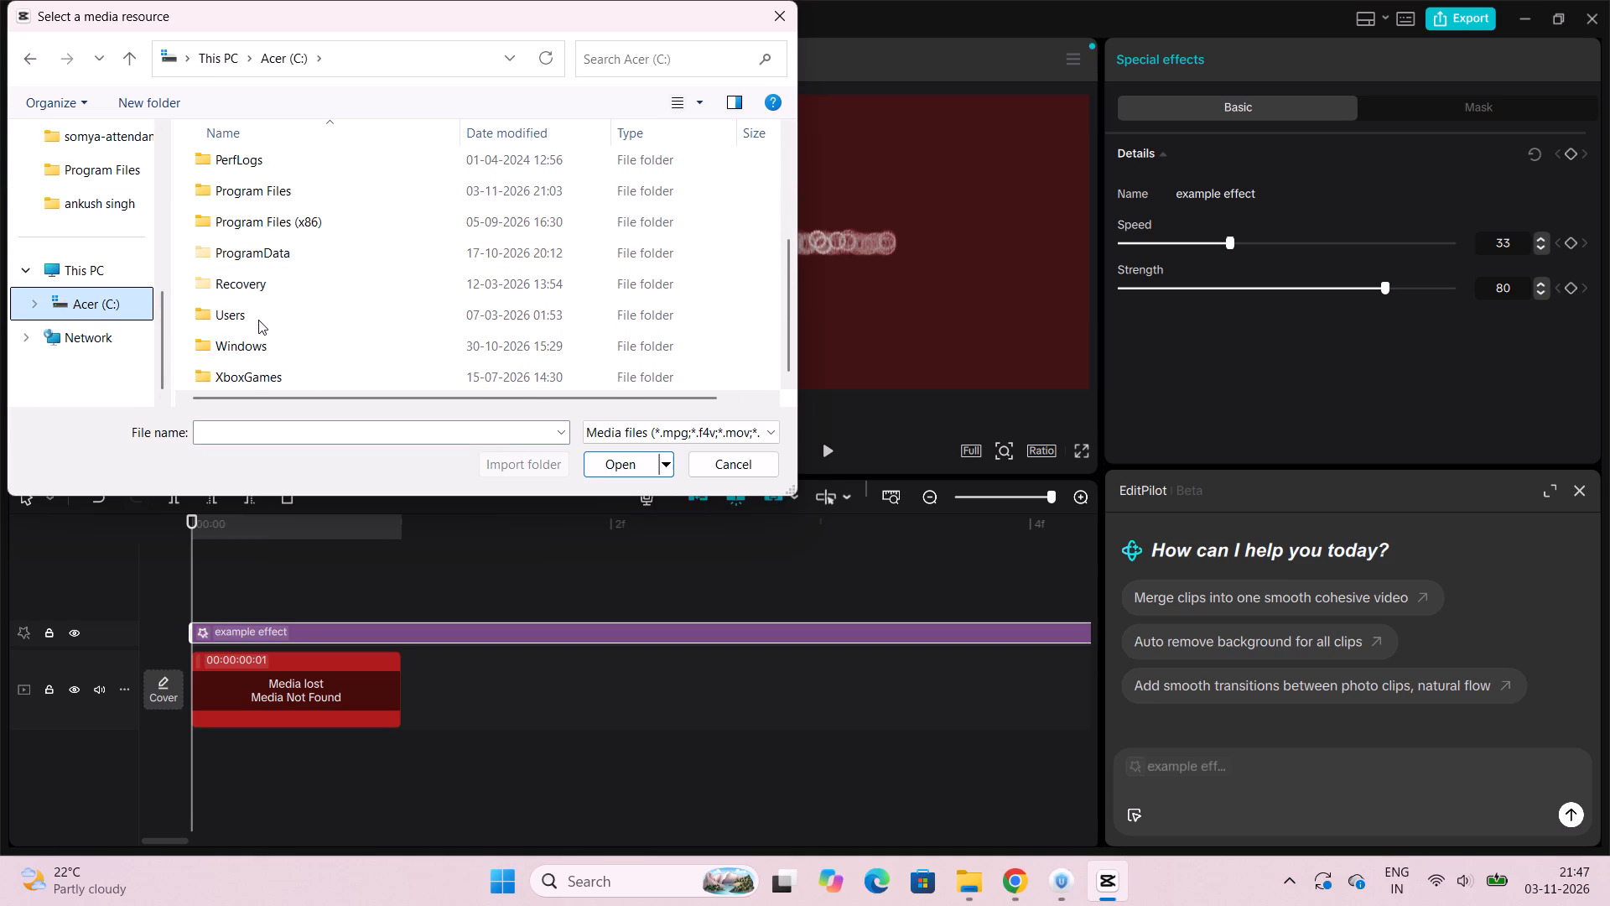
double_click(258, 320)
double_click(261, 252)
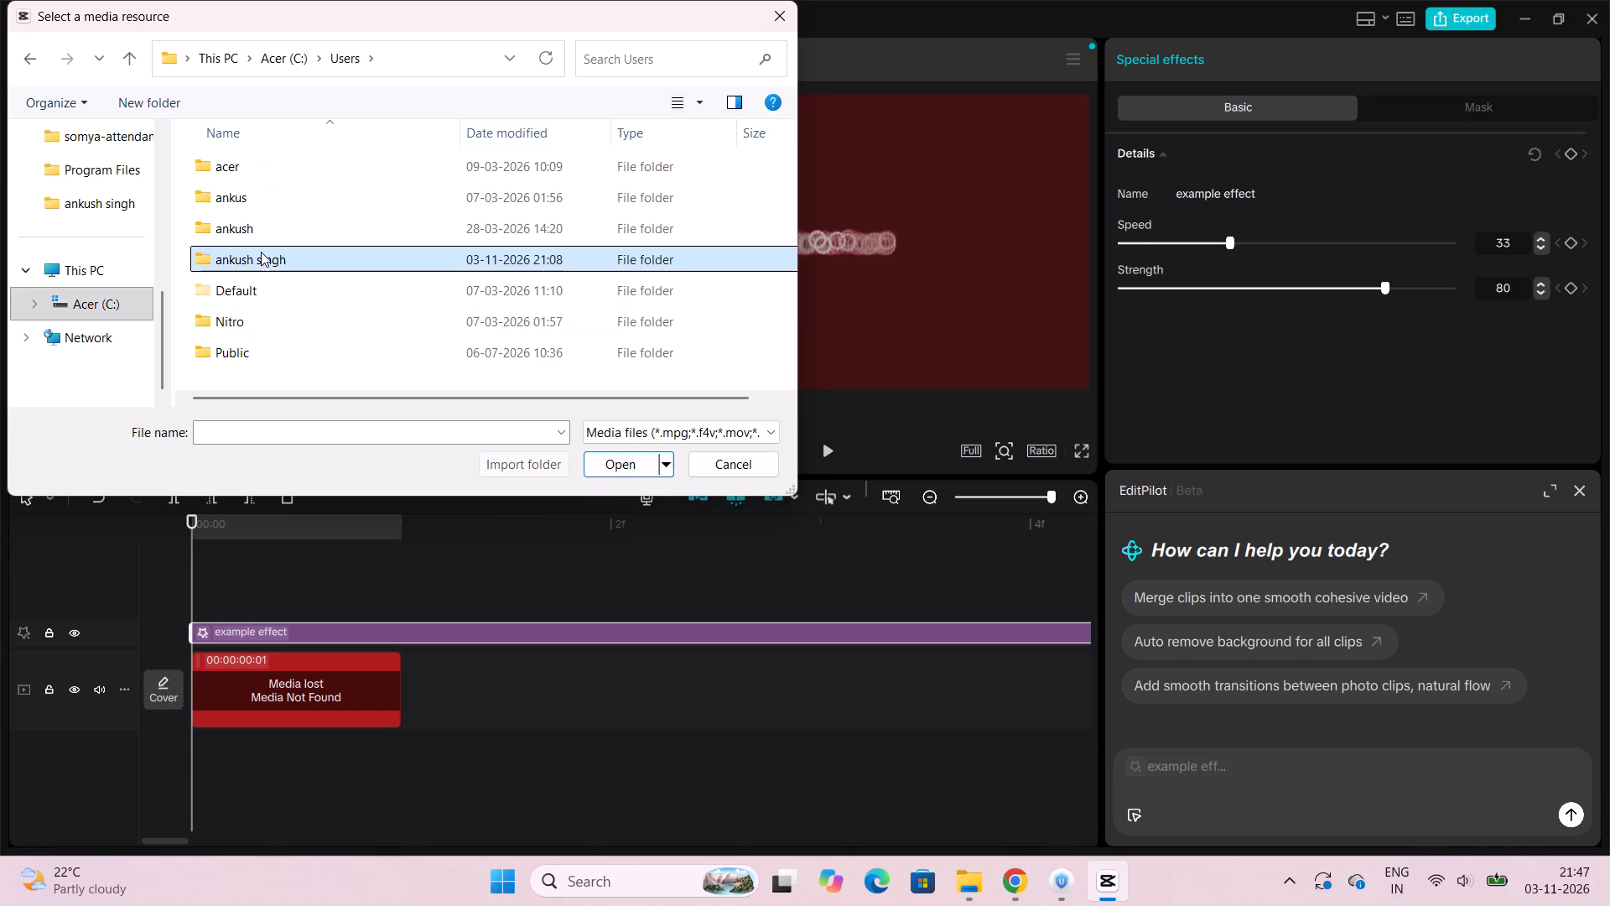
scroll(261, 252, "down", 8)
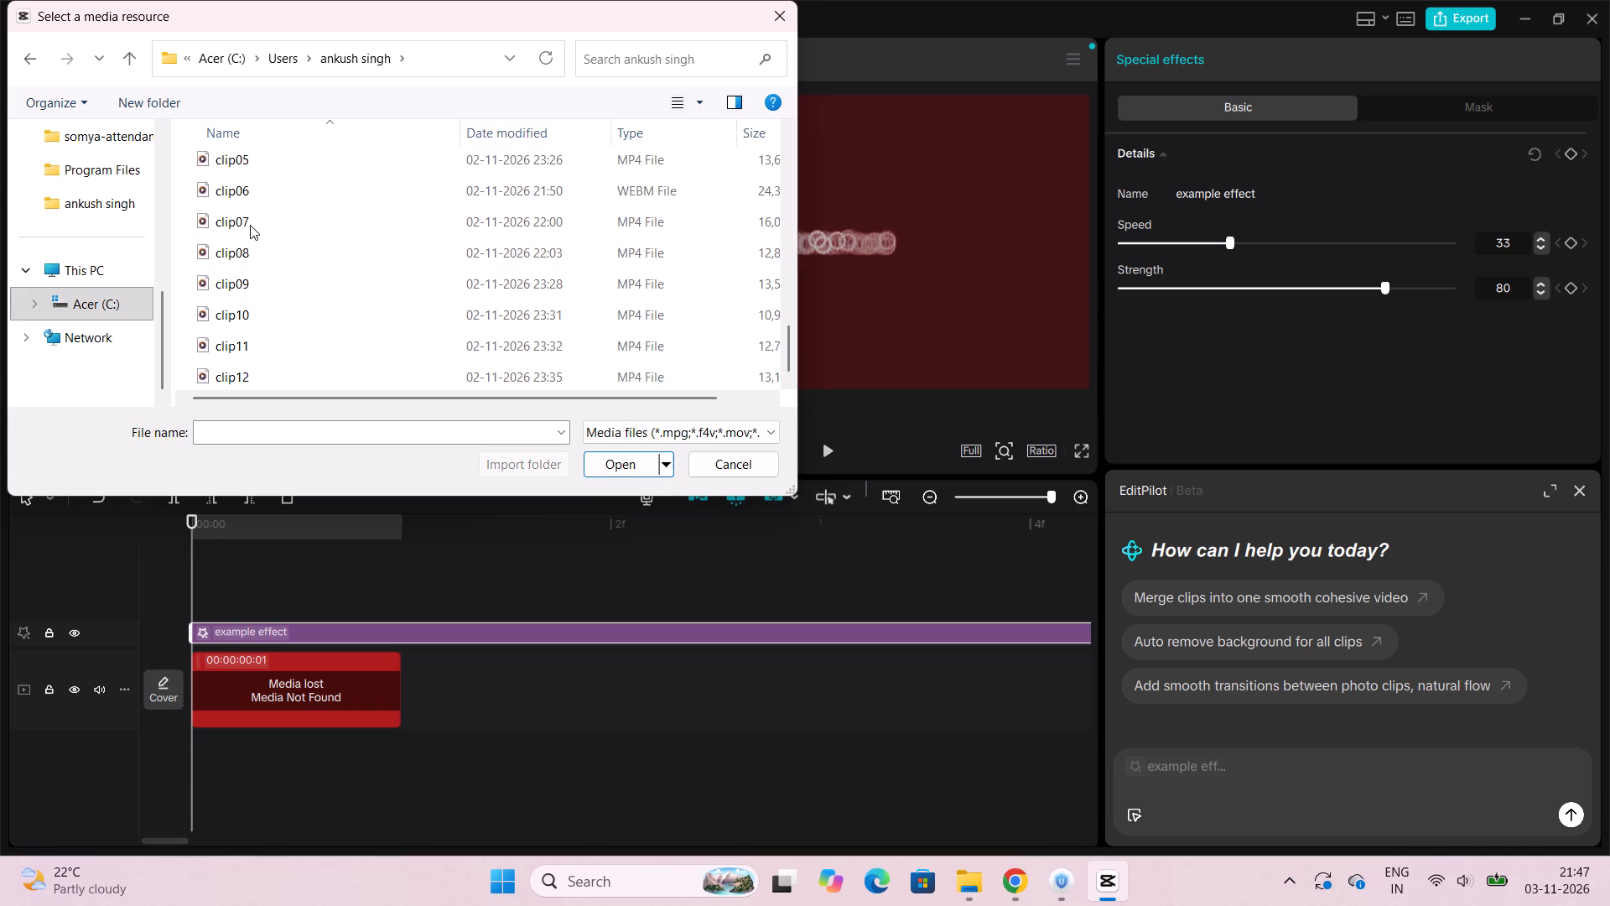
left_click_drag(376, 378, 309, 316)
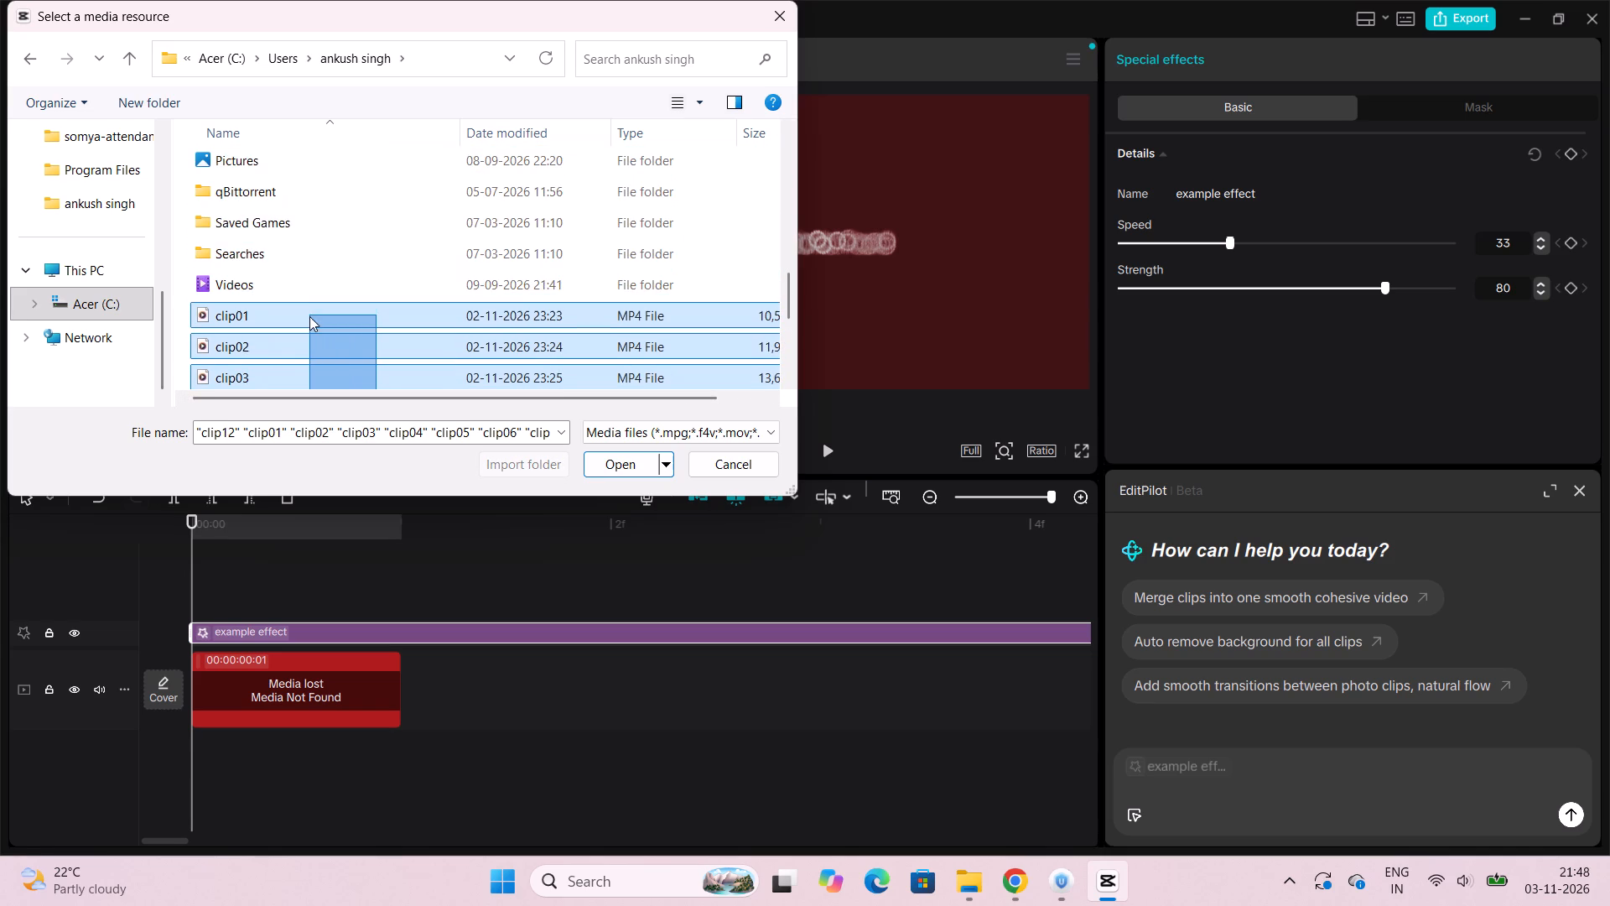
left_click_drag(309, 316, 309, 319)
key("Return")
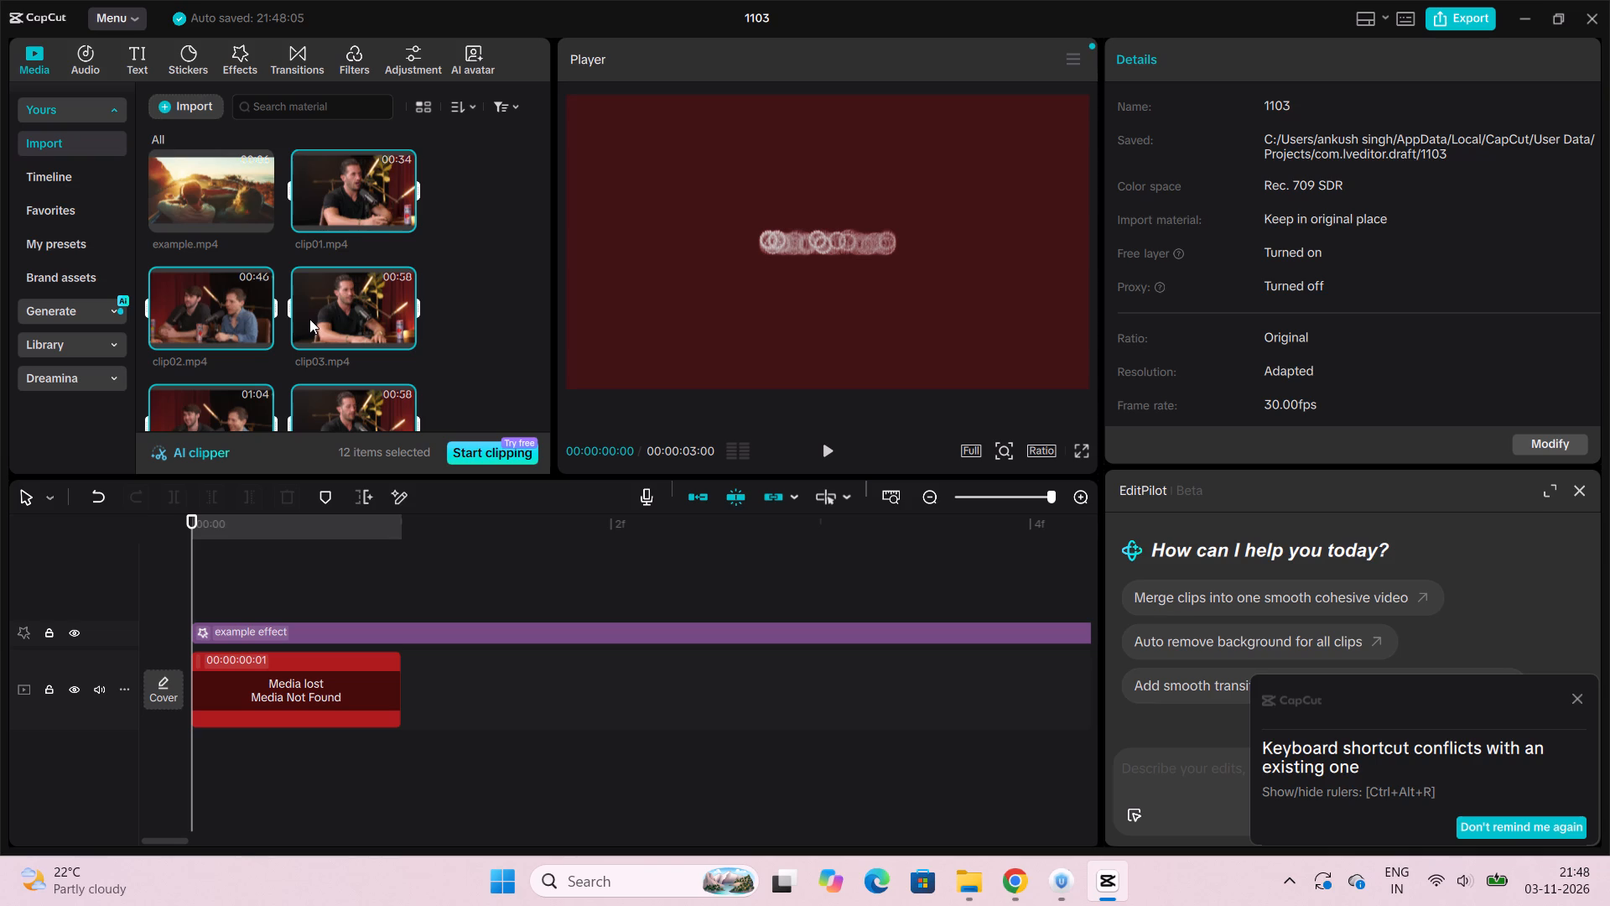
Dismiss the shortcut conflict notification and close the EditPilot assistant.
left_click(1582, 700)
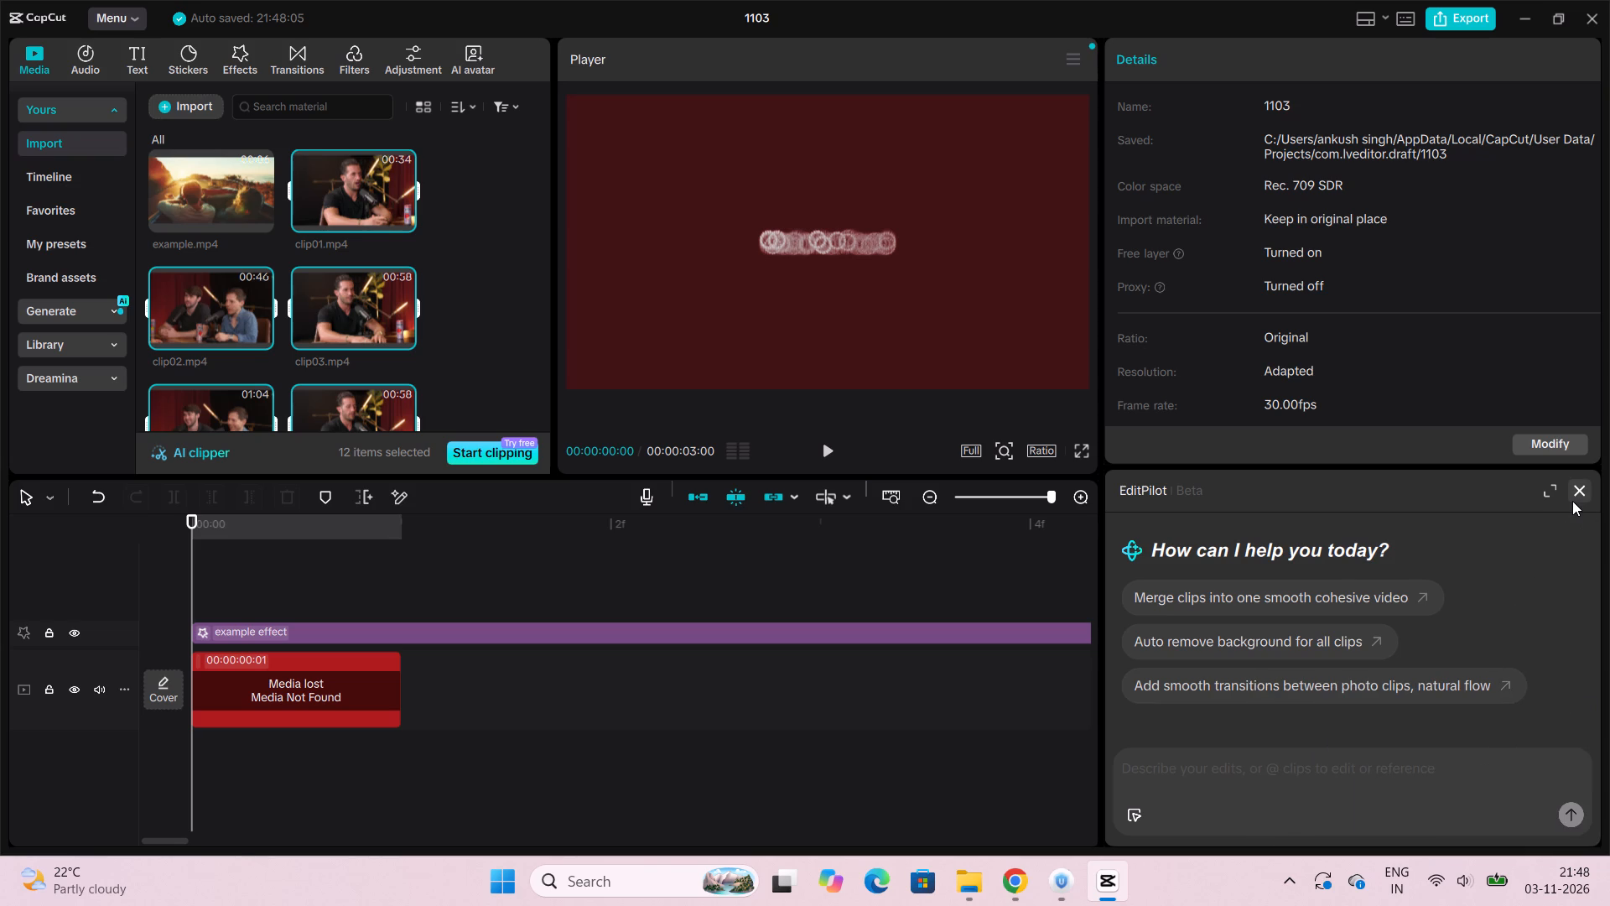
left_click(1572, 501)
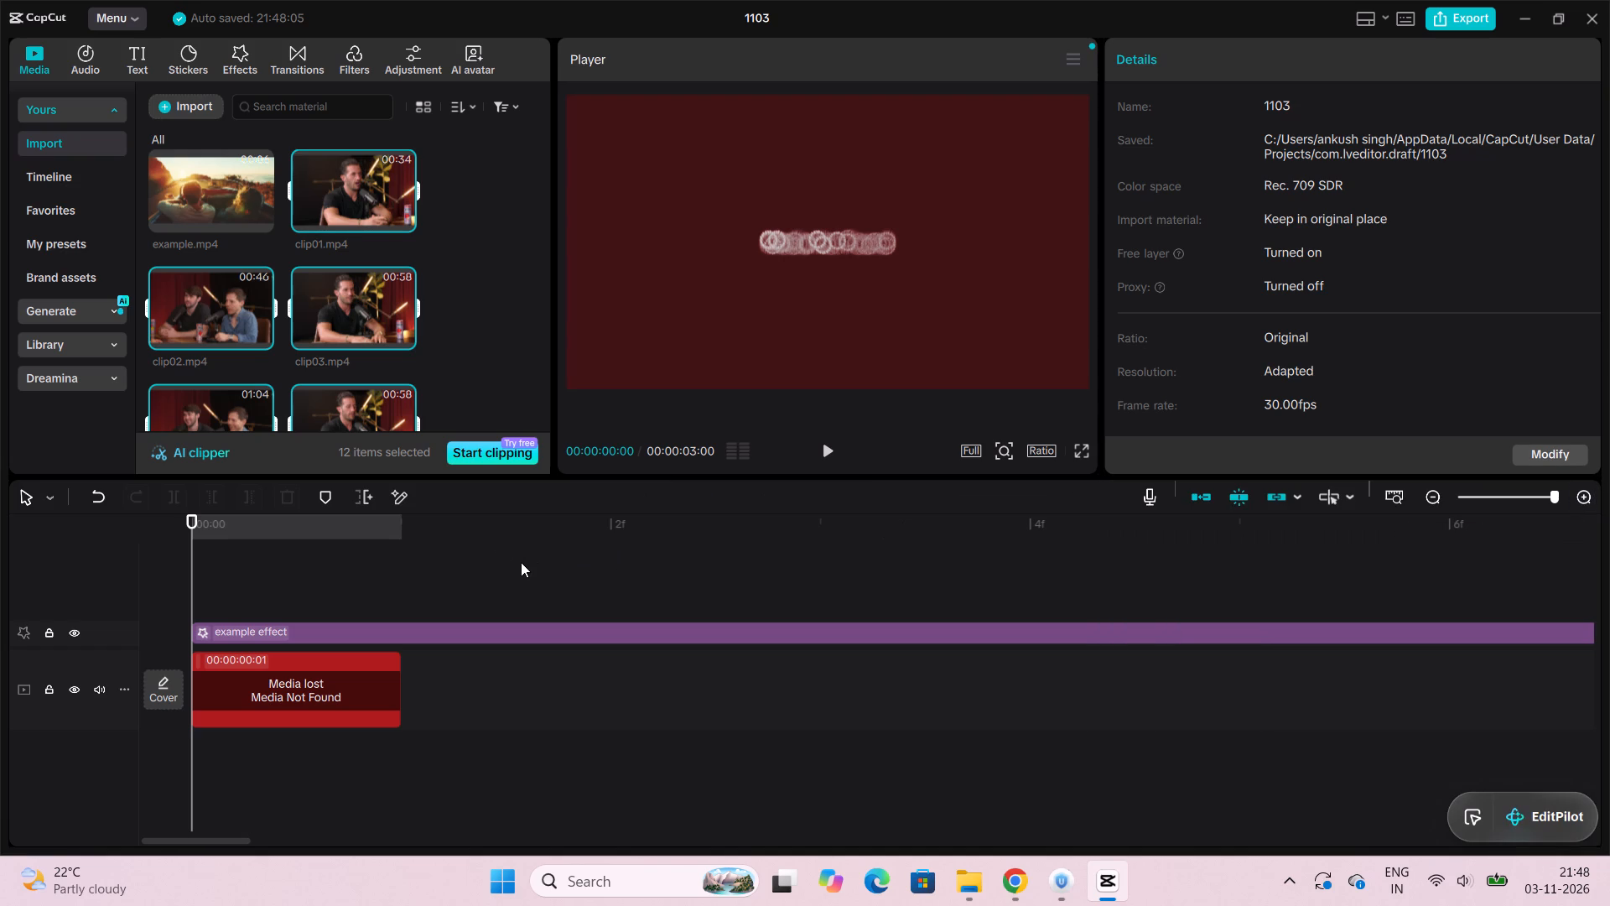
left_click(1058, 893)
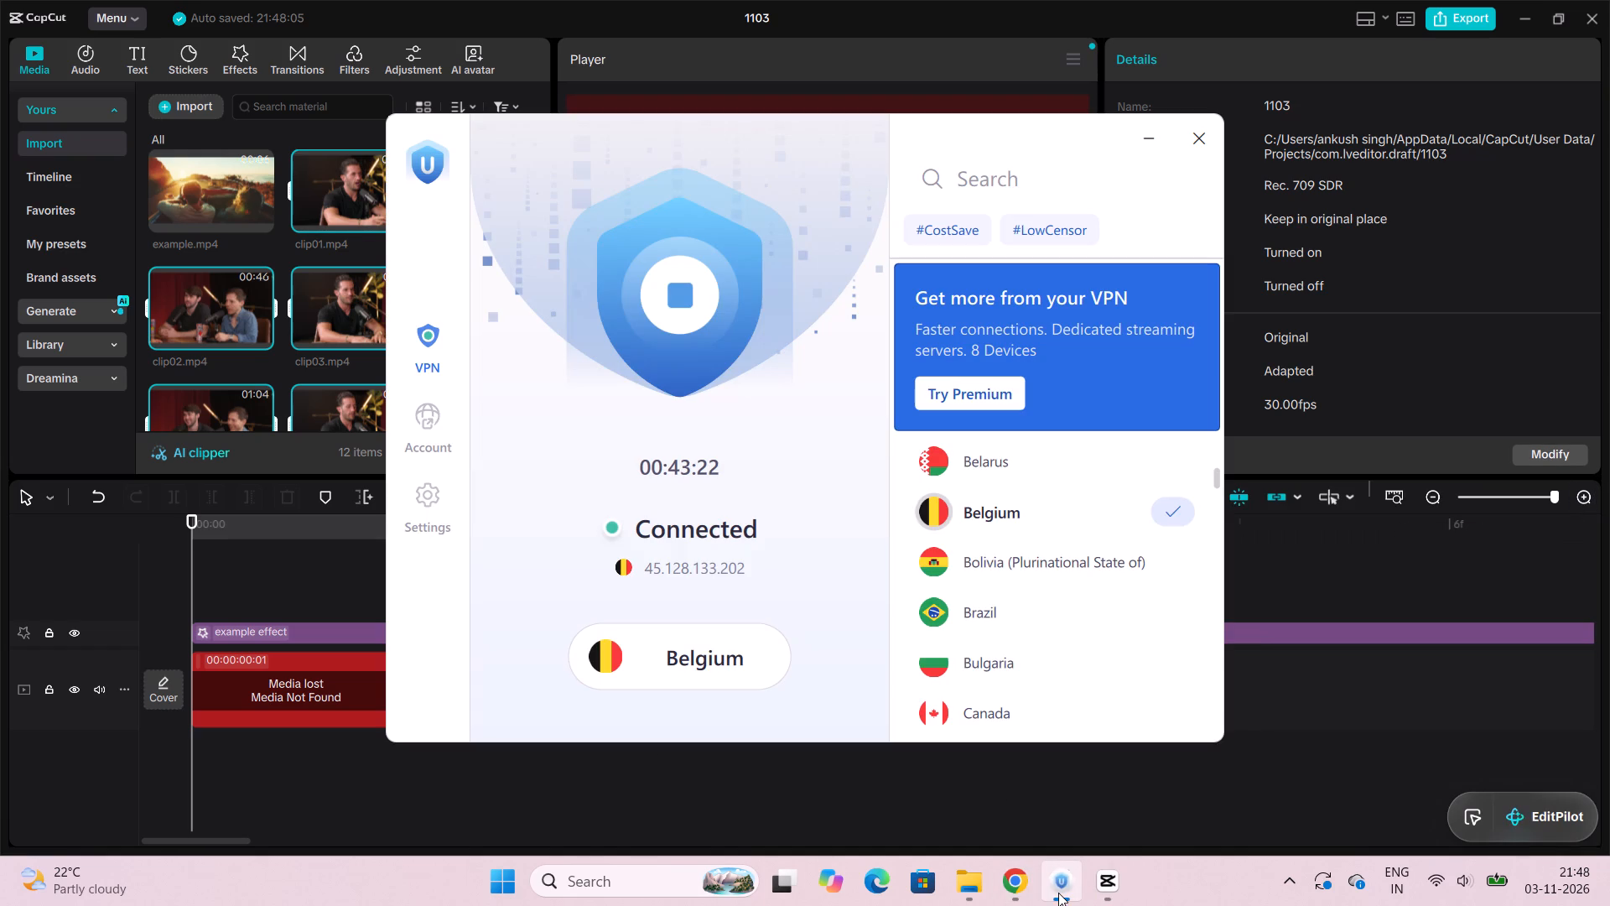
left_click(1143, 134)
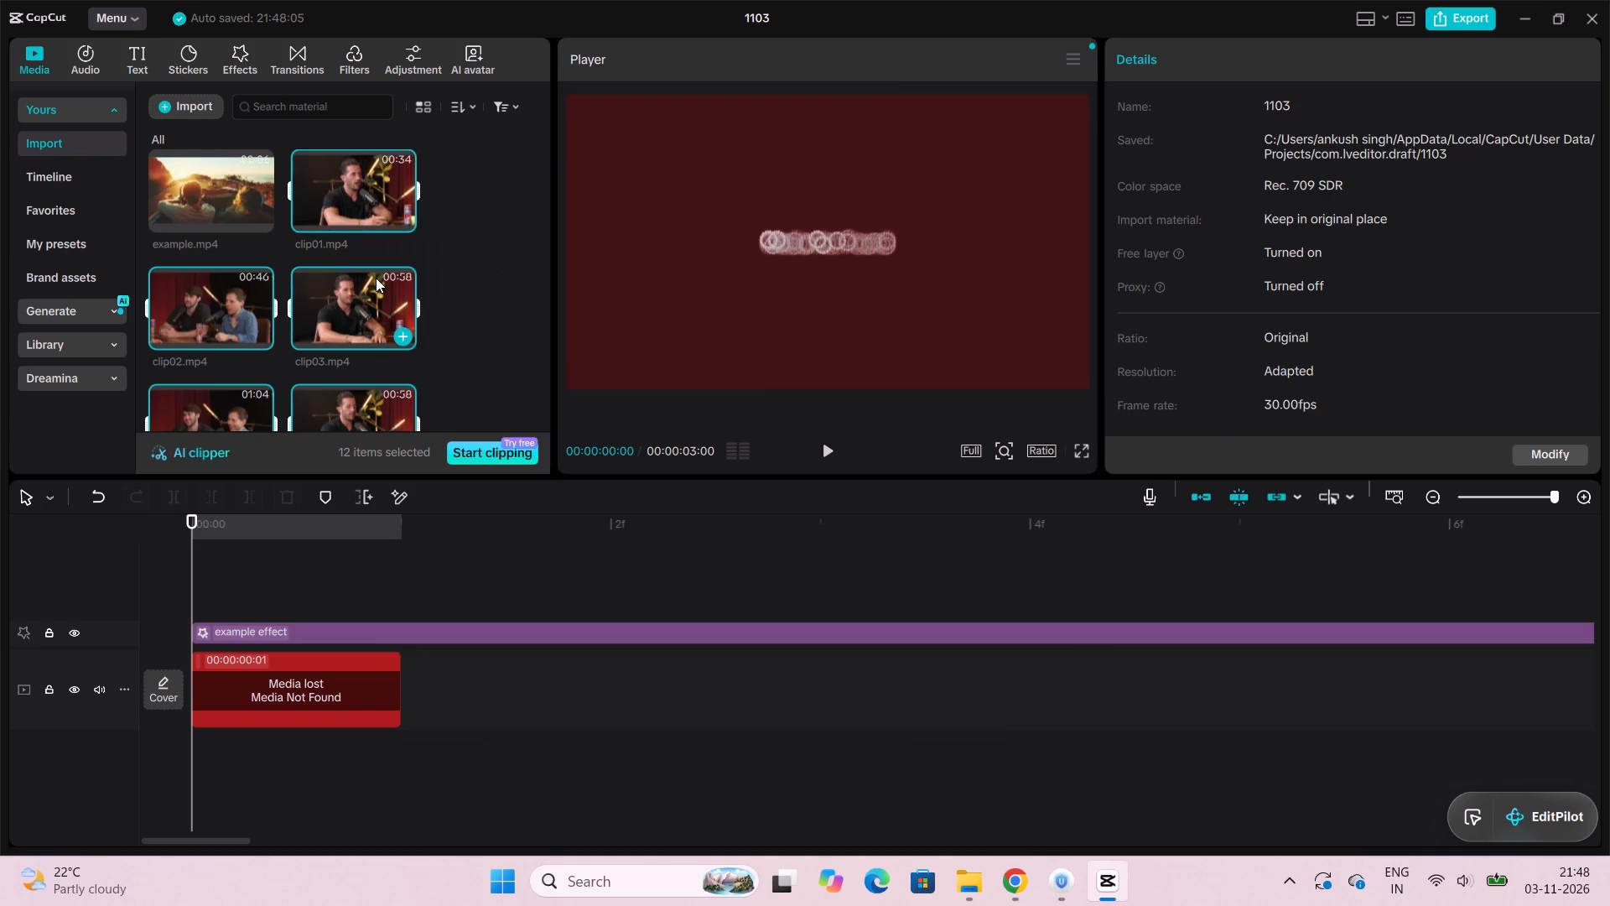
Replace the lost-media clip on the main video track with clip07.mp4, keeping the original video effect.
scroll(376, 278, "down", 1)
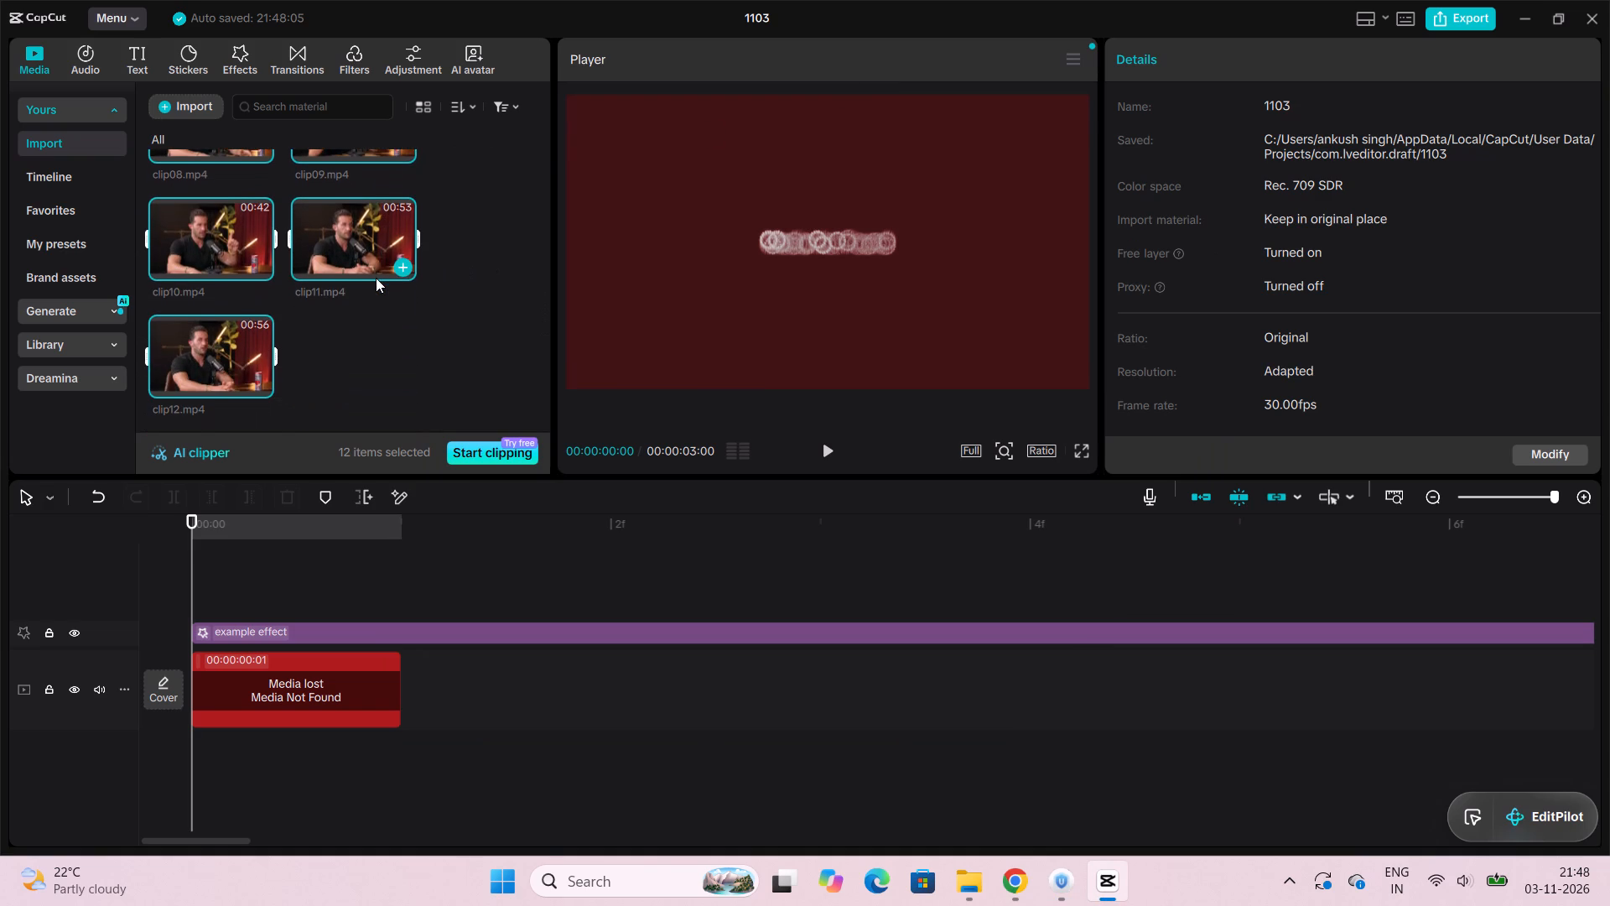
scroll(294, 263, "up", 3)
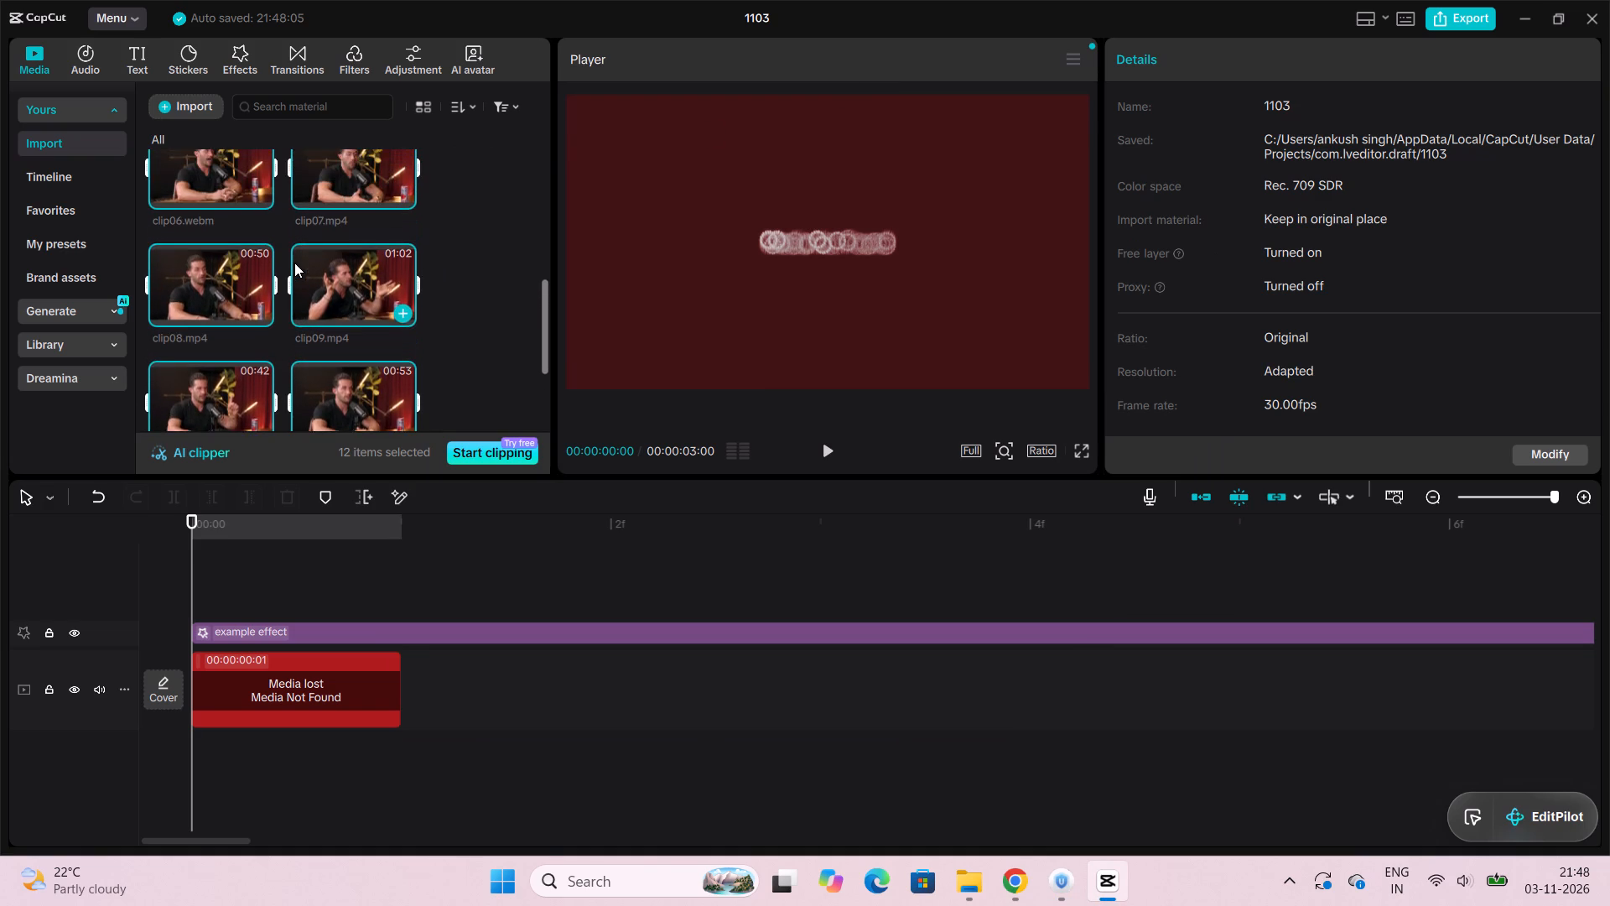
scroll(294, 263, "up", 1)
left_click(336, 190)
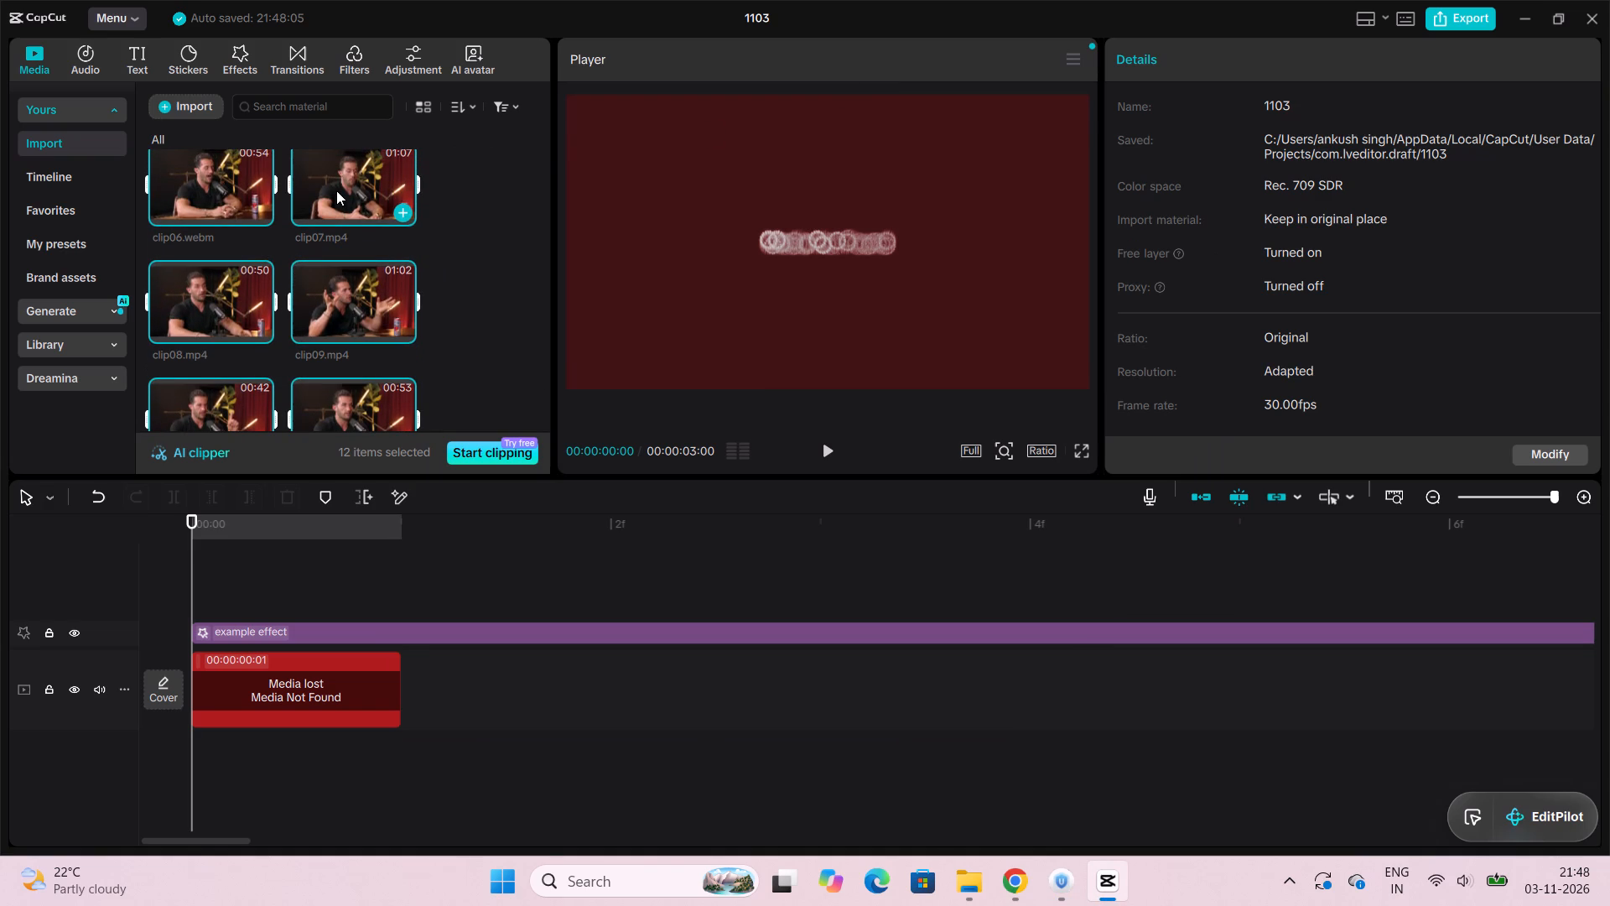
left_click_drag(351, 185, 325, 721)
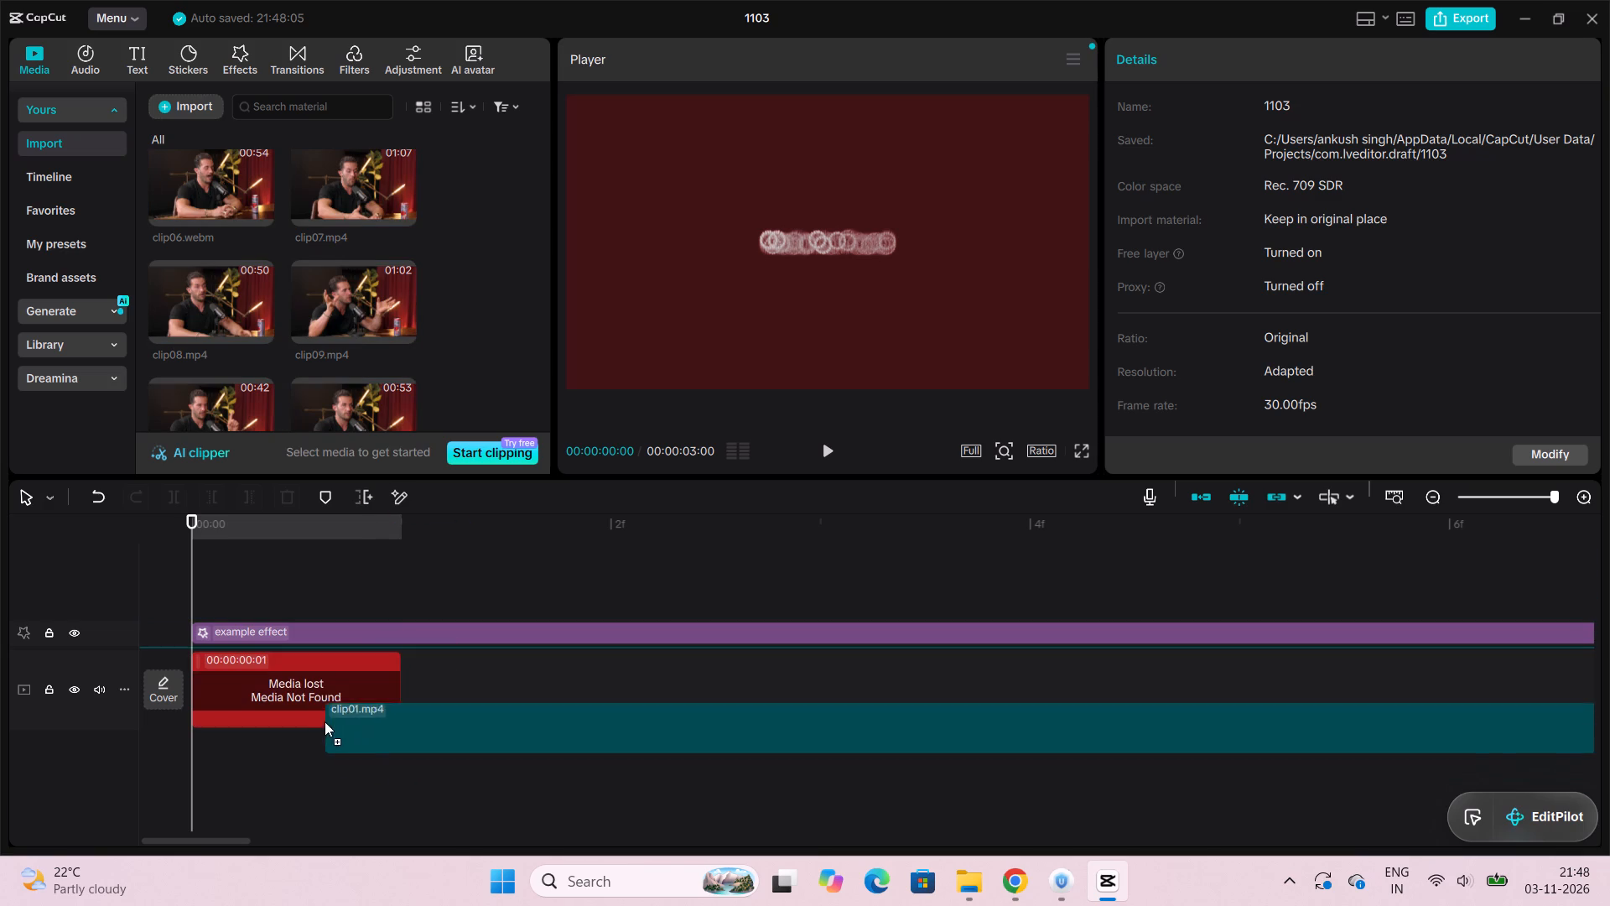
left_click_drag(325, 721, 296, 679)
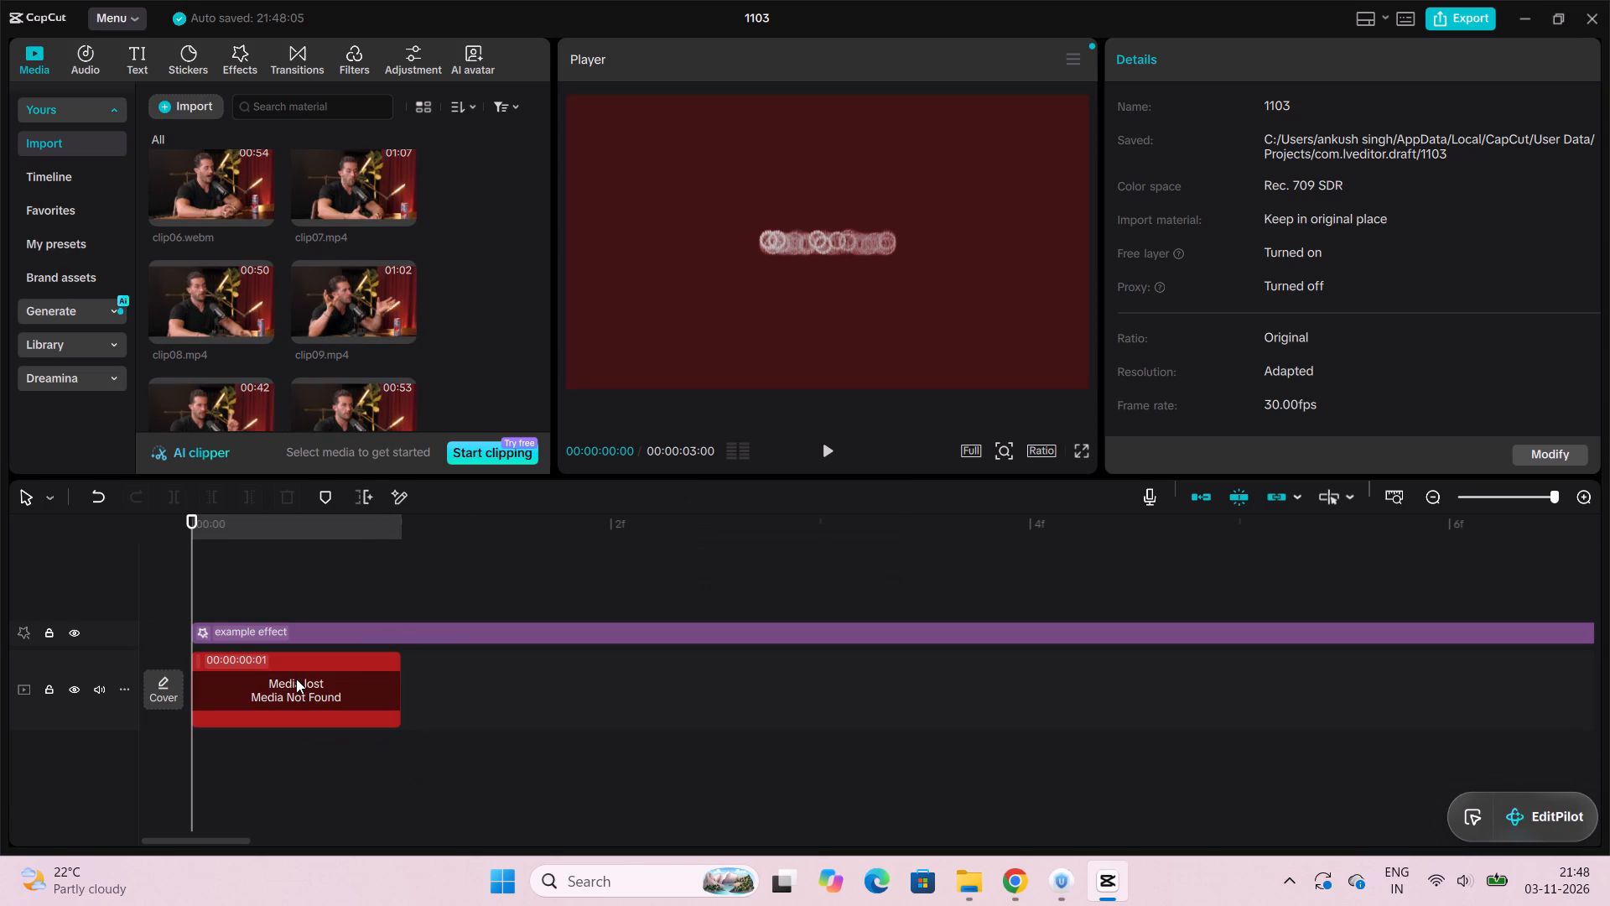
left_click(303, 680)
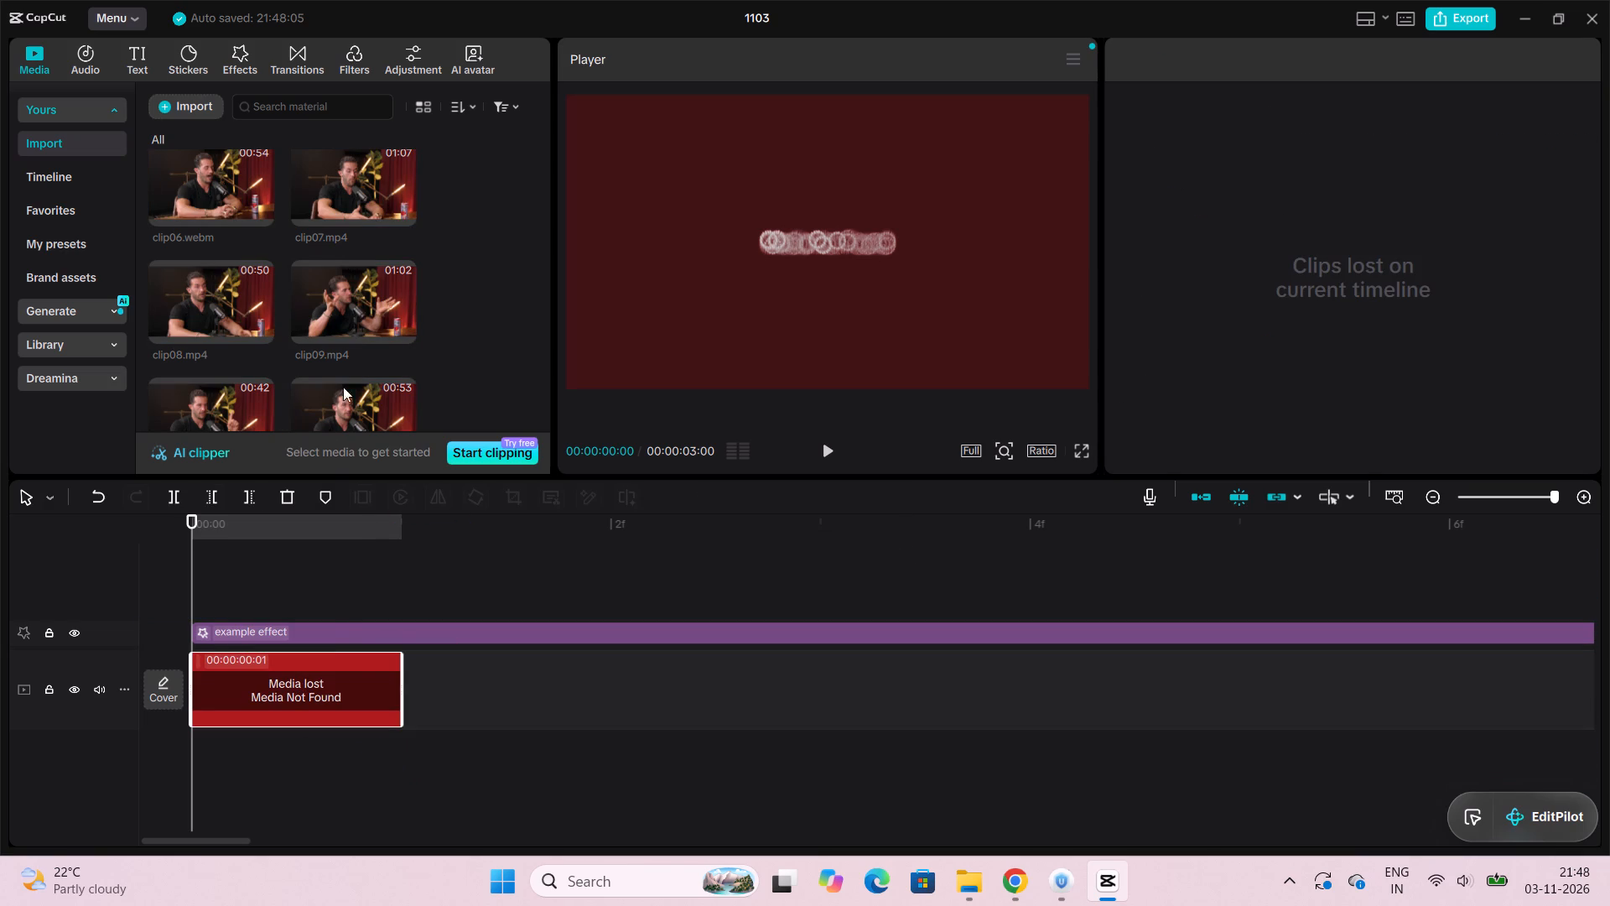
left_click_drag(362, 187, 359, 591)
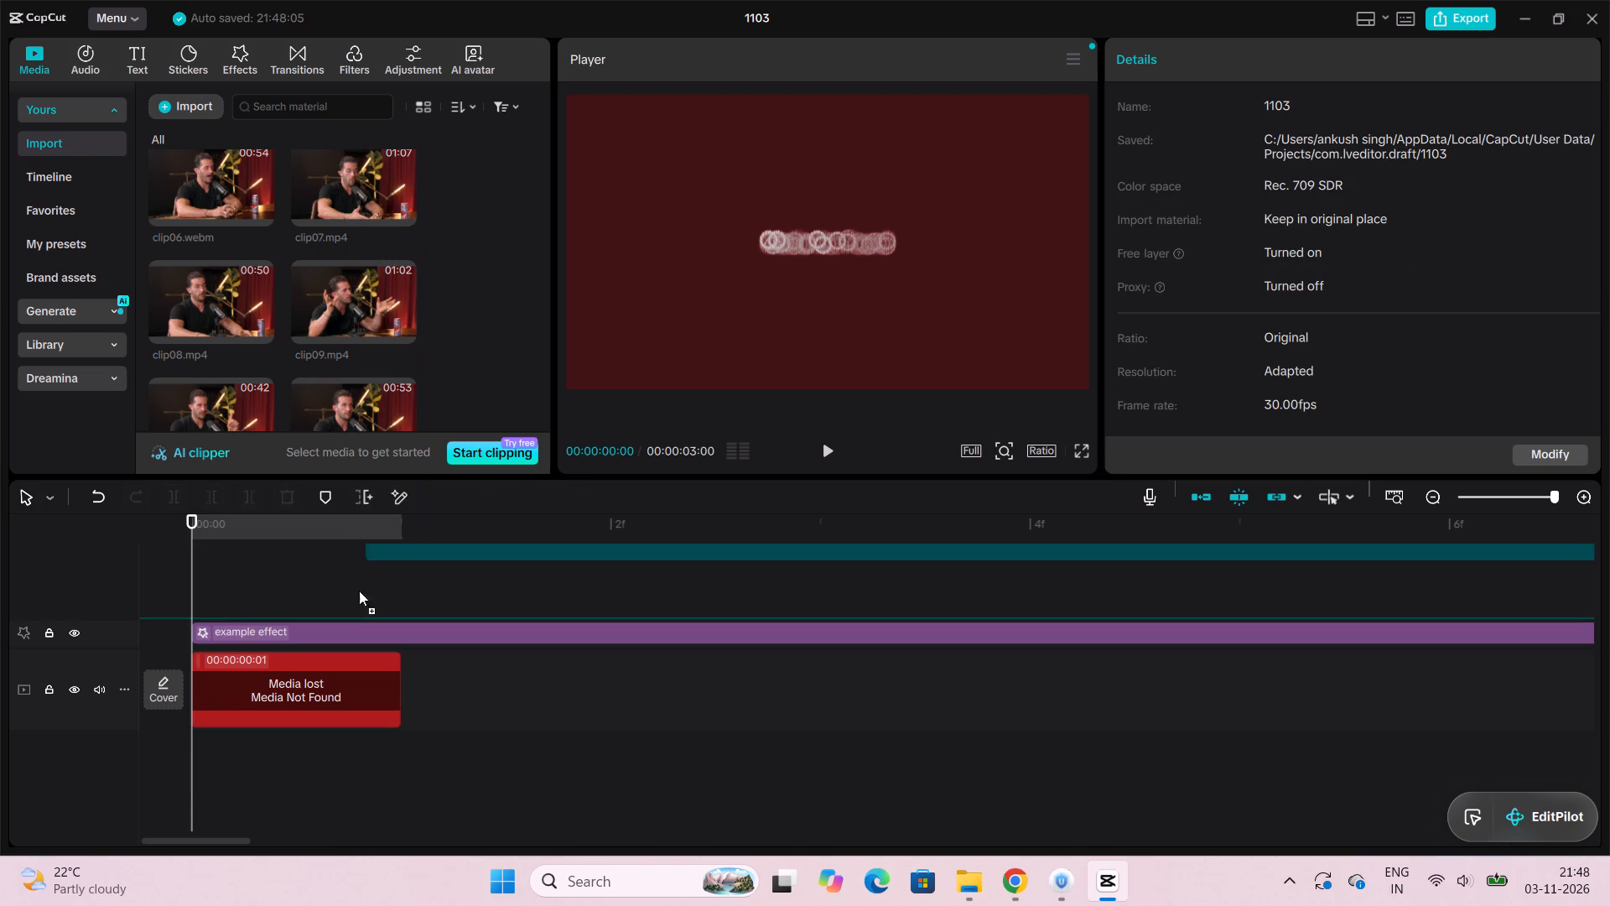
left_click_drag(359, 591, 286, 673)
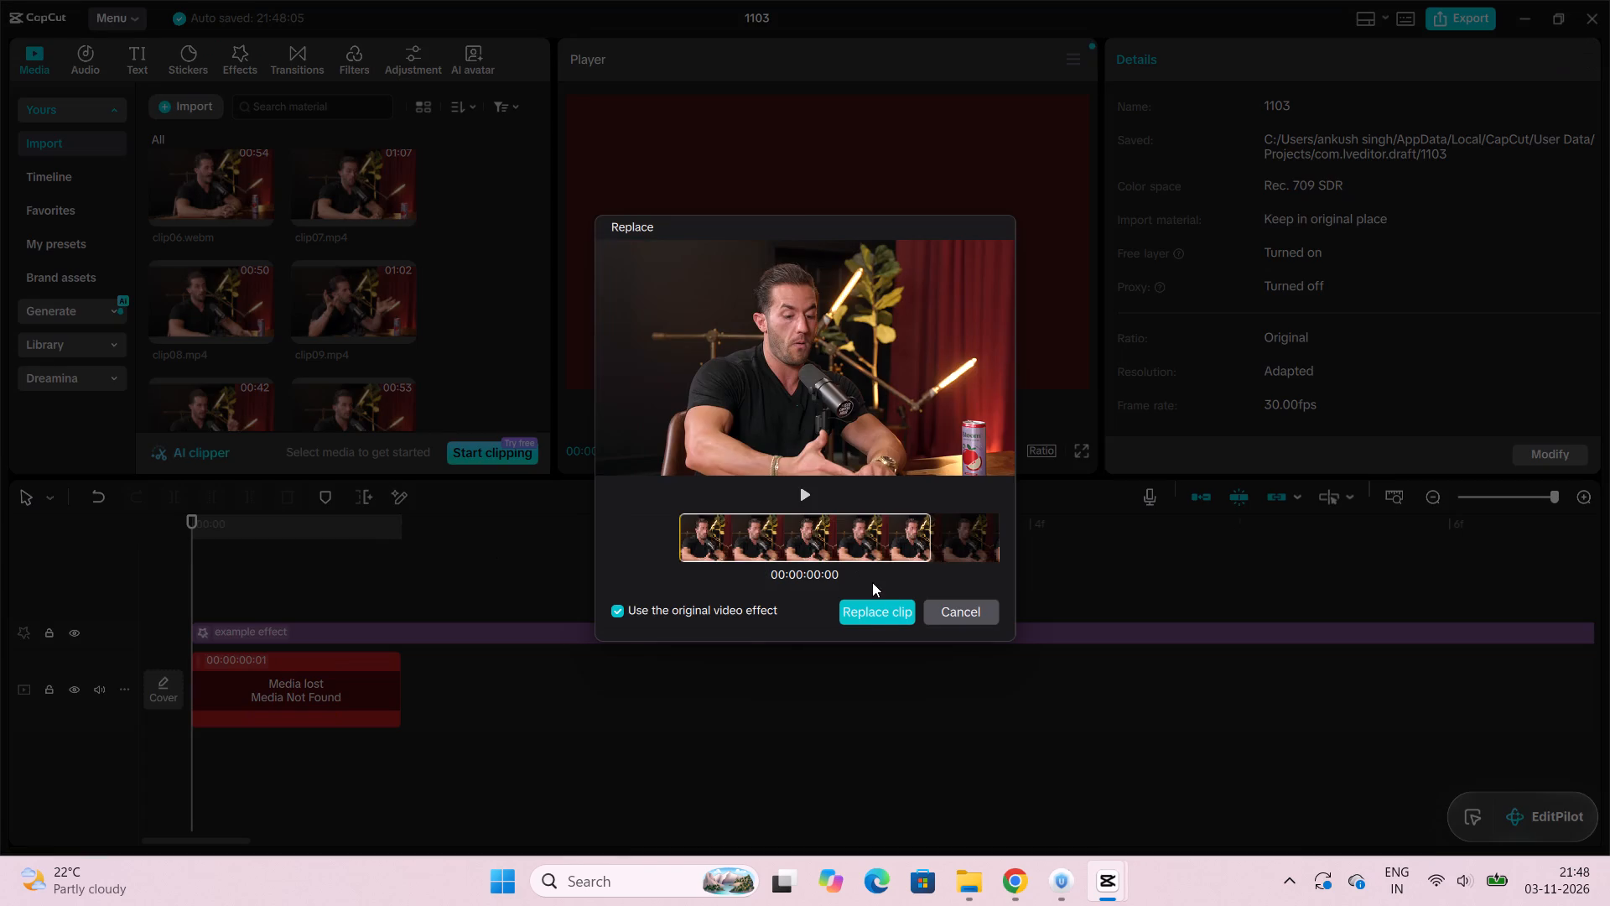
left_click(864, 615)
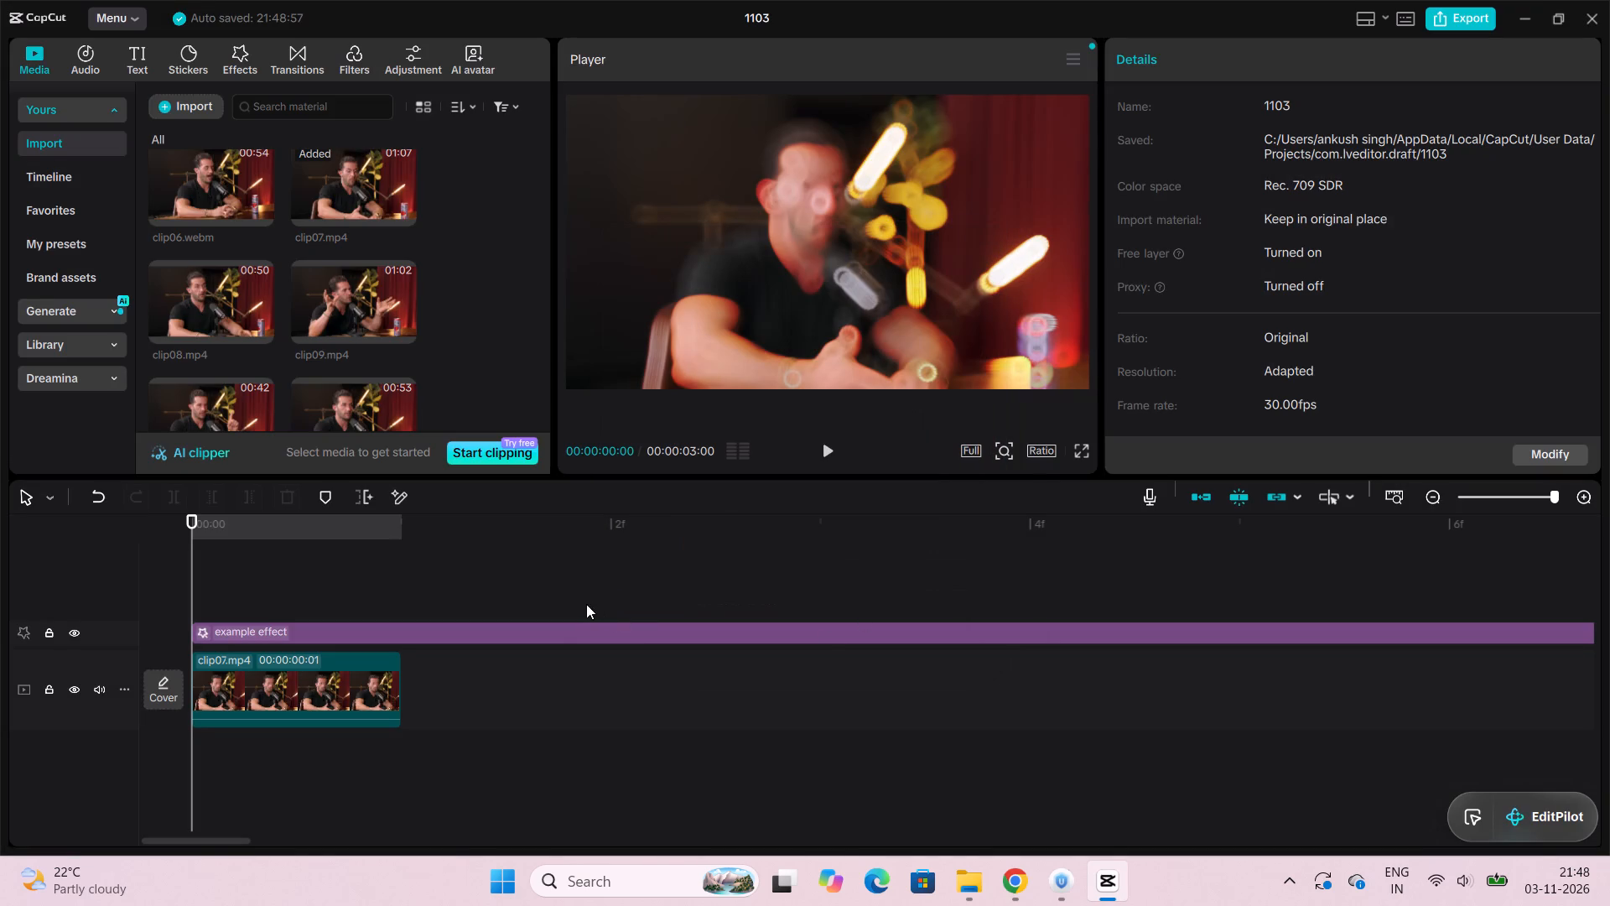
Play back the timeline to review the replaced clip and the extent of the example effect.
left_click(825, 450)
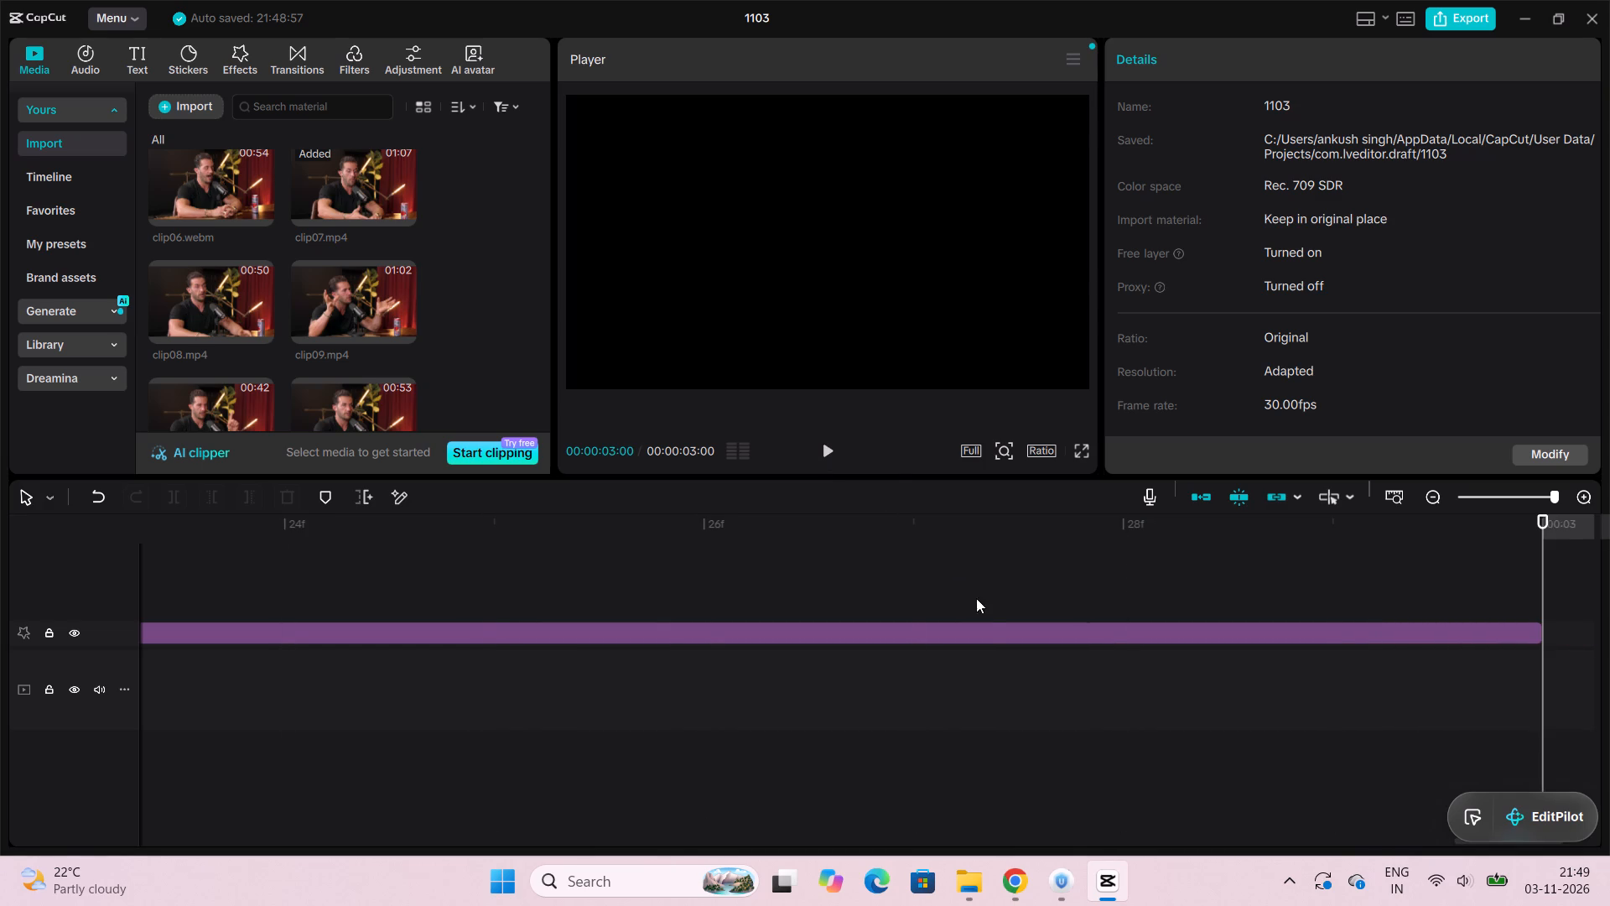
scroll(984, 623, "left", 4)
scroll(984, 623, "right", 10)
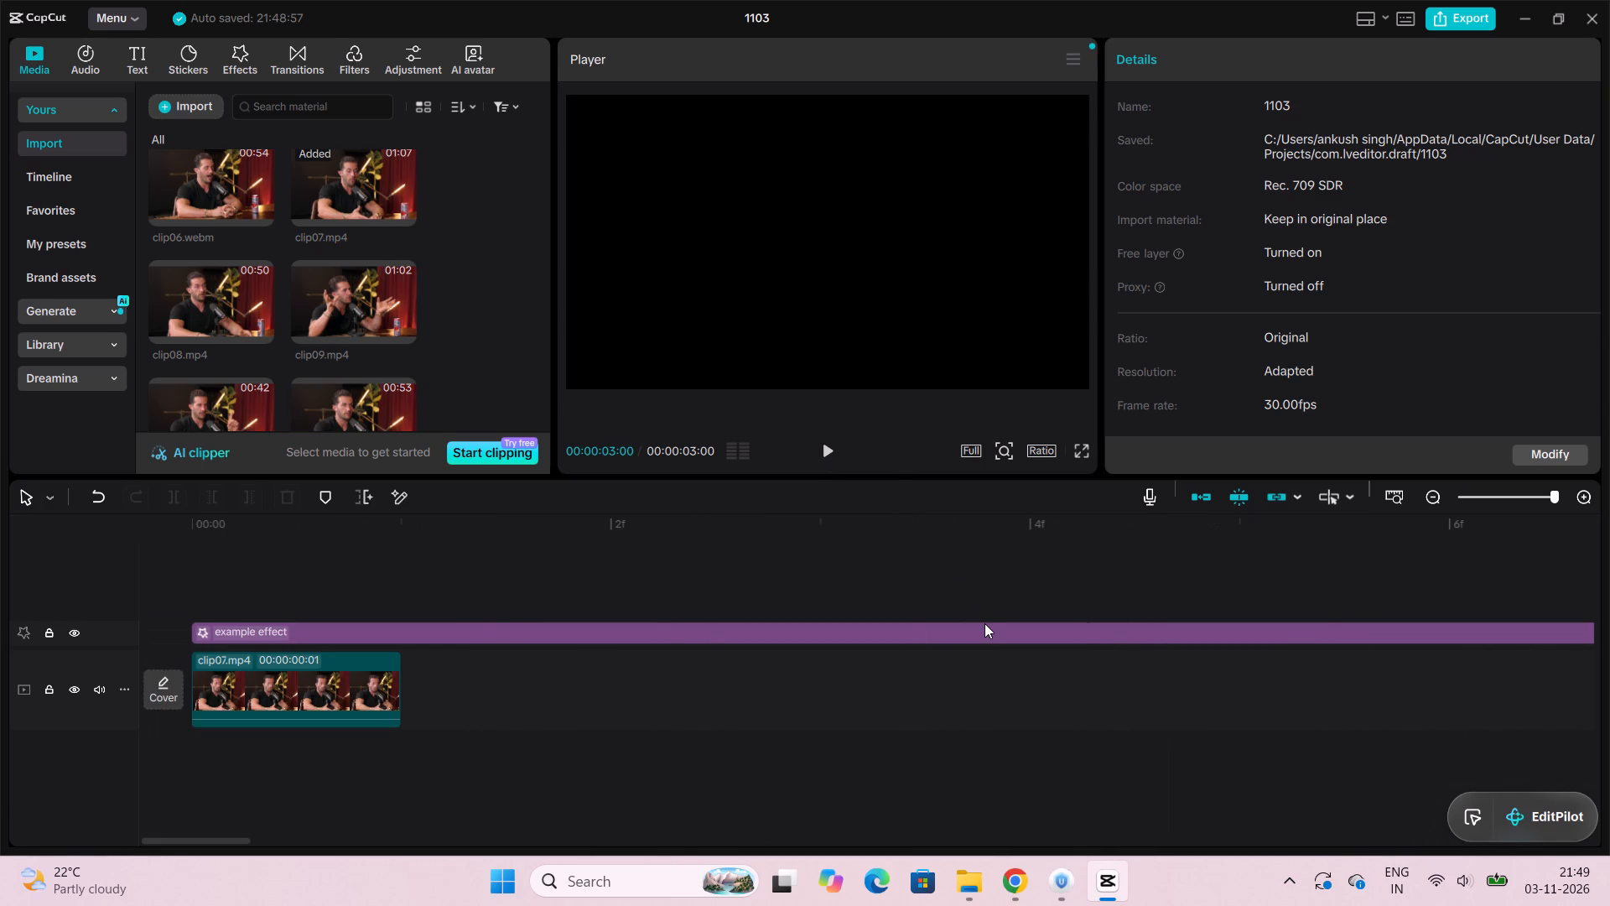
scroll(984, 623, "right", 5)
left_click(216, 709)
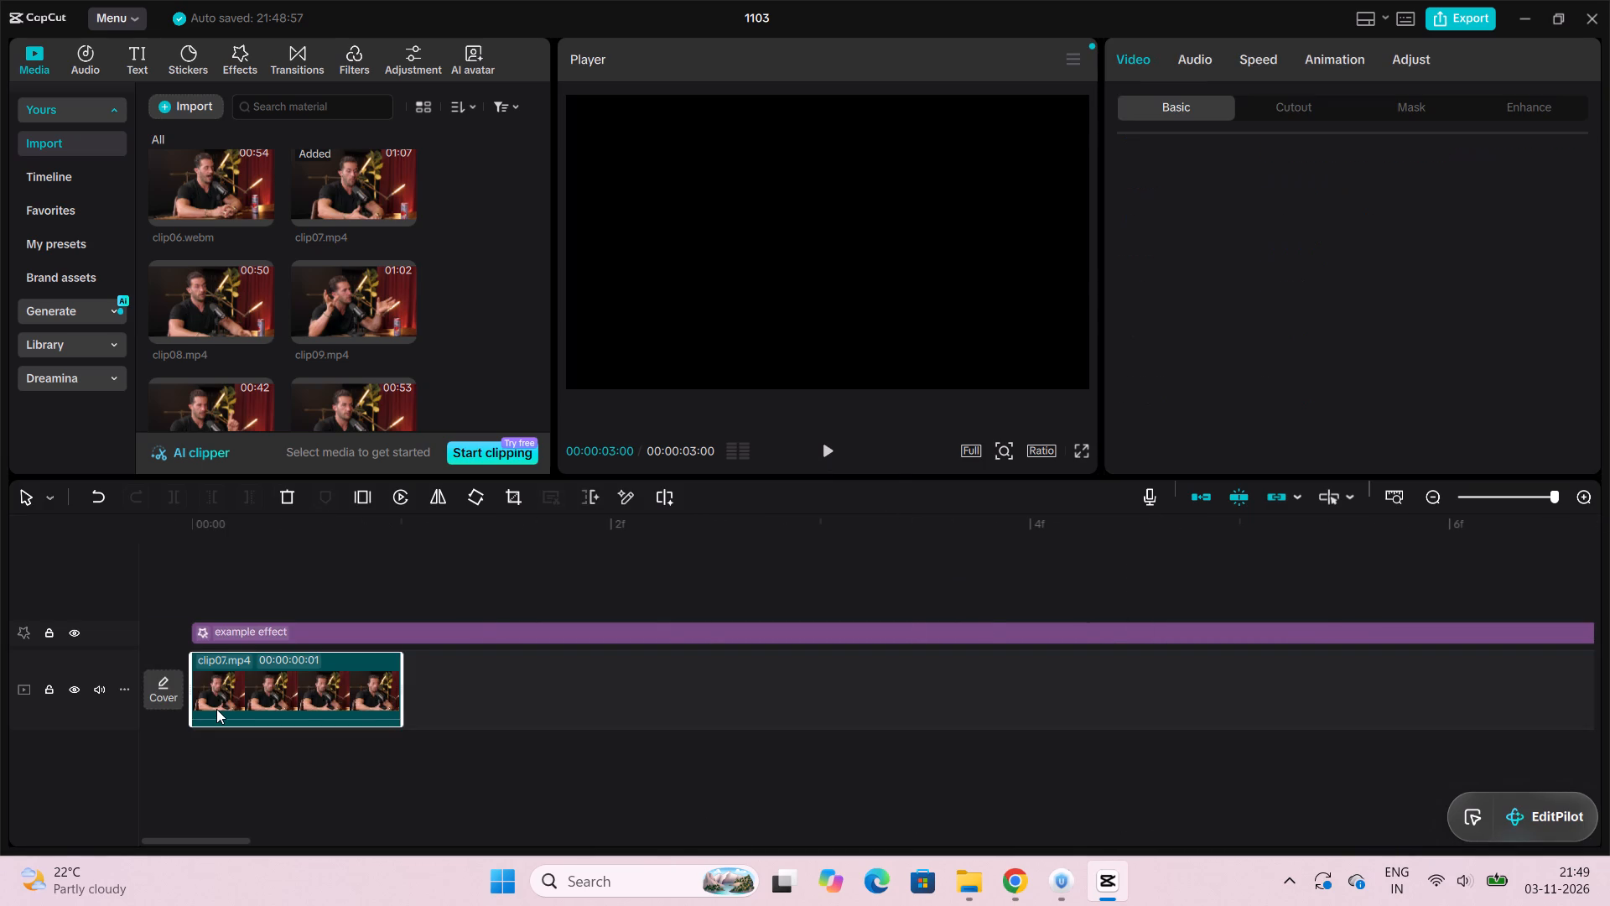
left_click(826, 450)
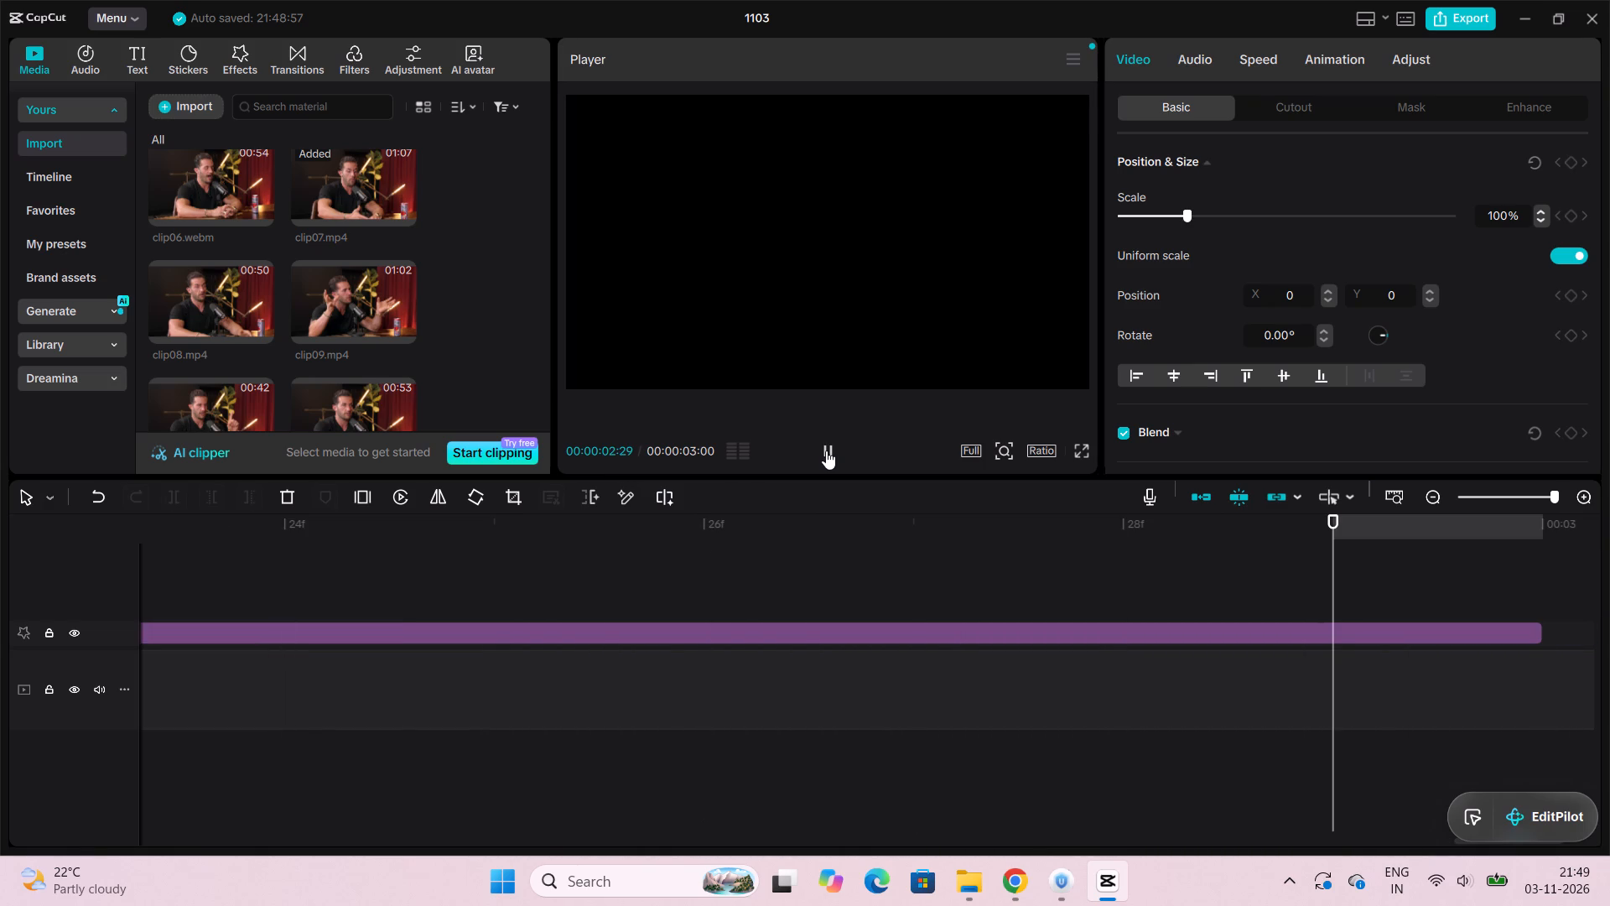
left_click(508, 452)
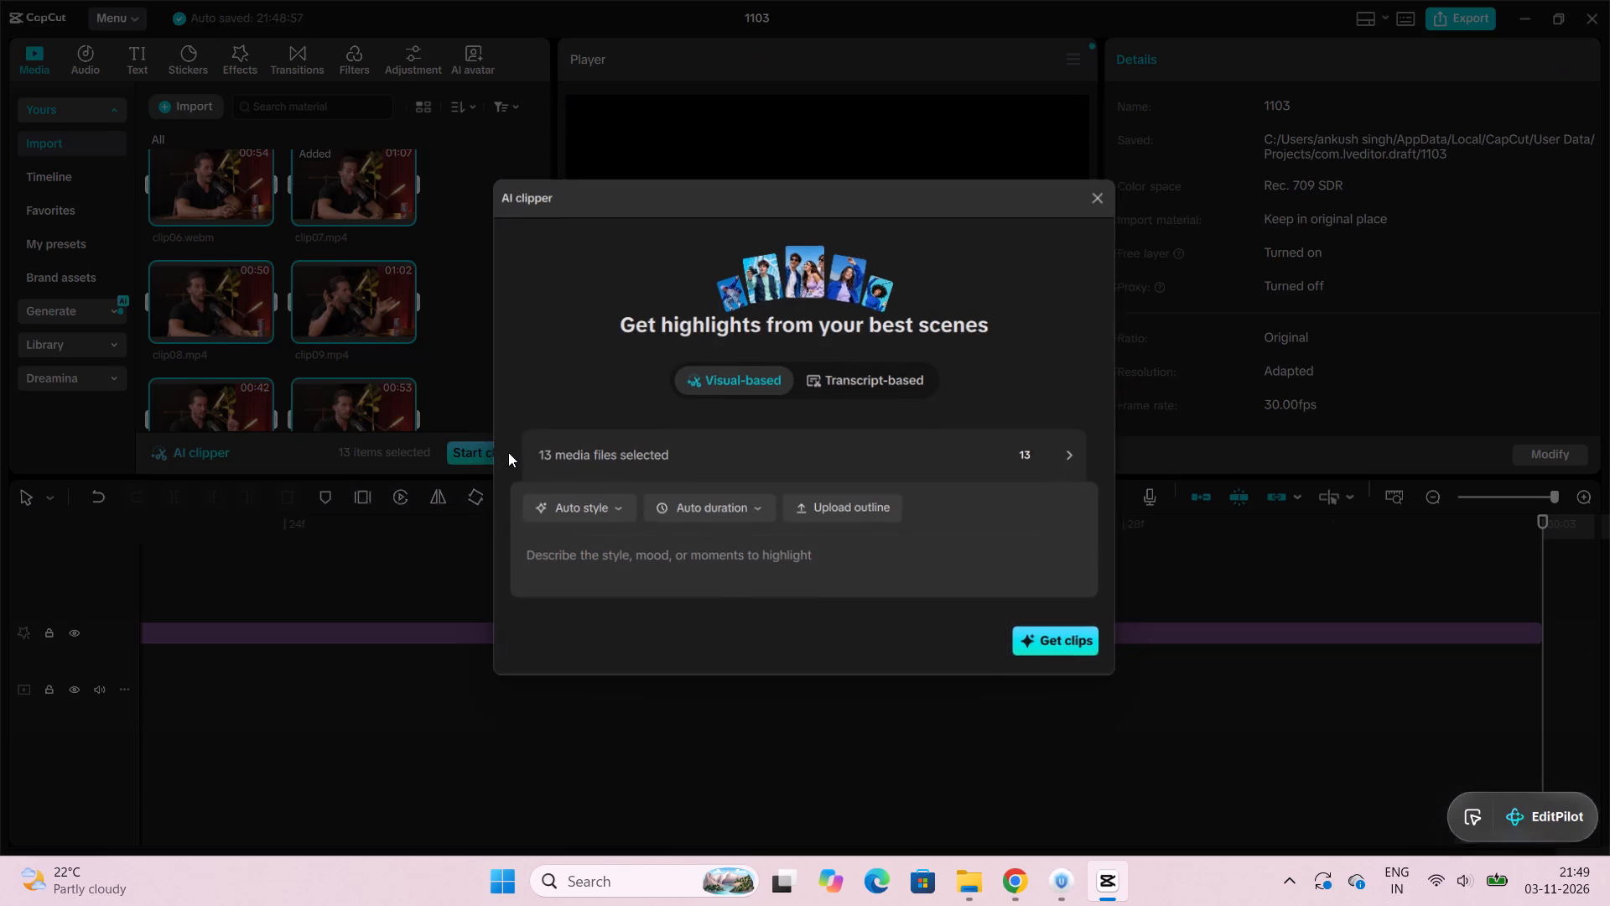
left_click(1105, 200)
left_click(835, 452)
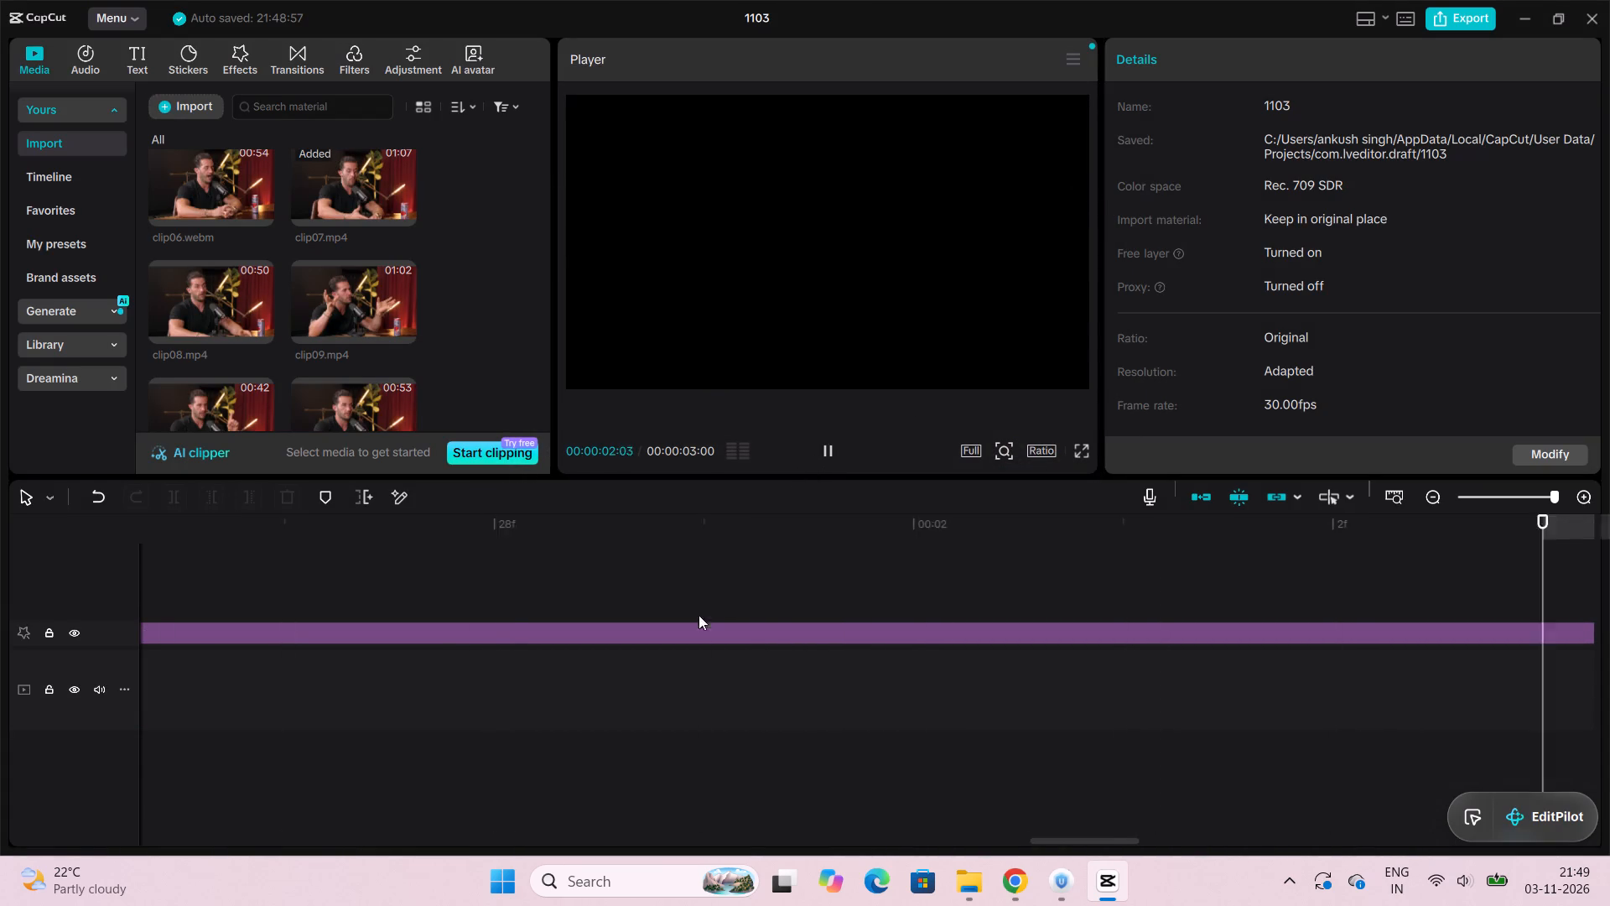
scroll(556, 653, "right", 2)
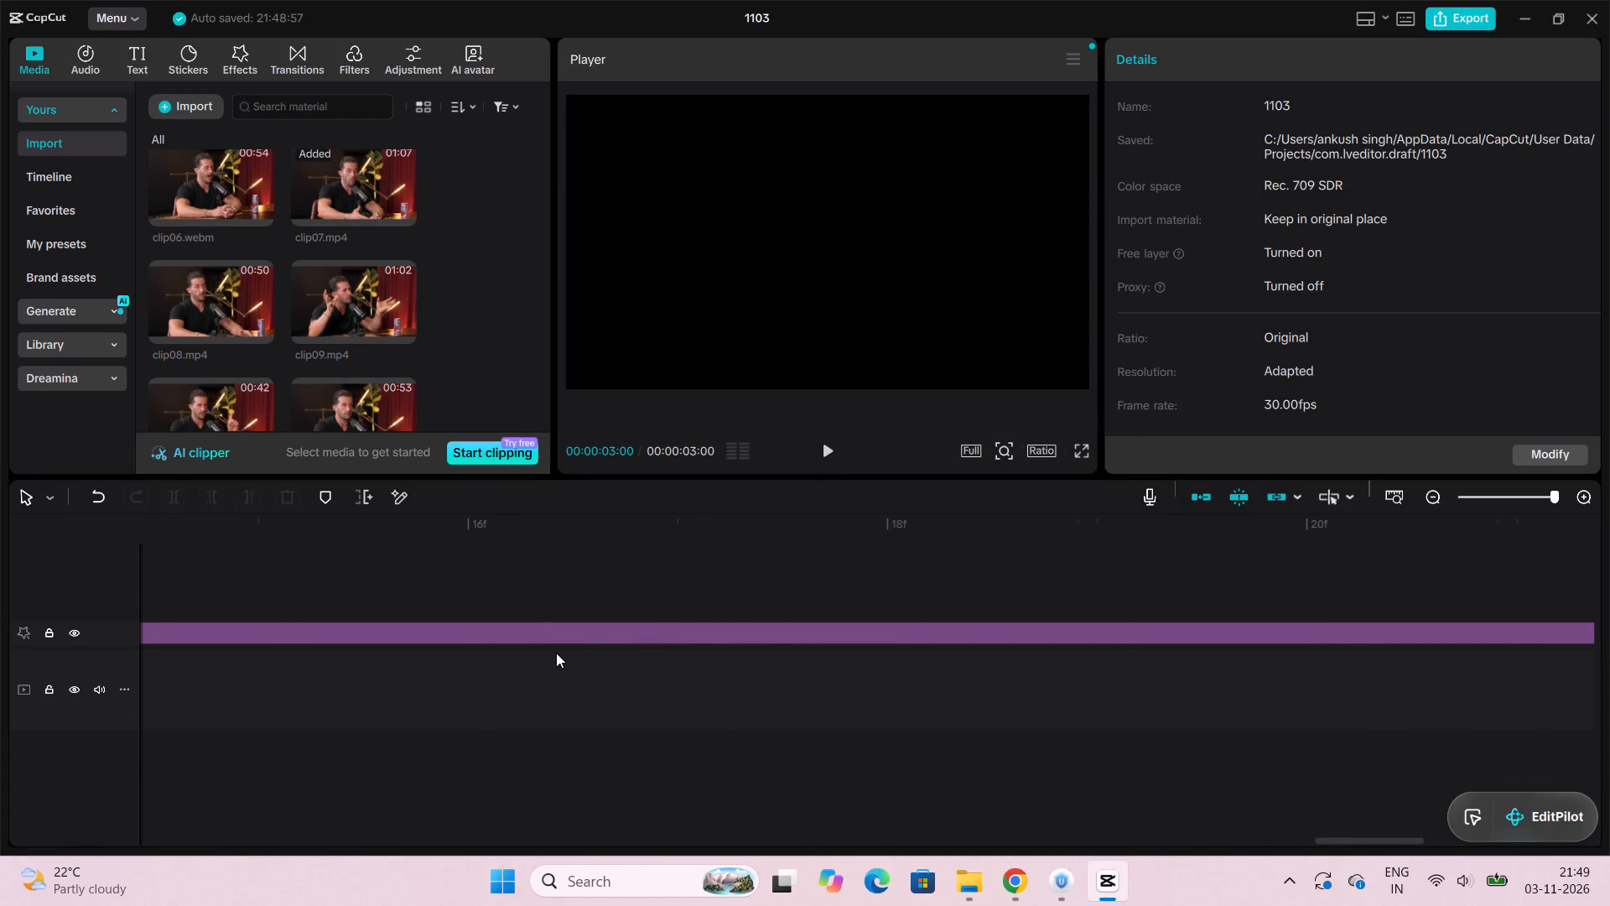
scroll(556, 653, "right", 1)
scroll(556, 653, "left", 4)
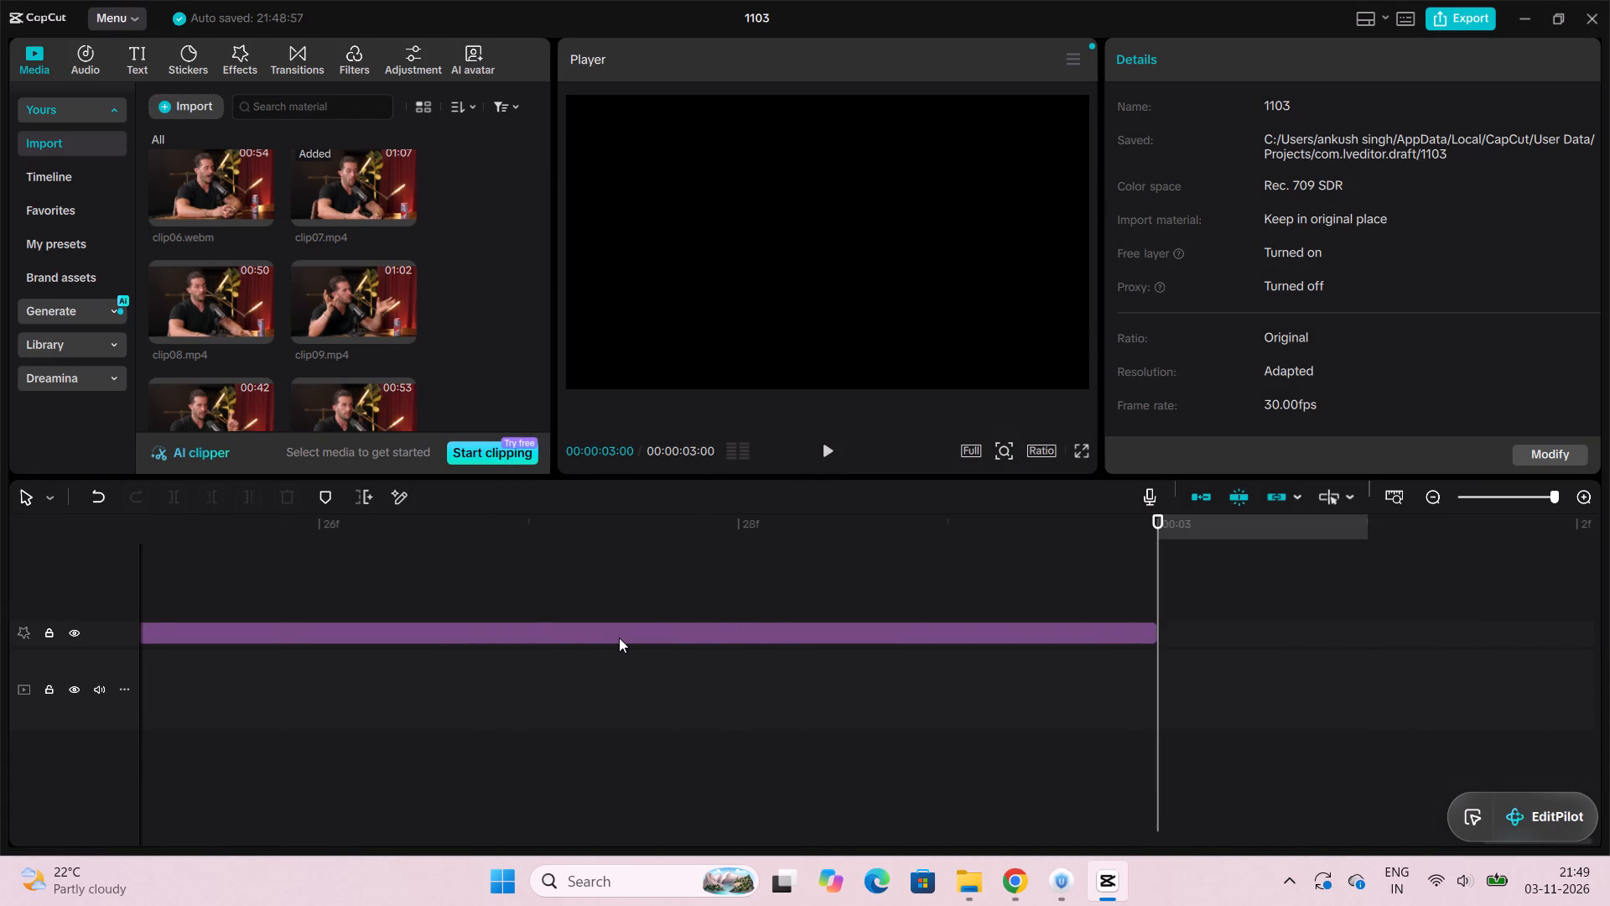
Delete the example effect from the effects track above clip07.mp4, starting with the playhead returned to the beginning of the timeline.
left_click(619, 638)
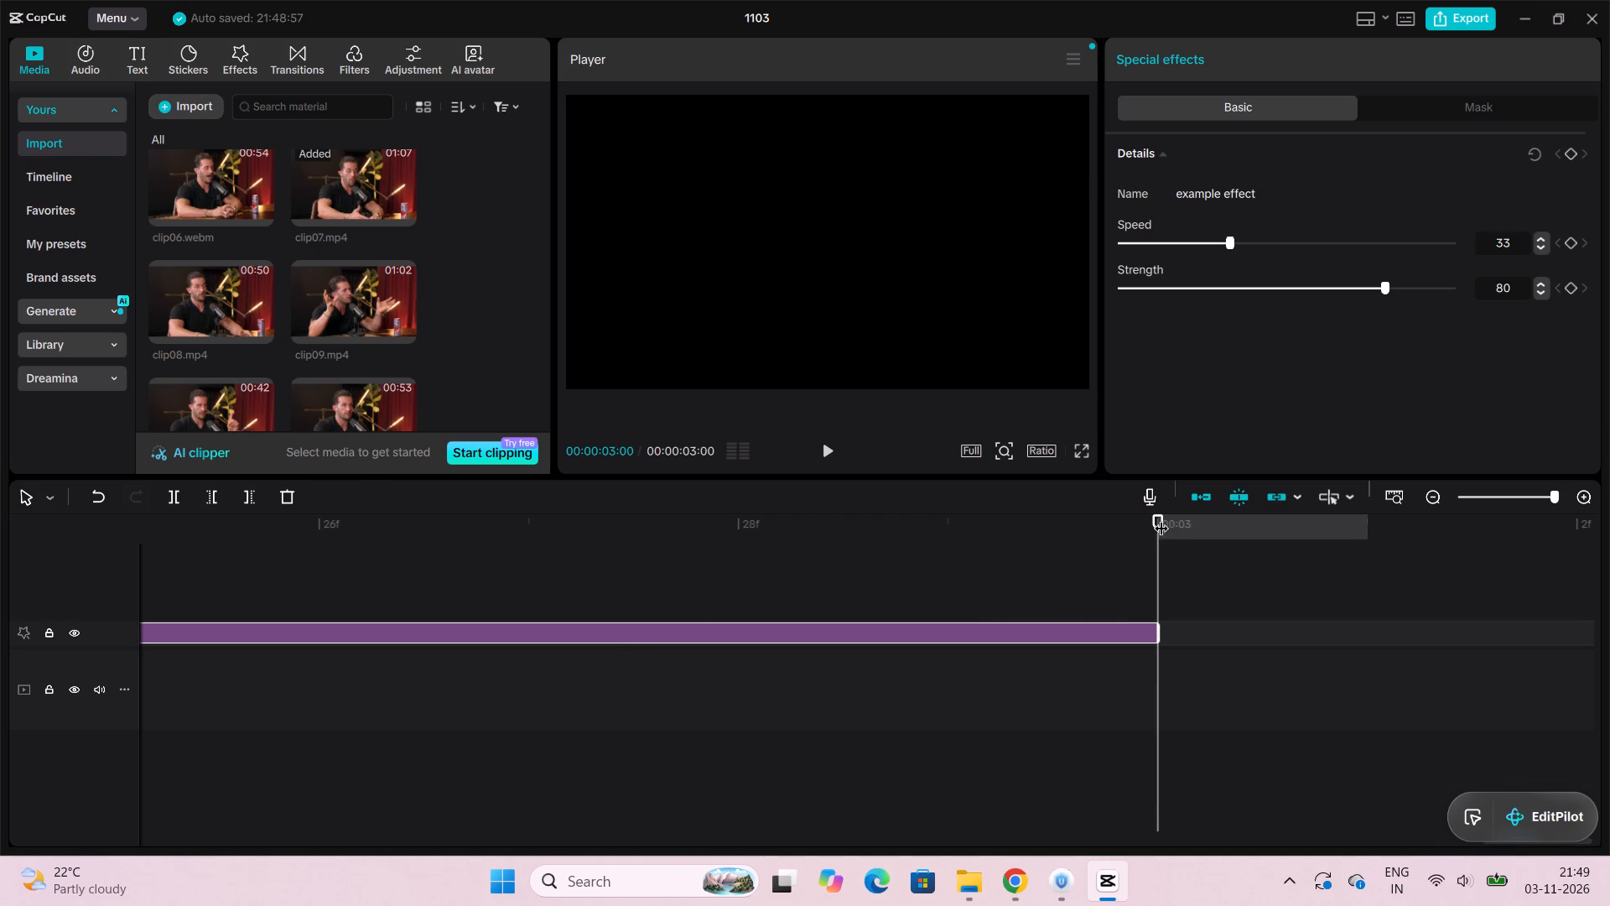
left_click_drag(1157, 518, 164, 515)
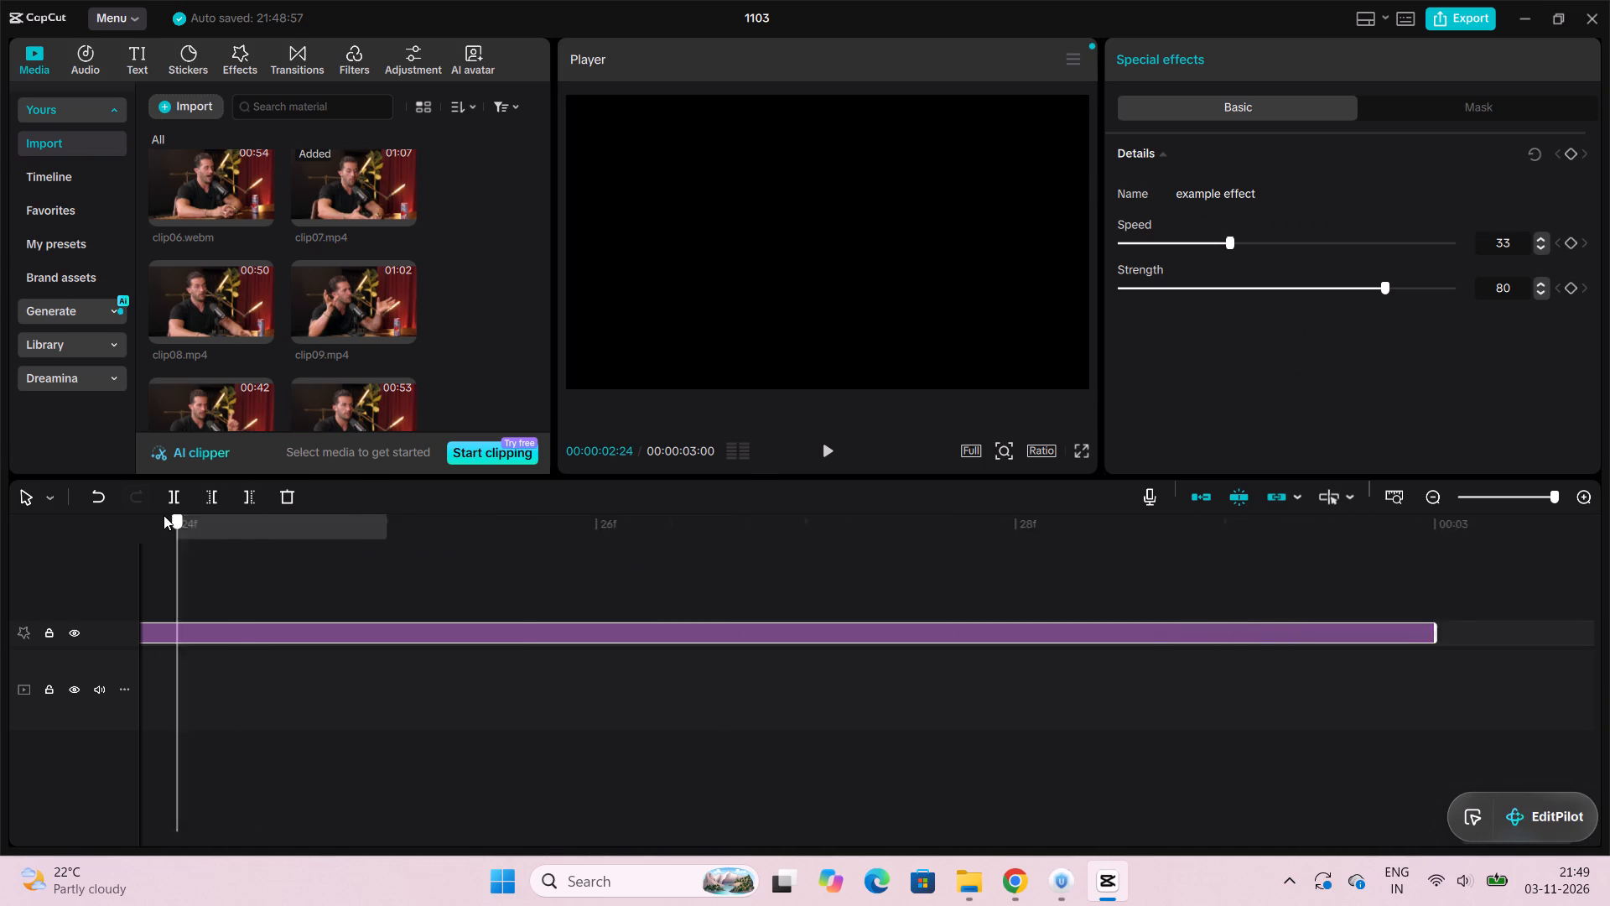
left_click_drag(164, 515, 185, 516)
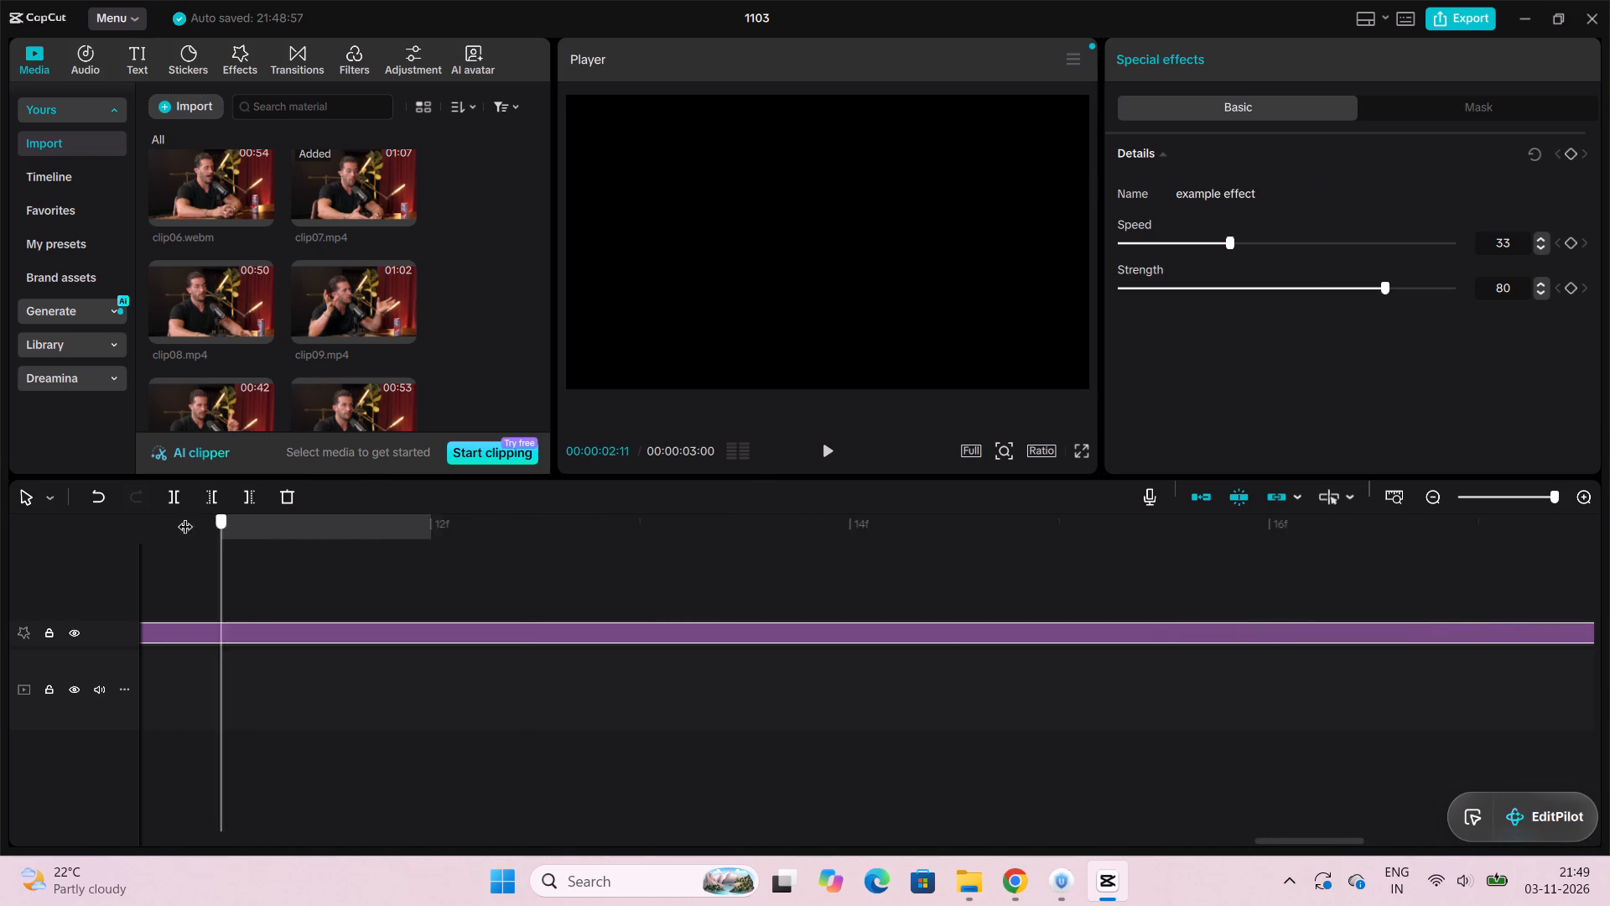
left_click_drag(185, 516, 191, 516)
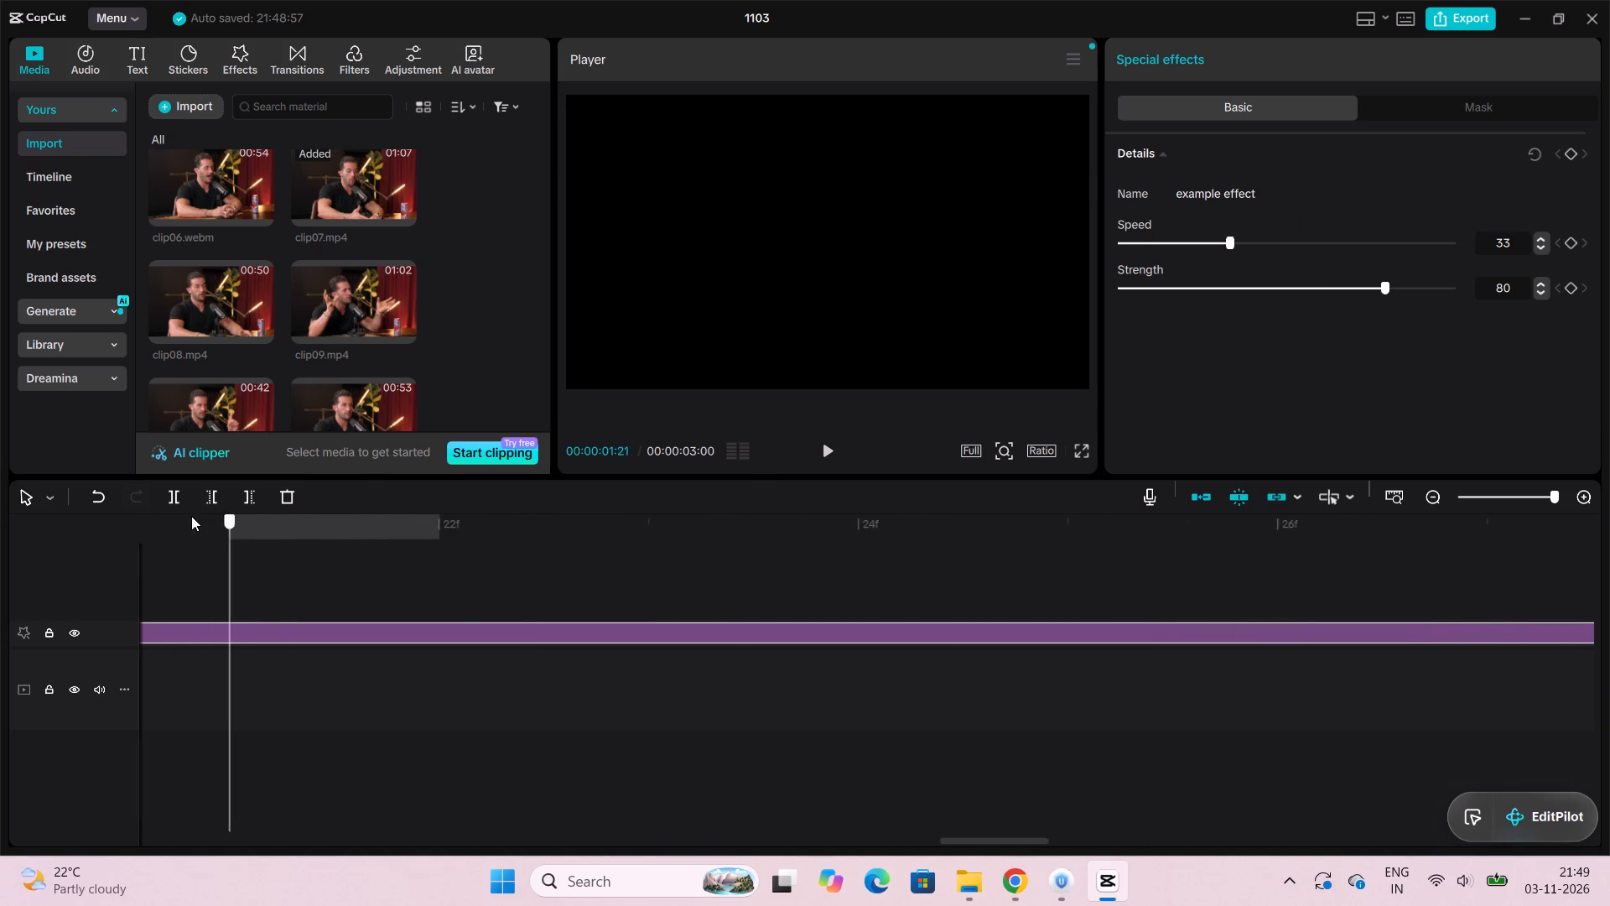
left_click_drag(191, 516, 184, 529)
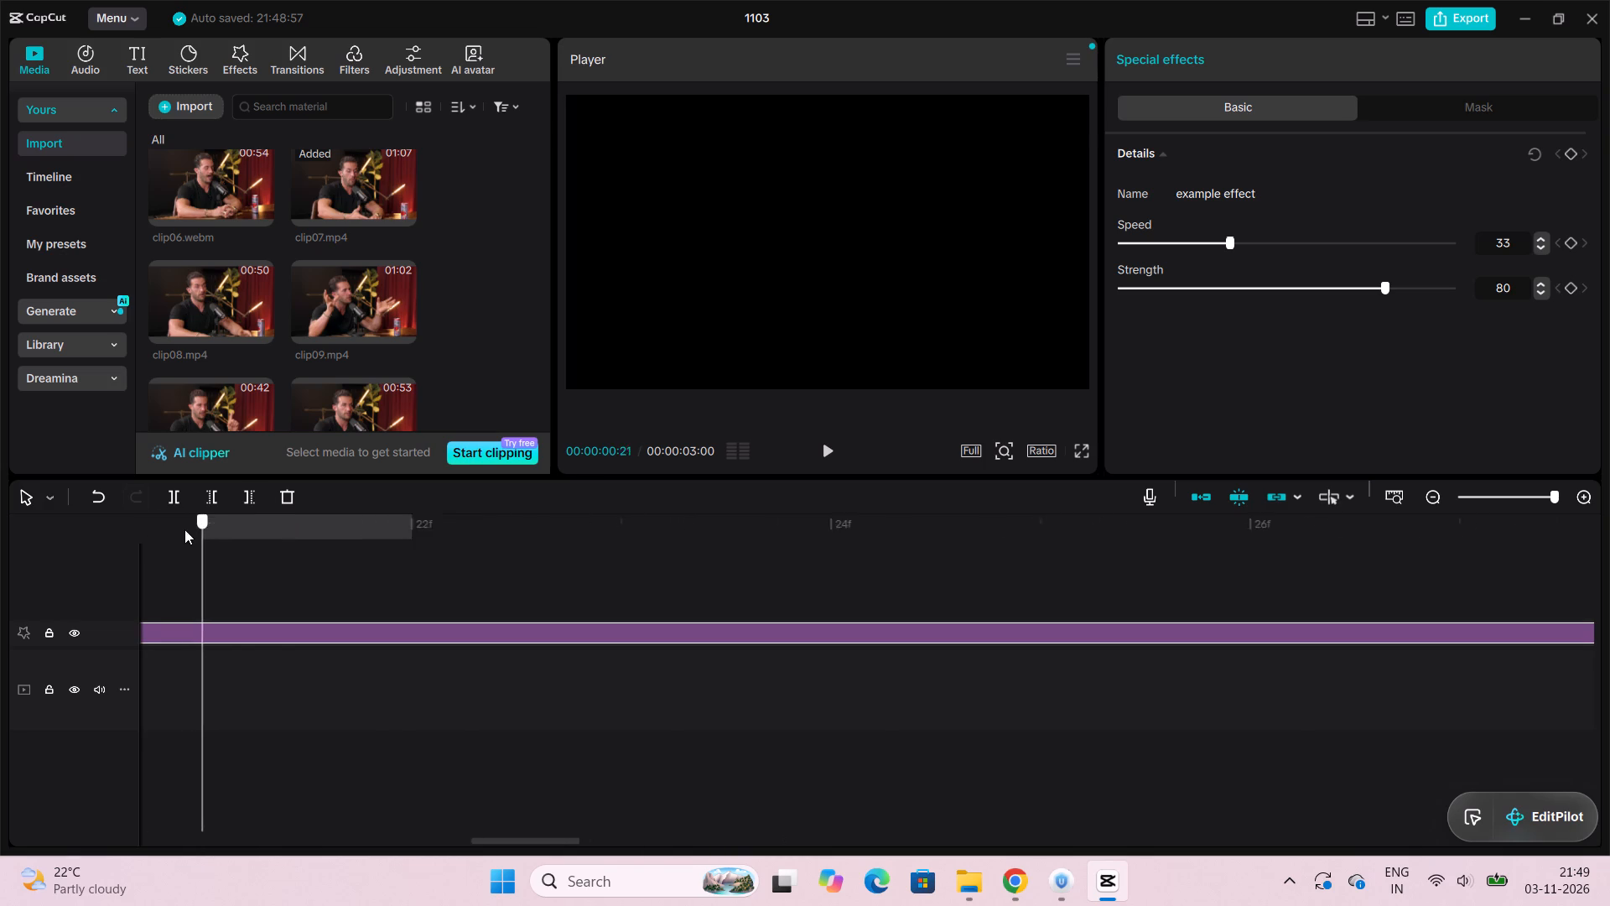
left_click_drag(184, 529, 153, 534)
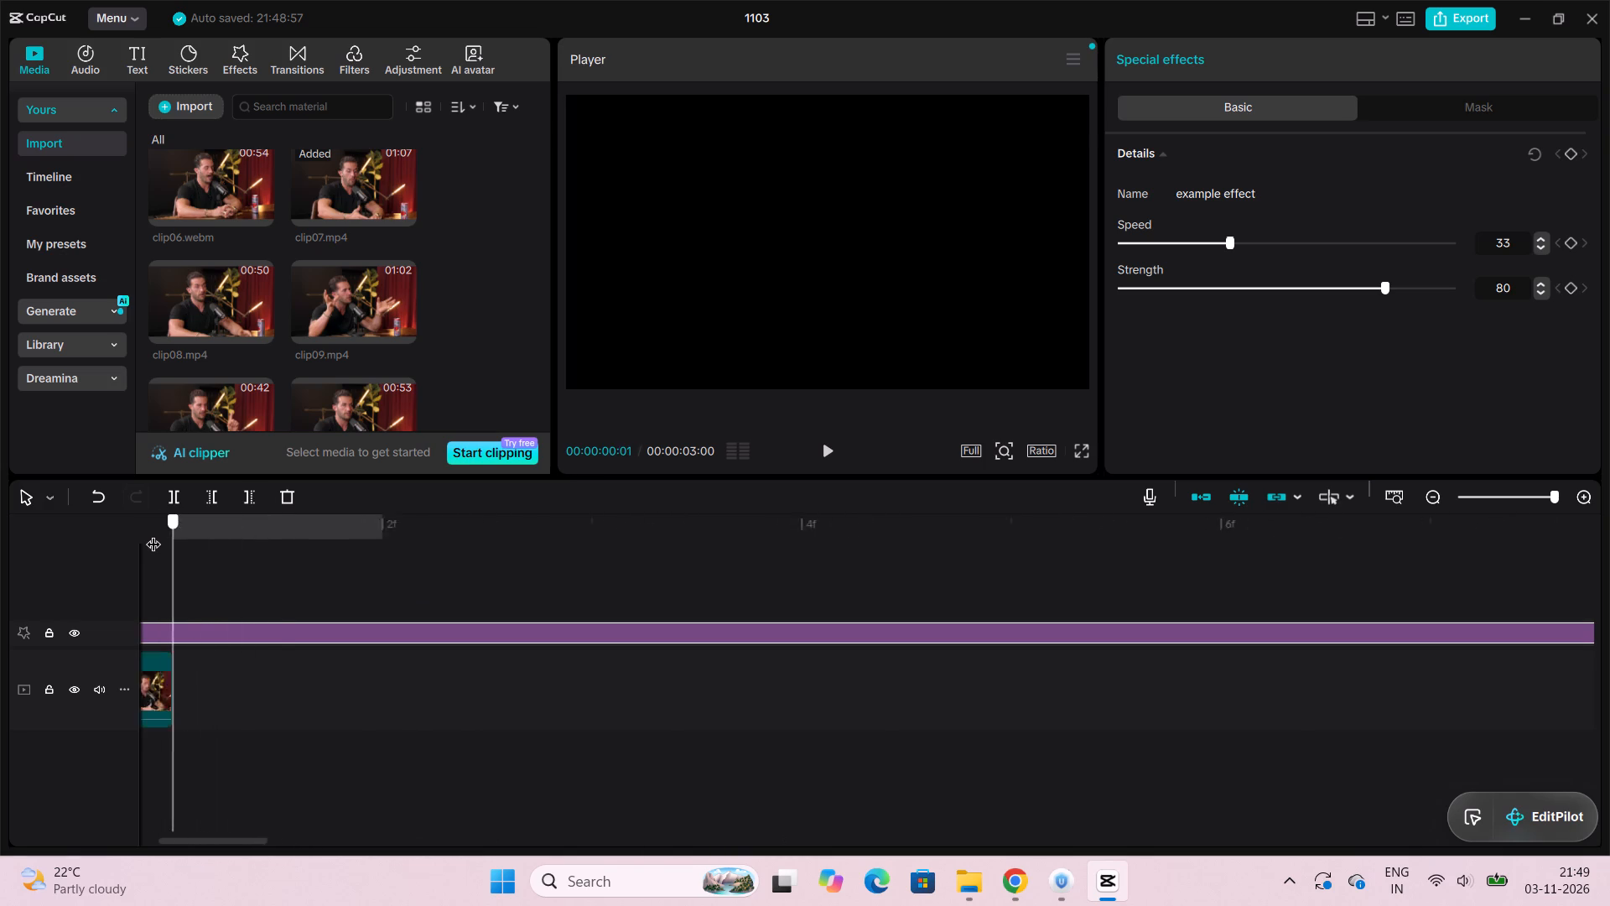
left_click_drag(153, 534, 155, 534)
left_click(302, 632)
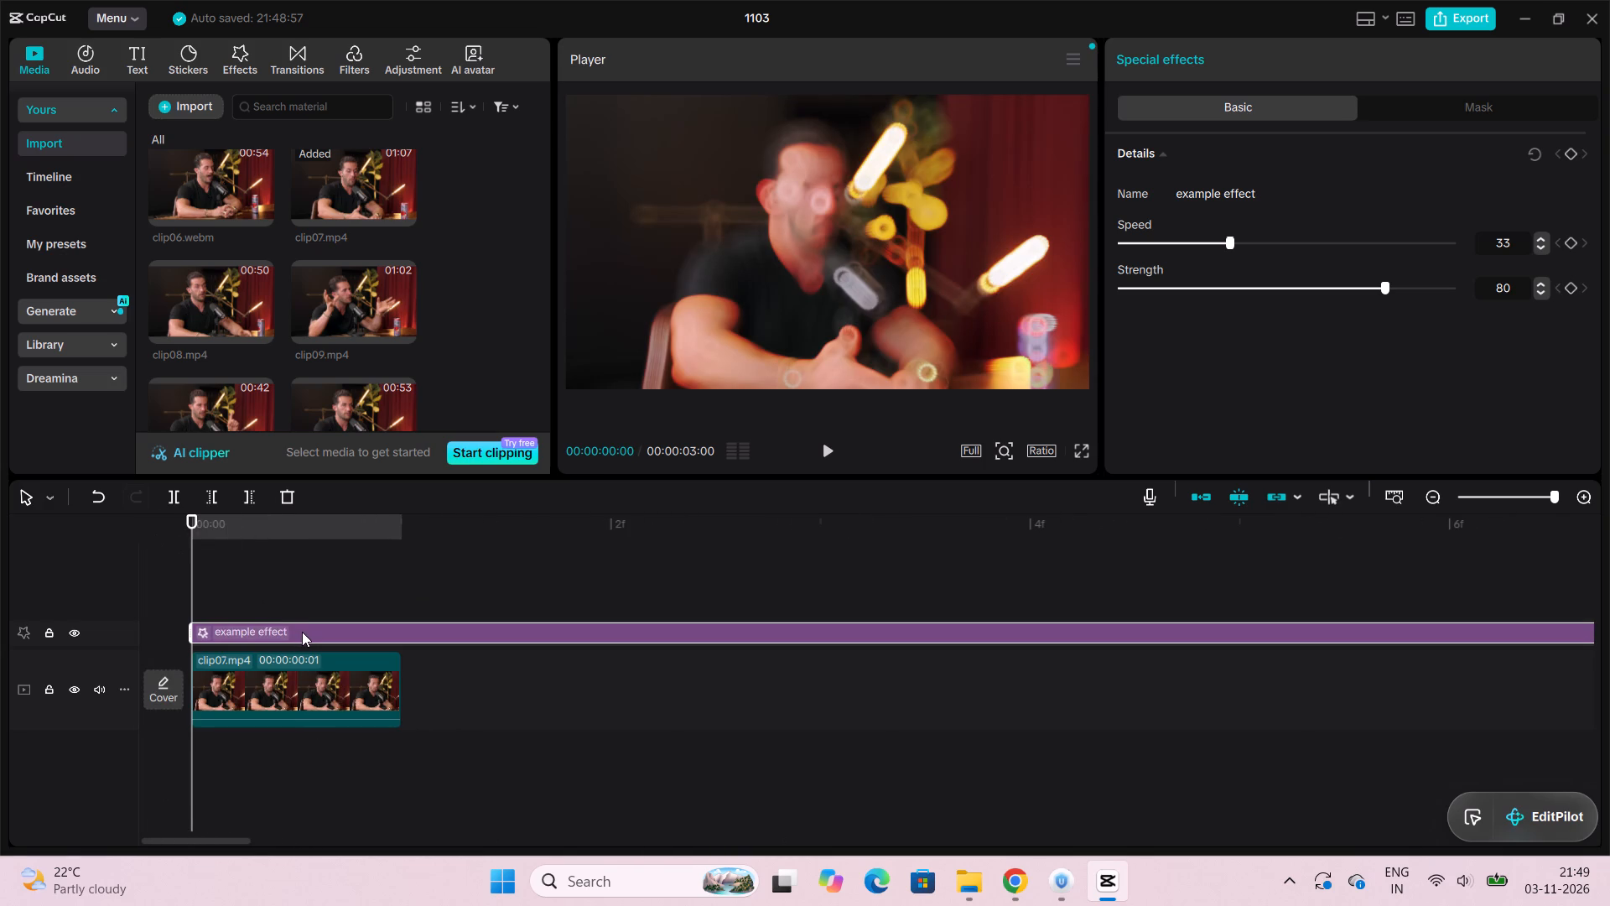
key("Delete")
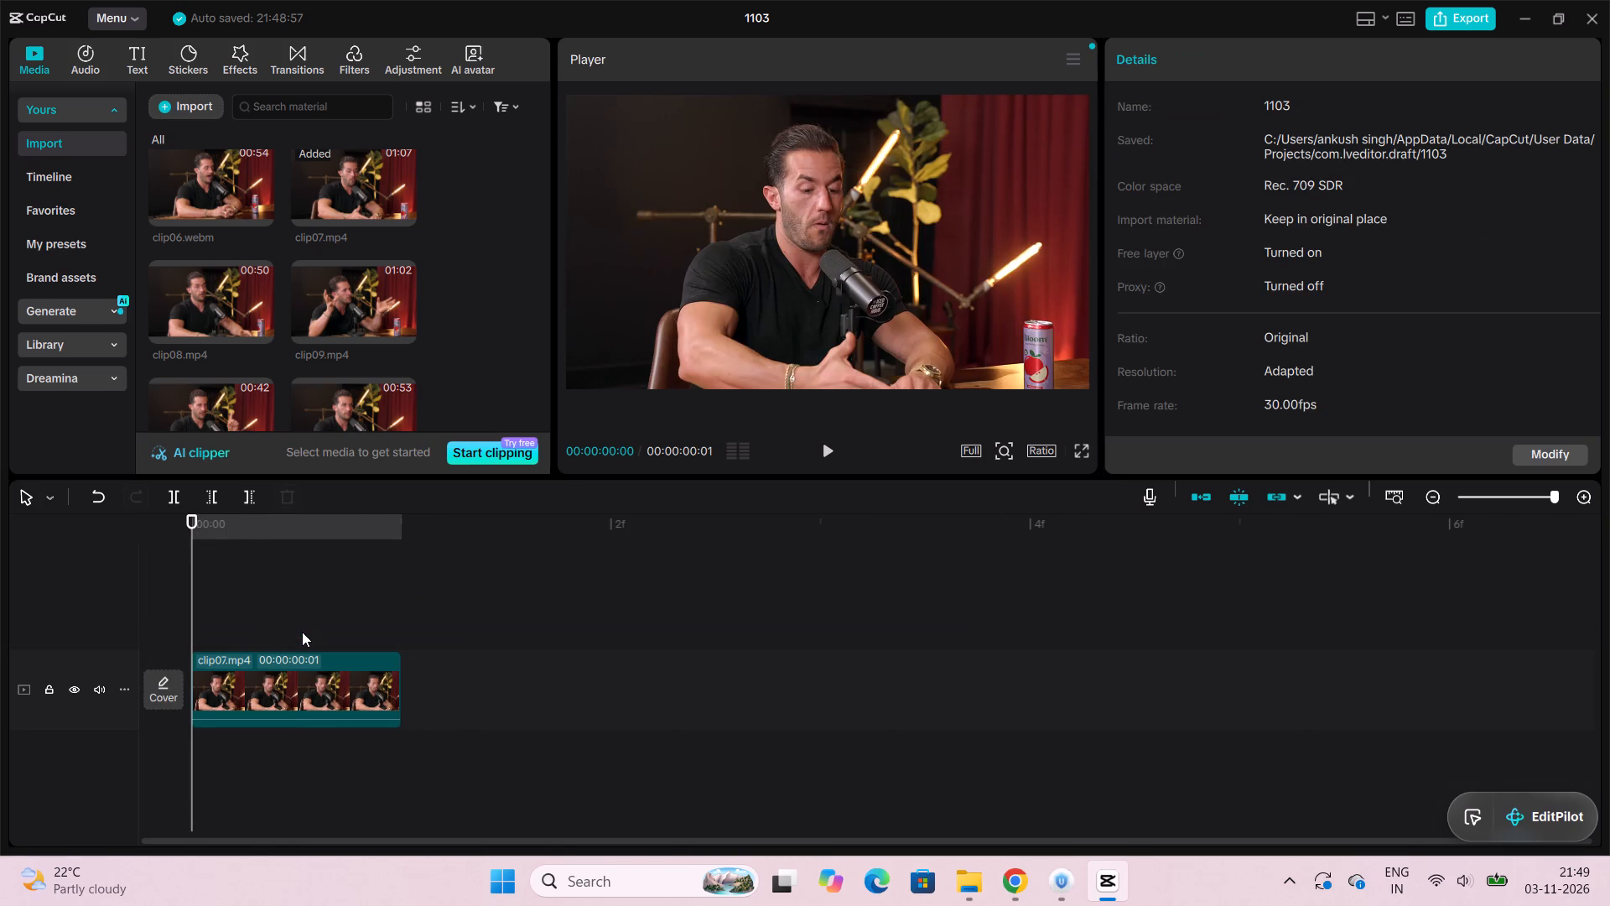
Play the timeline twice from the start to review the one-frame clip07.mp4 without the effect.
left_click(826, 445)
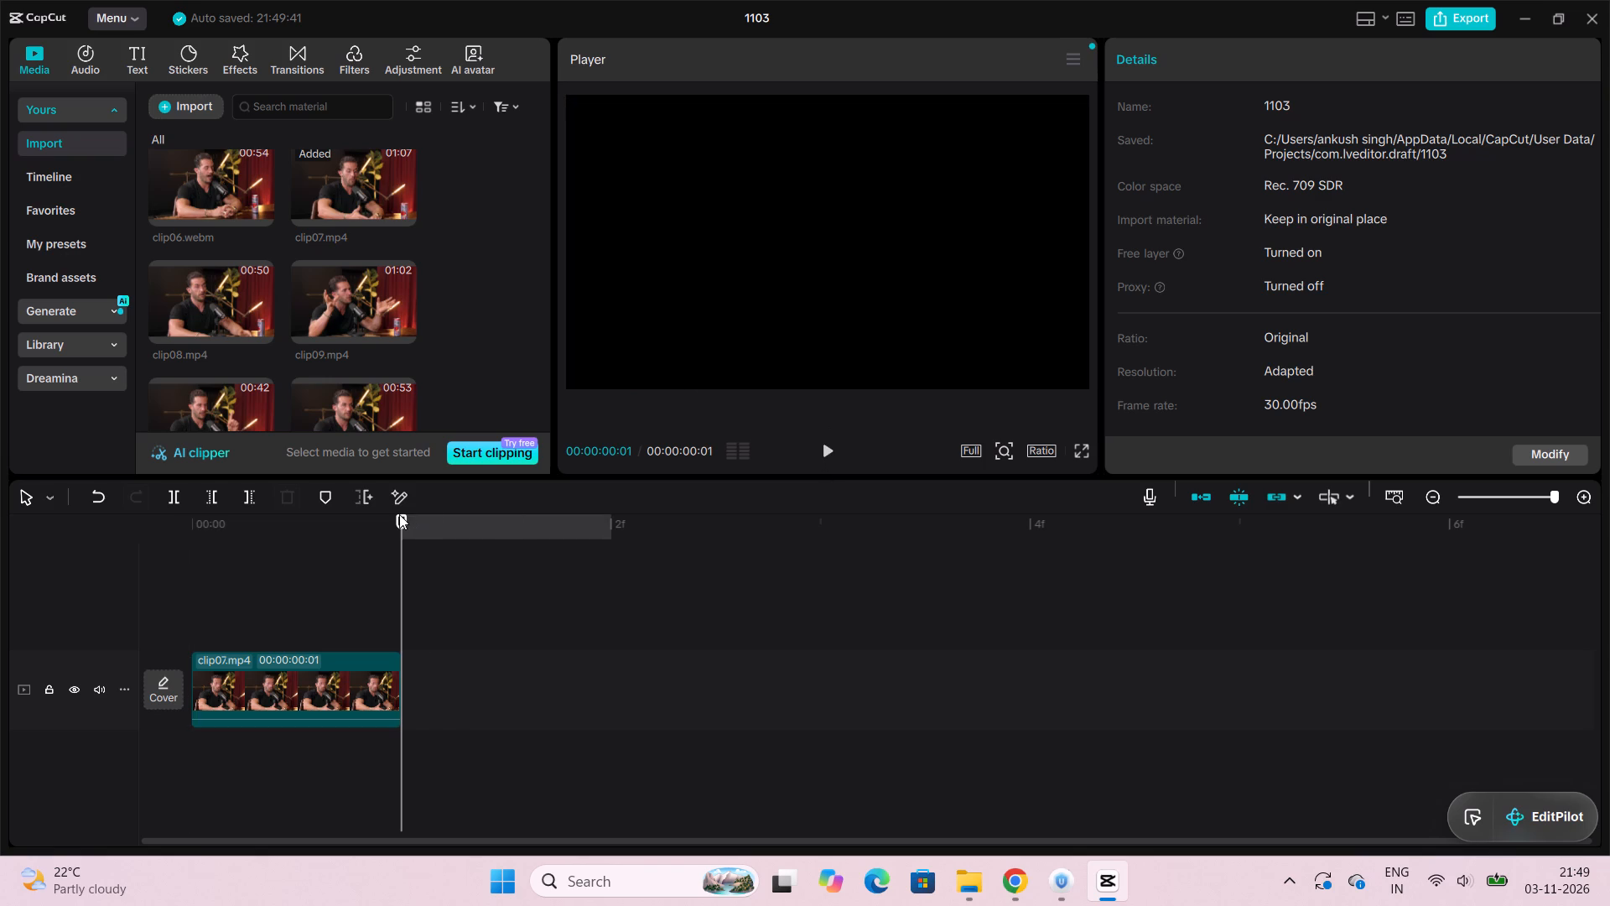
left_click_drag(399, 514, 231, 524)
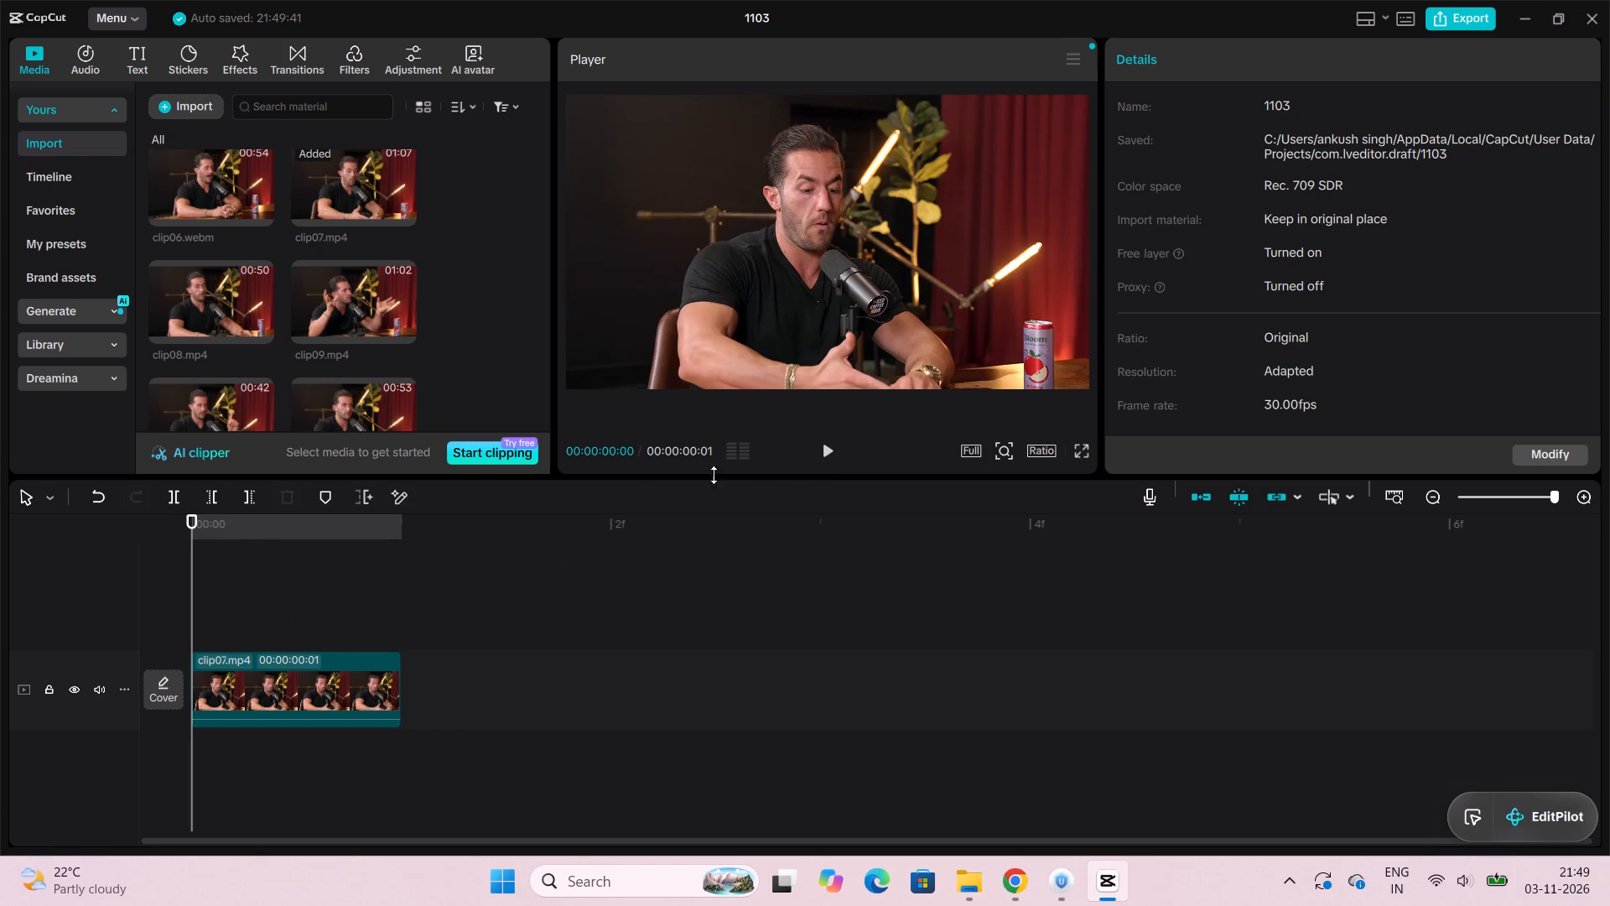
left_click(827, 451)
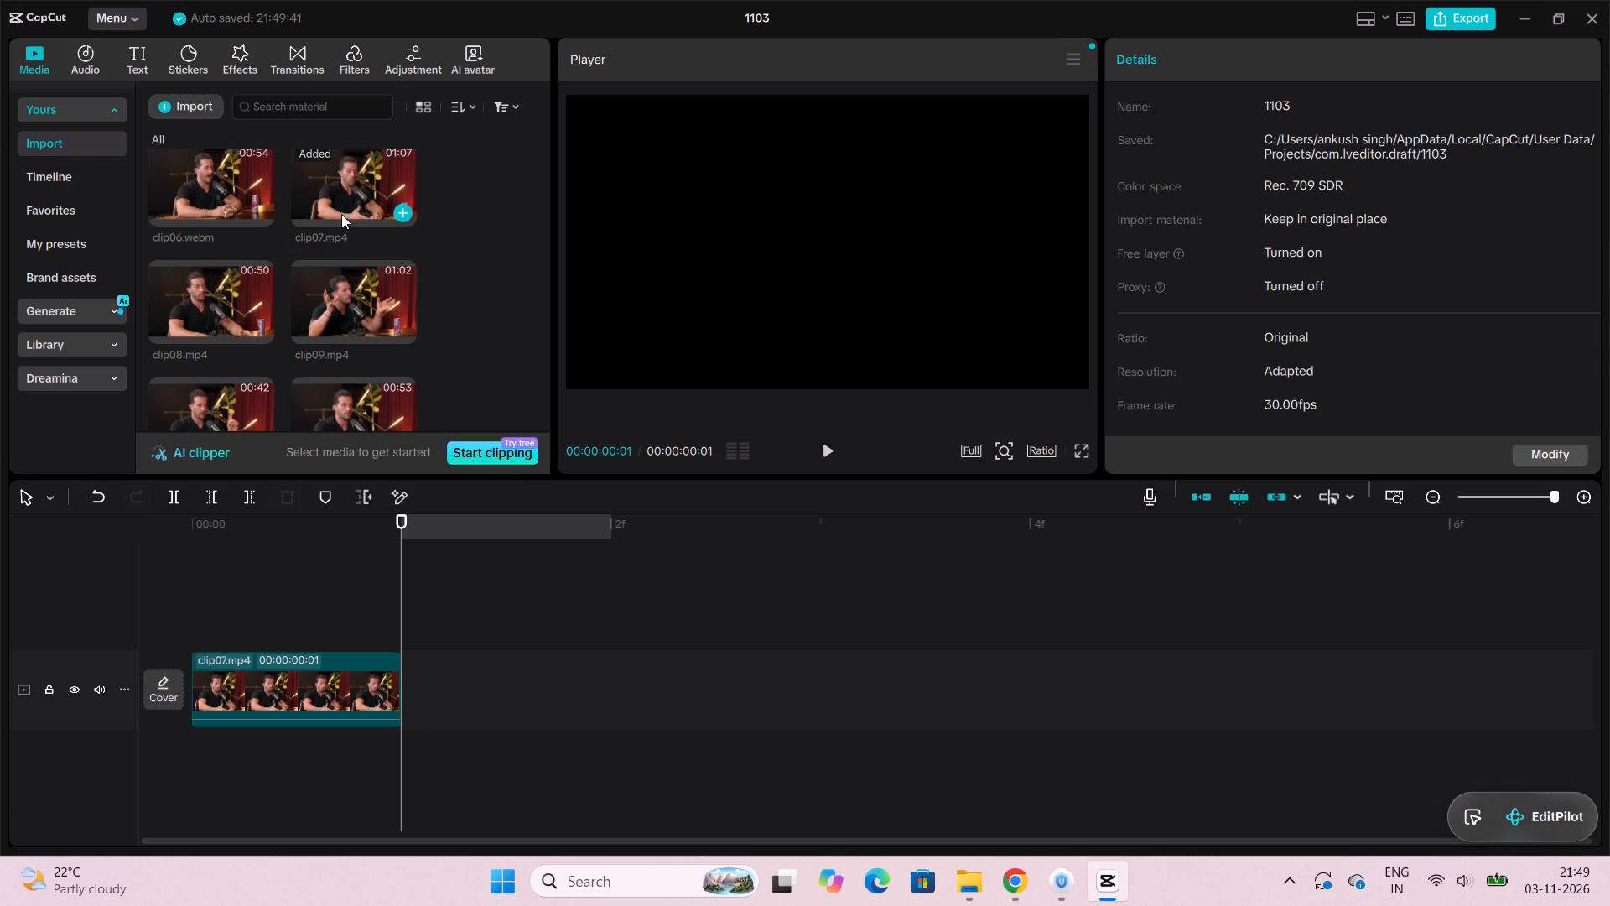
Preview clip07.mp4 in the project media, add its full length to the main track, and delete the one-frame clip07.mp4 before it.
left_click(356, 177)
double_click(356, 177)
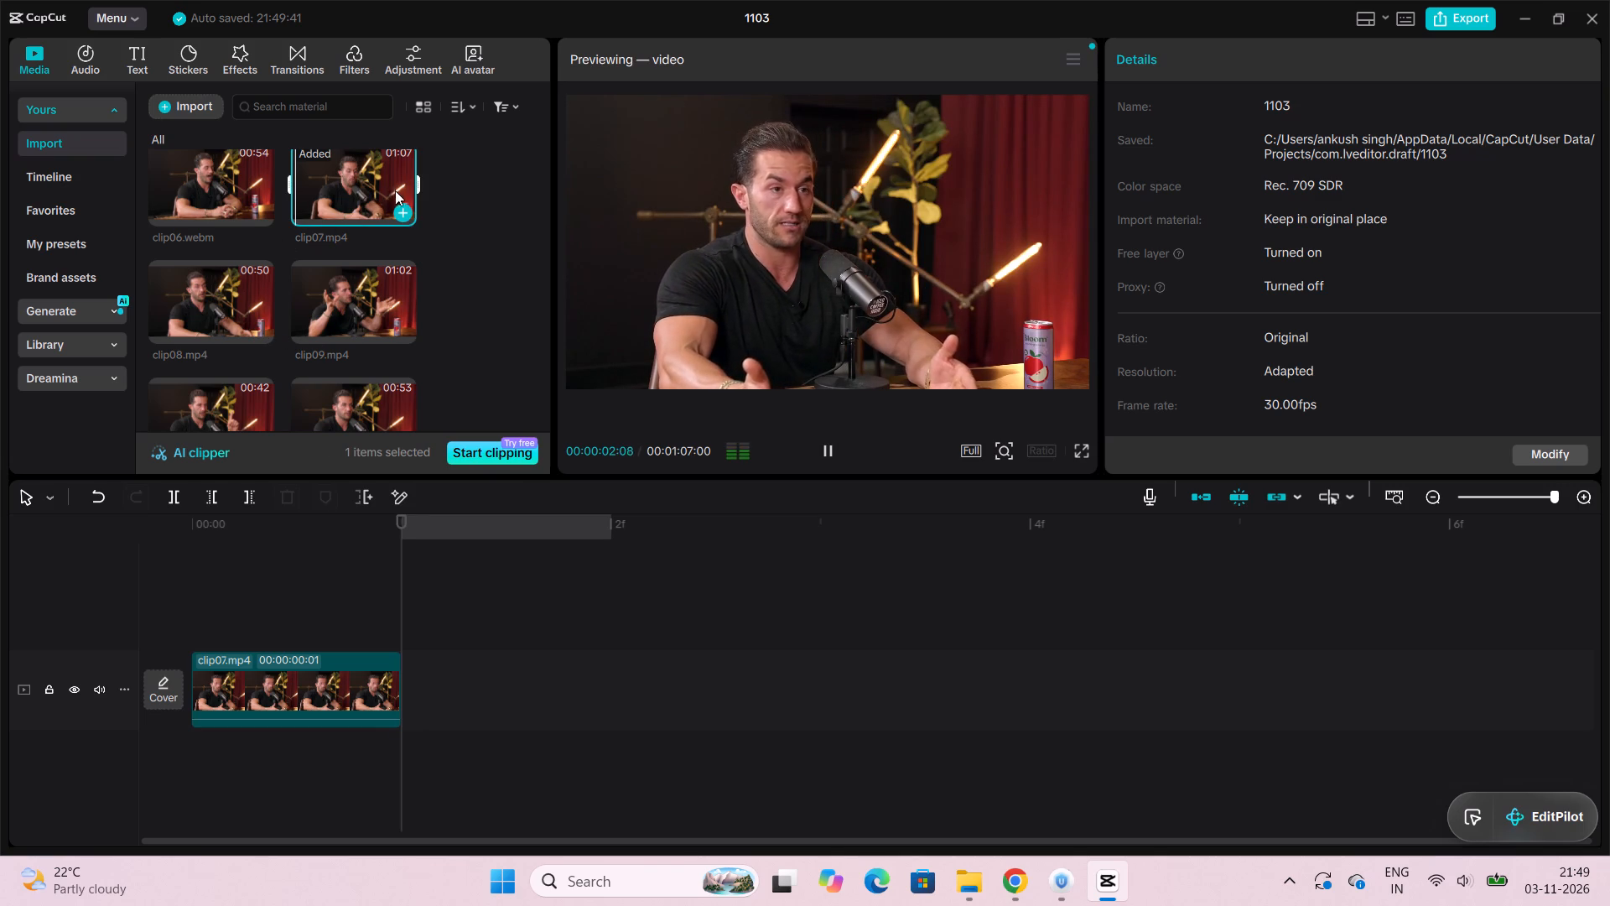
left_click(401, 211)
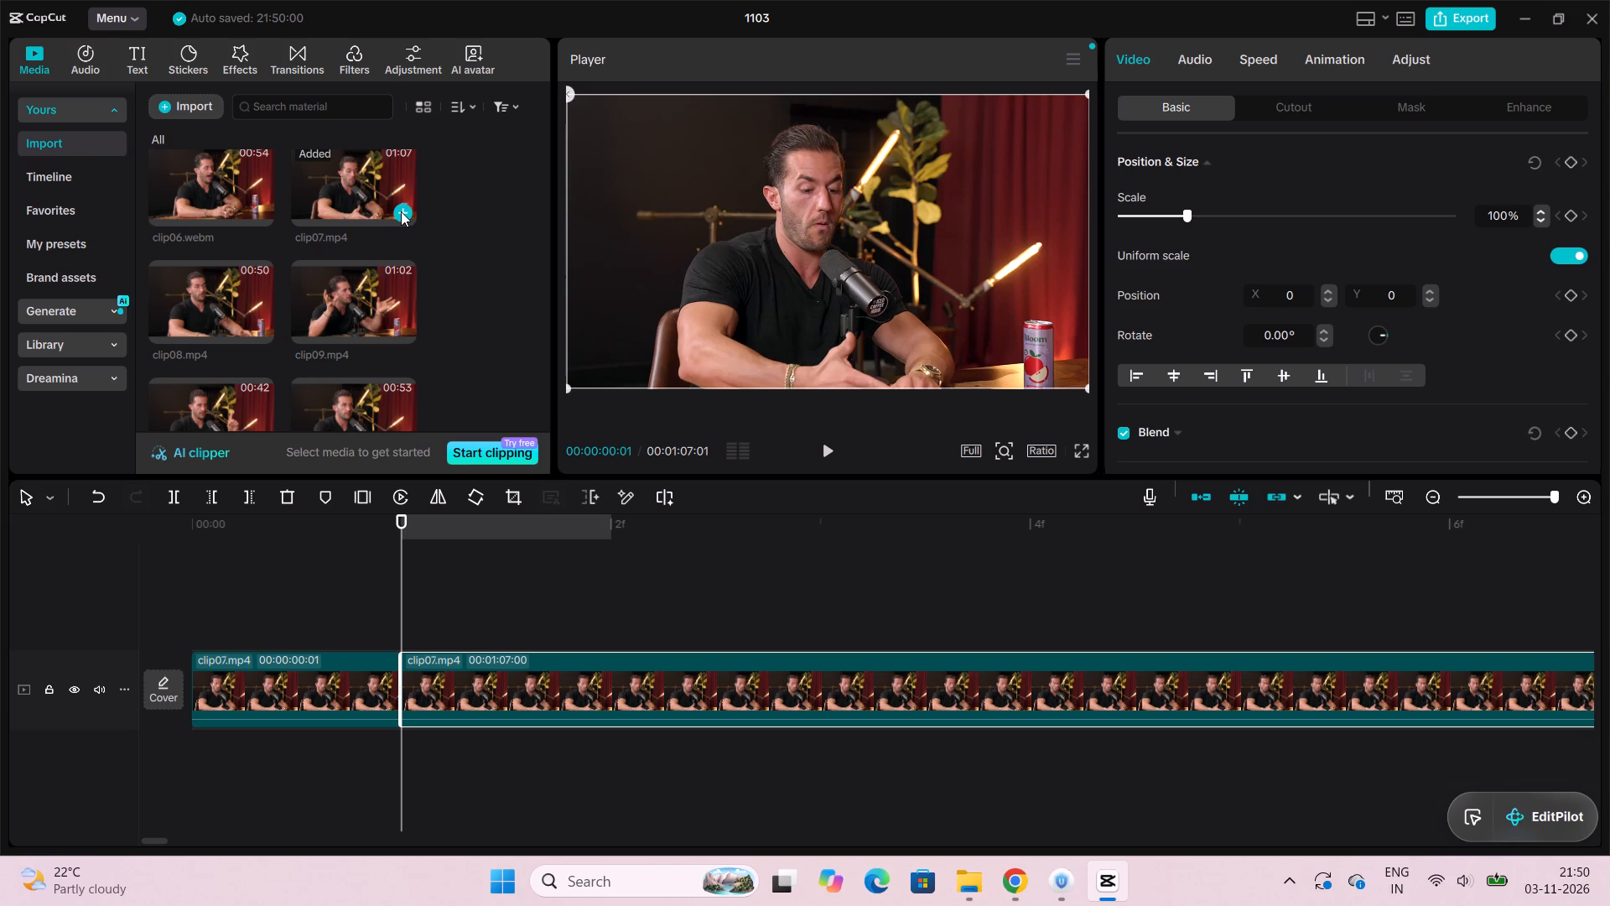
left_click(285, 671)
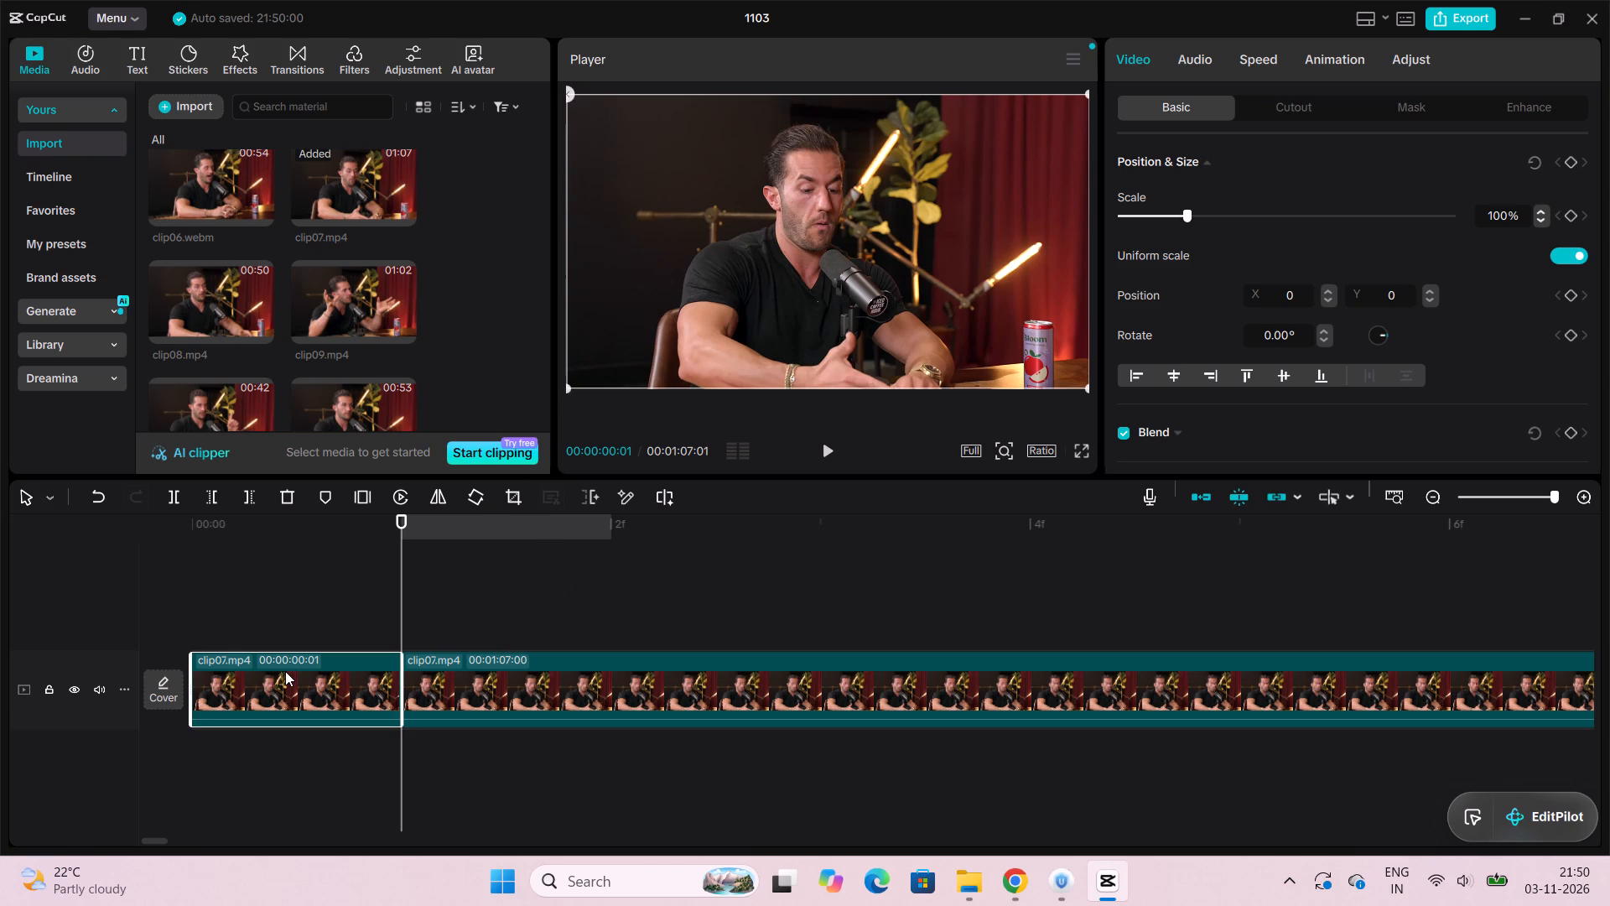
key("Delete")
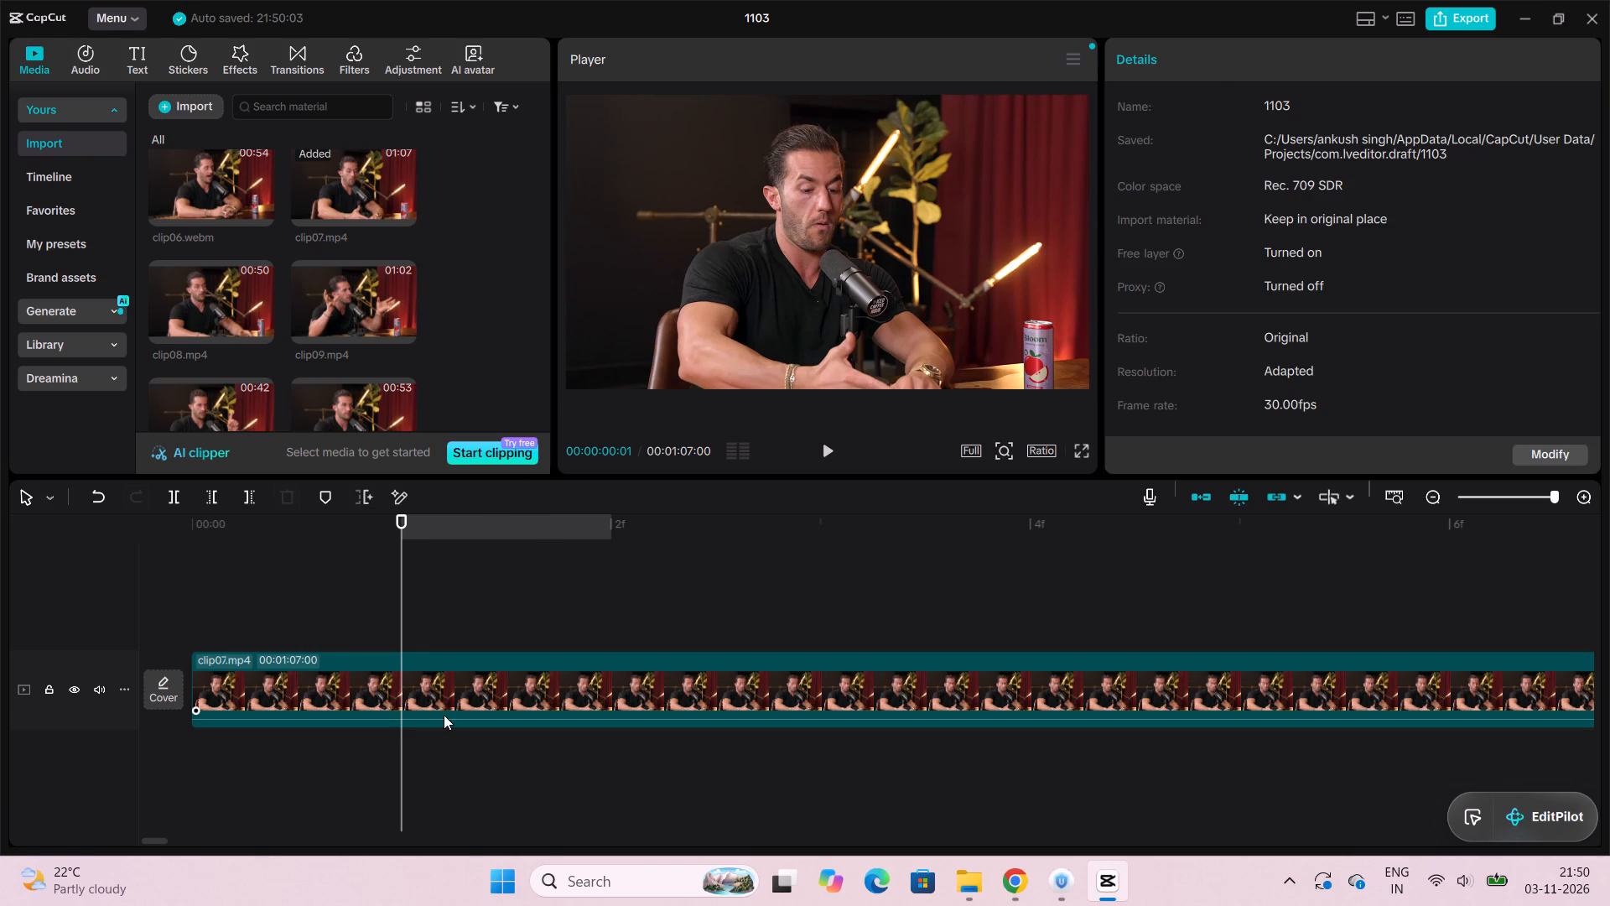
Play back the full-length clip07.mp4 from near the start of the timeline.
left_click_drag(399, 514, 263, 528)
left_click_drag(263, 528, 219, 523)
left_click(829, 455)
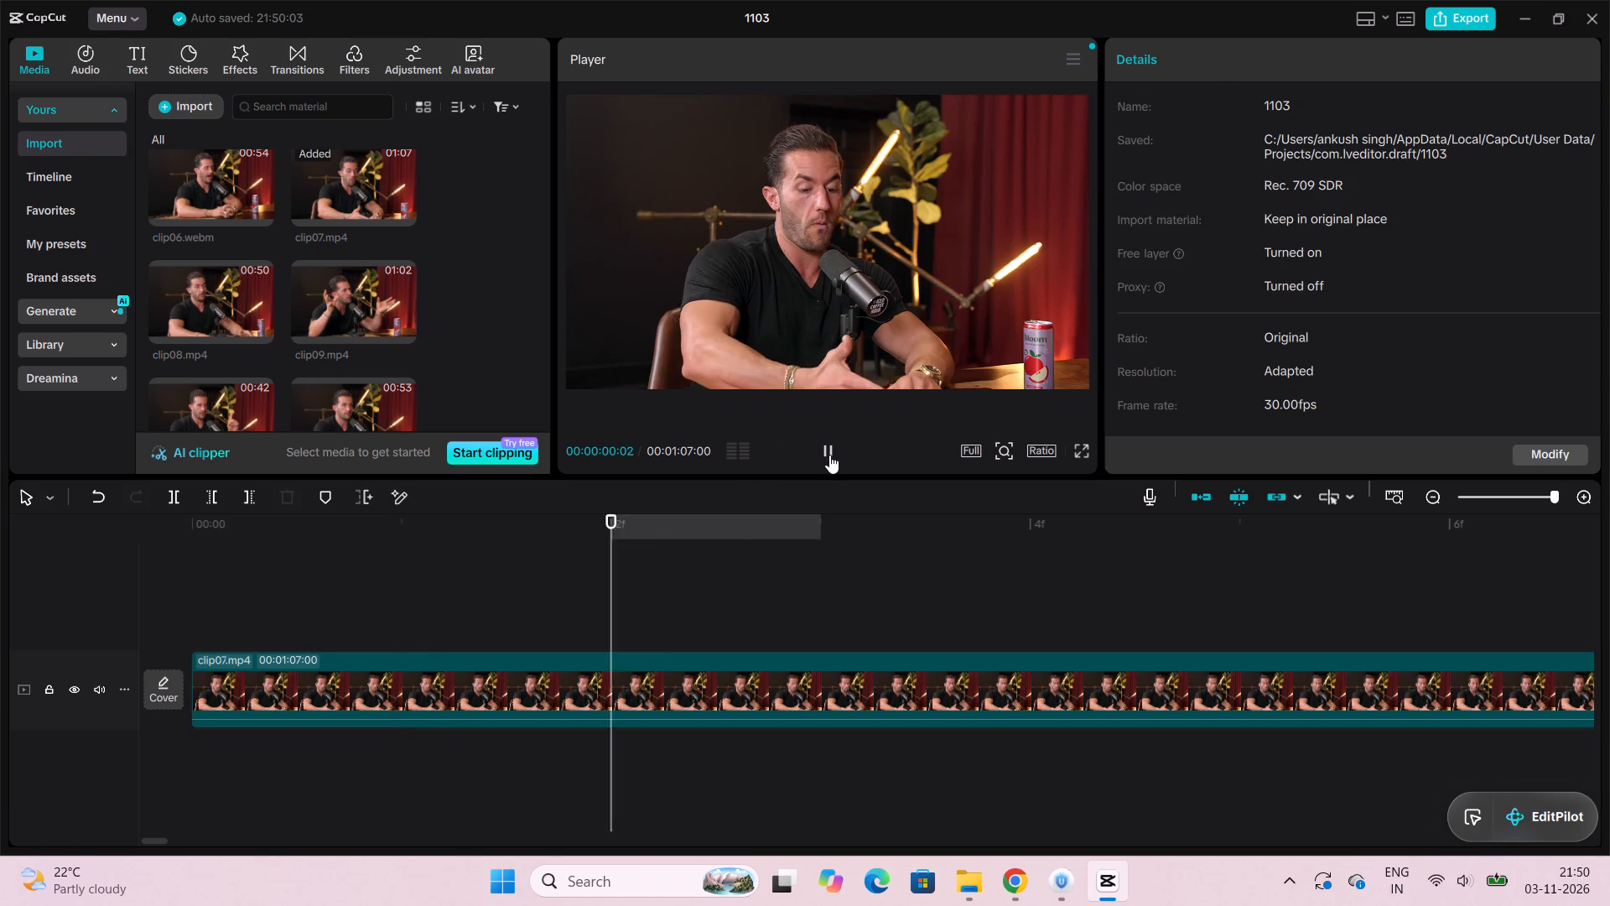
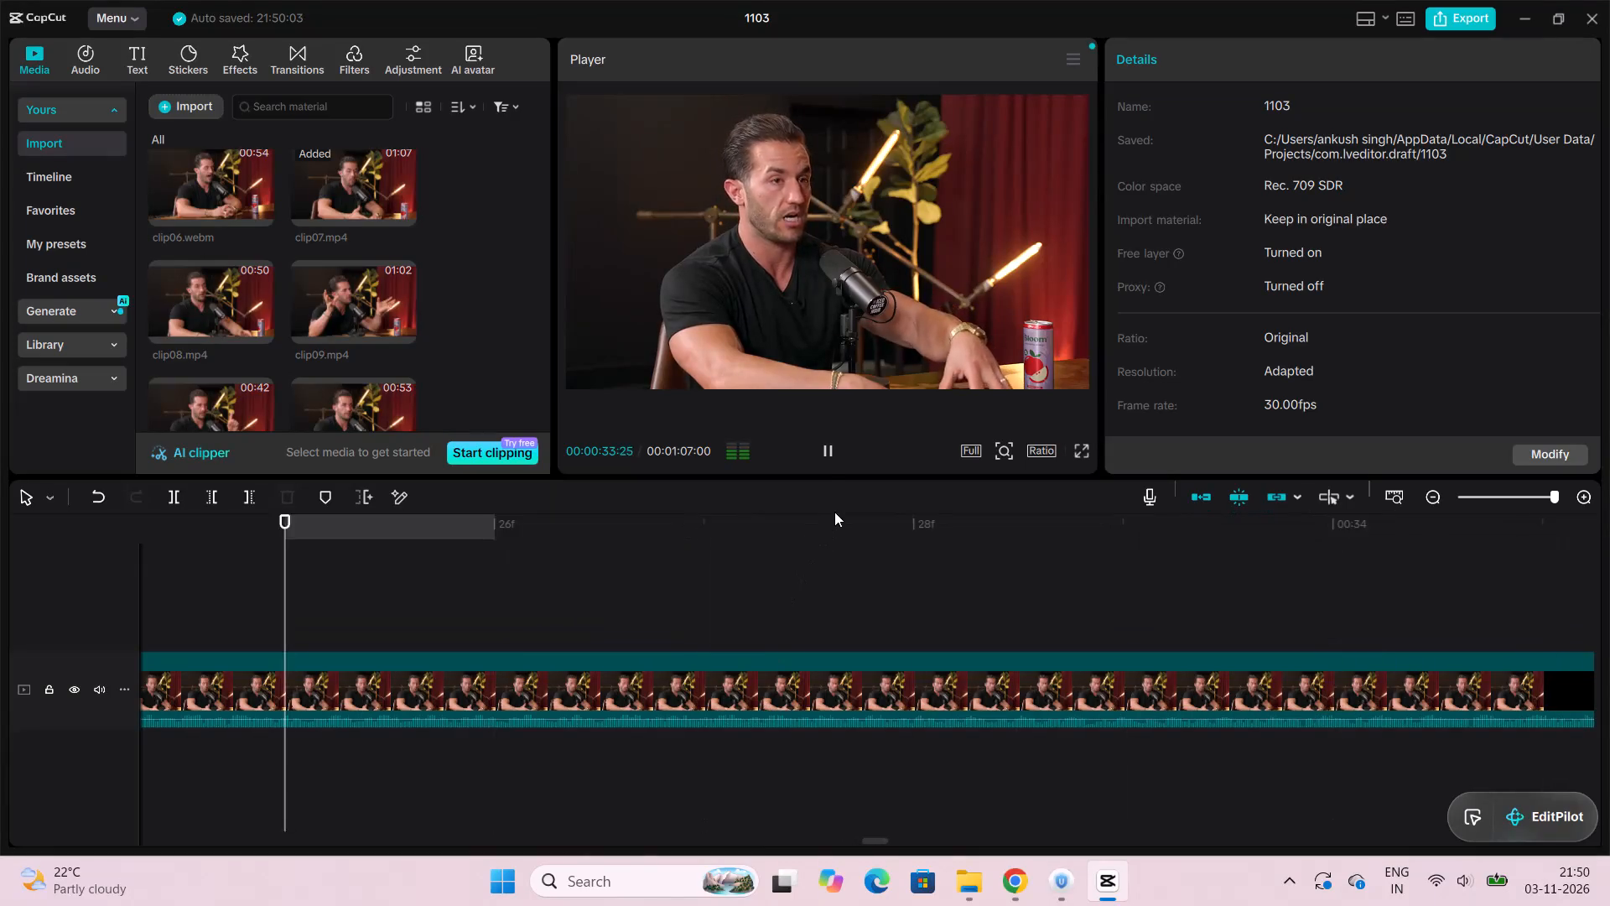
Play clip07.mp4 onward from about 34 seconds to past the one-minute mark, with the whole clip fitted in the timeline.
left_click(828, 462)
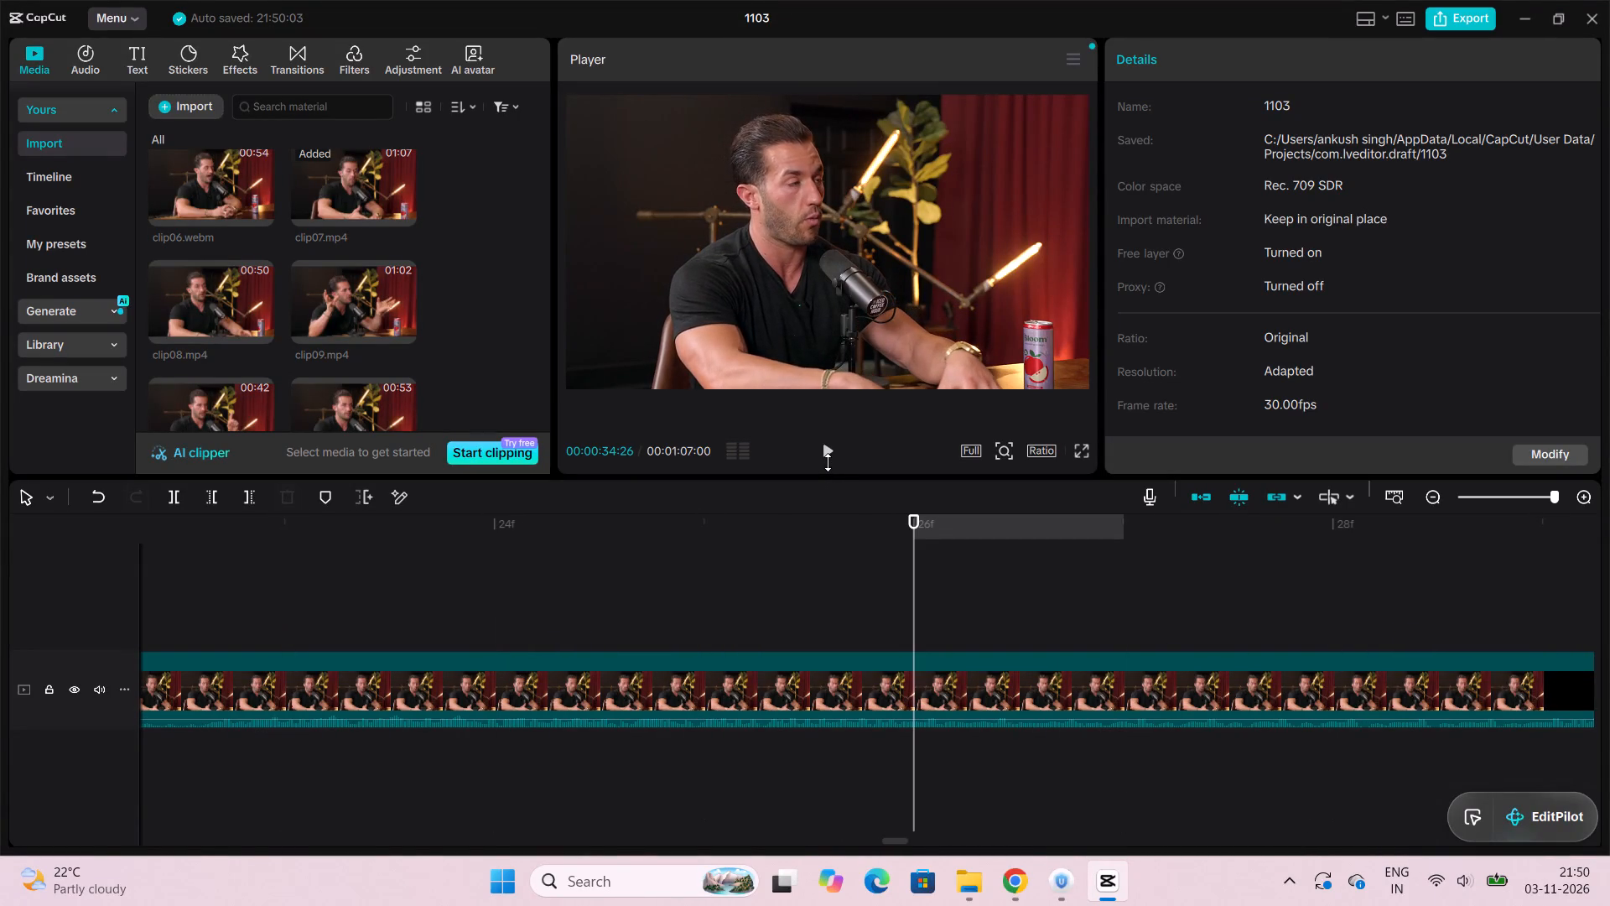
left_click(827, 458)
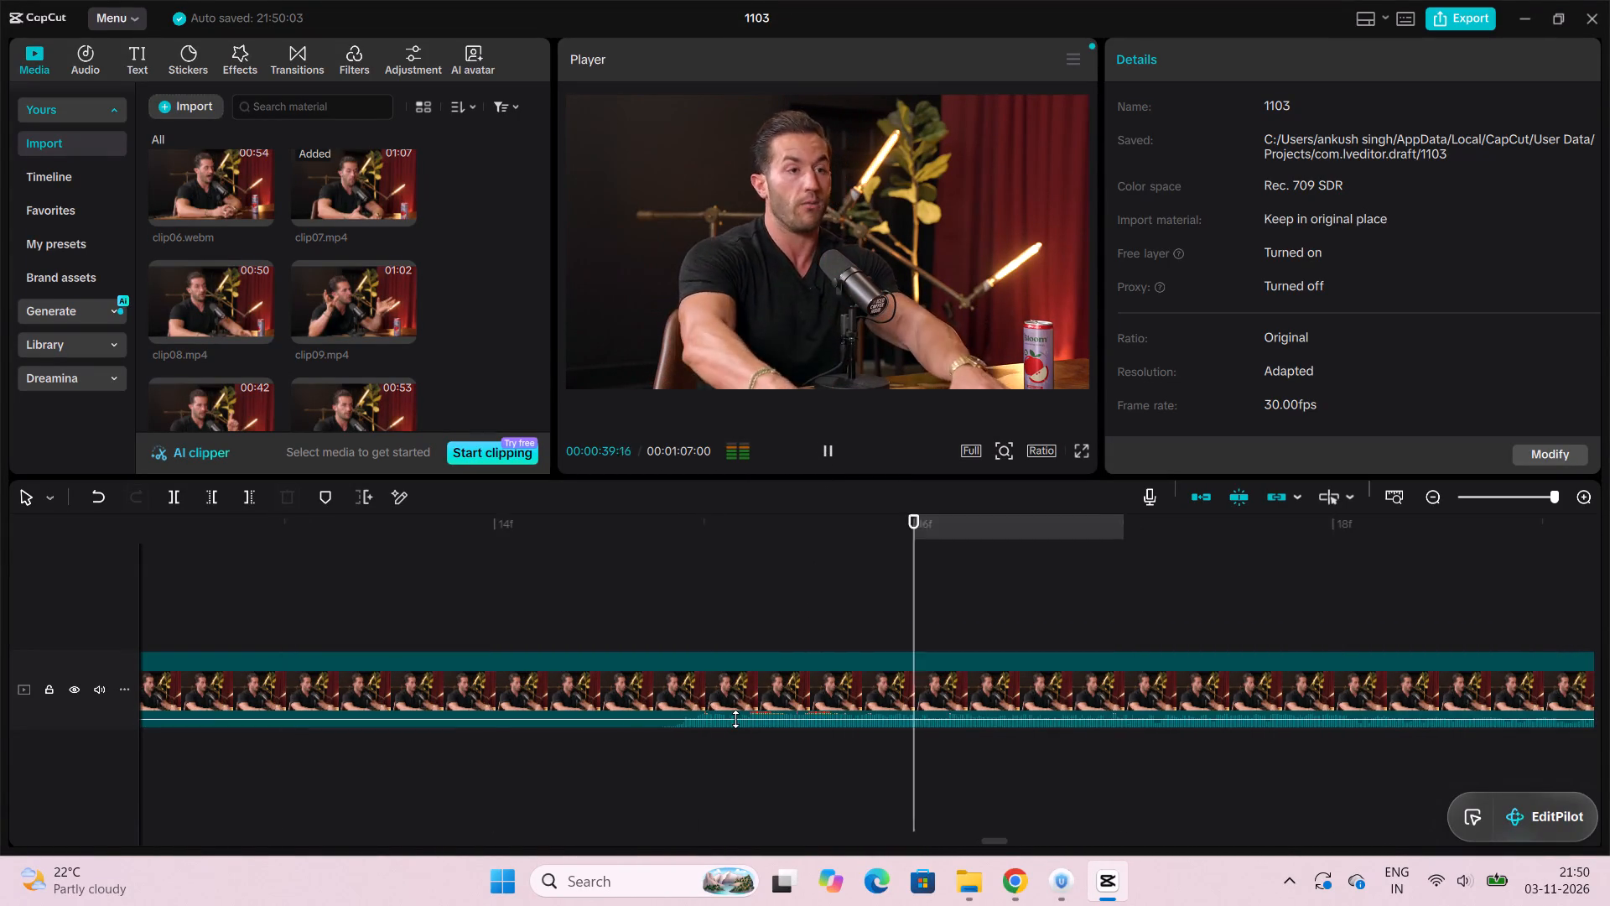
scroll(735, 719, "down", 10, "ctrl")
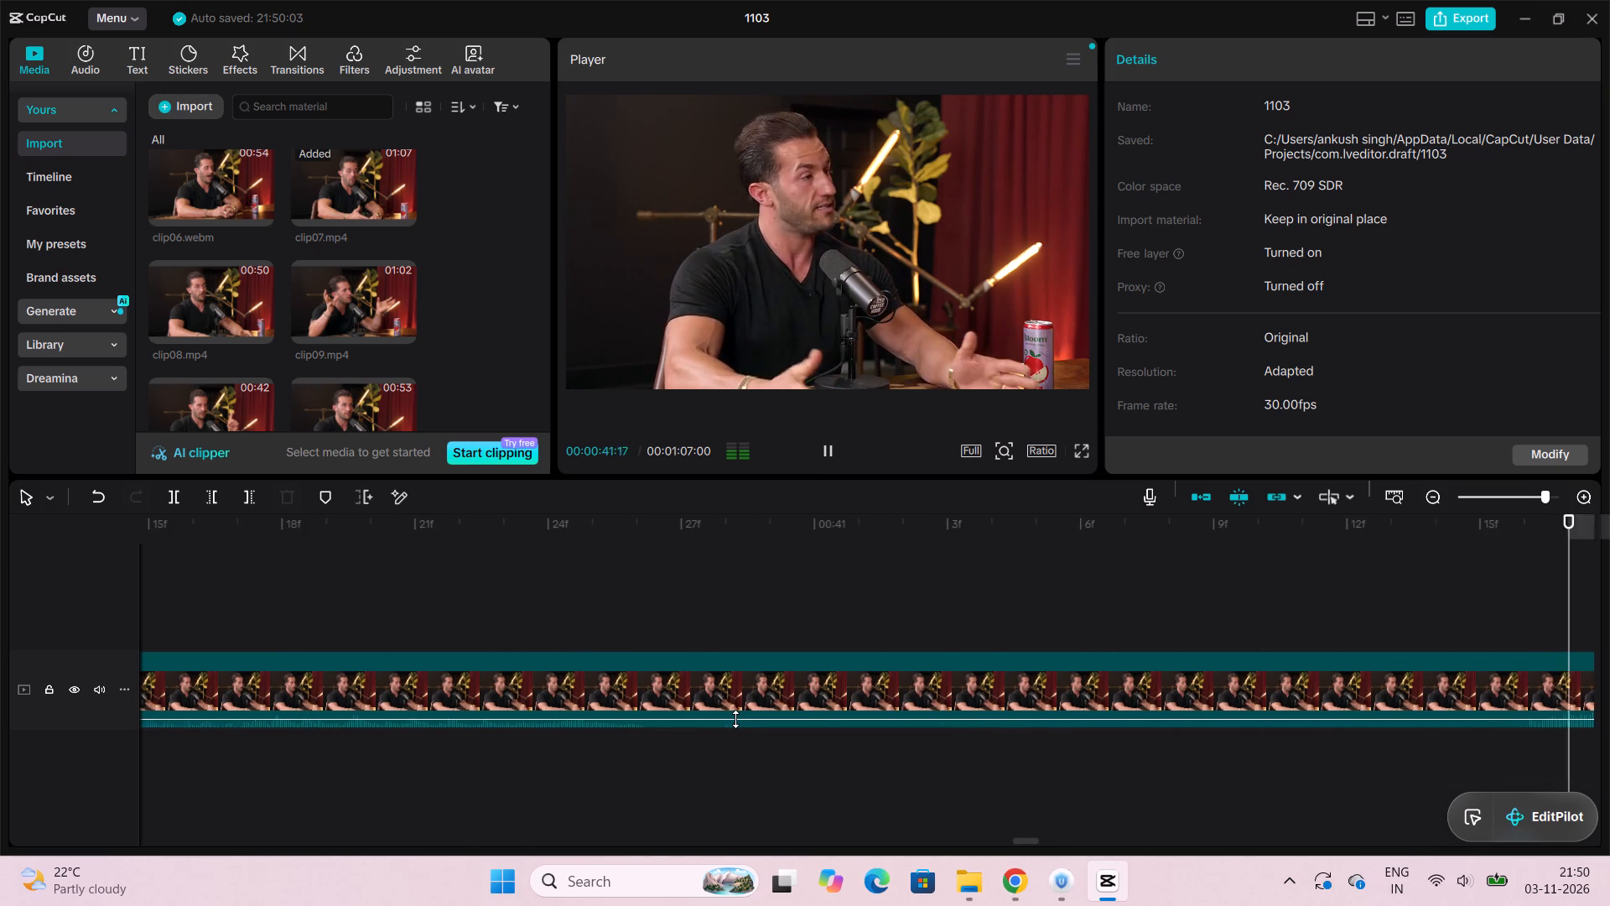
scroll(735, 719, "down", 4, "ctrl")
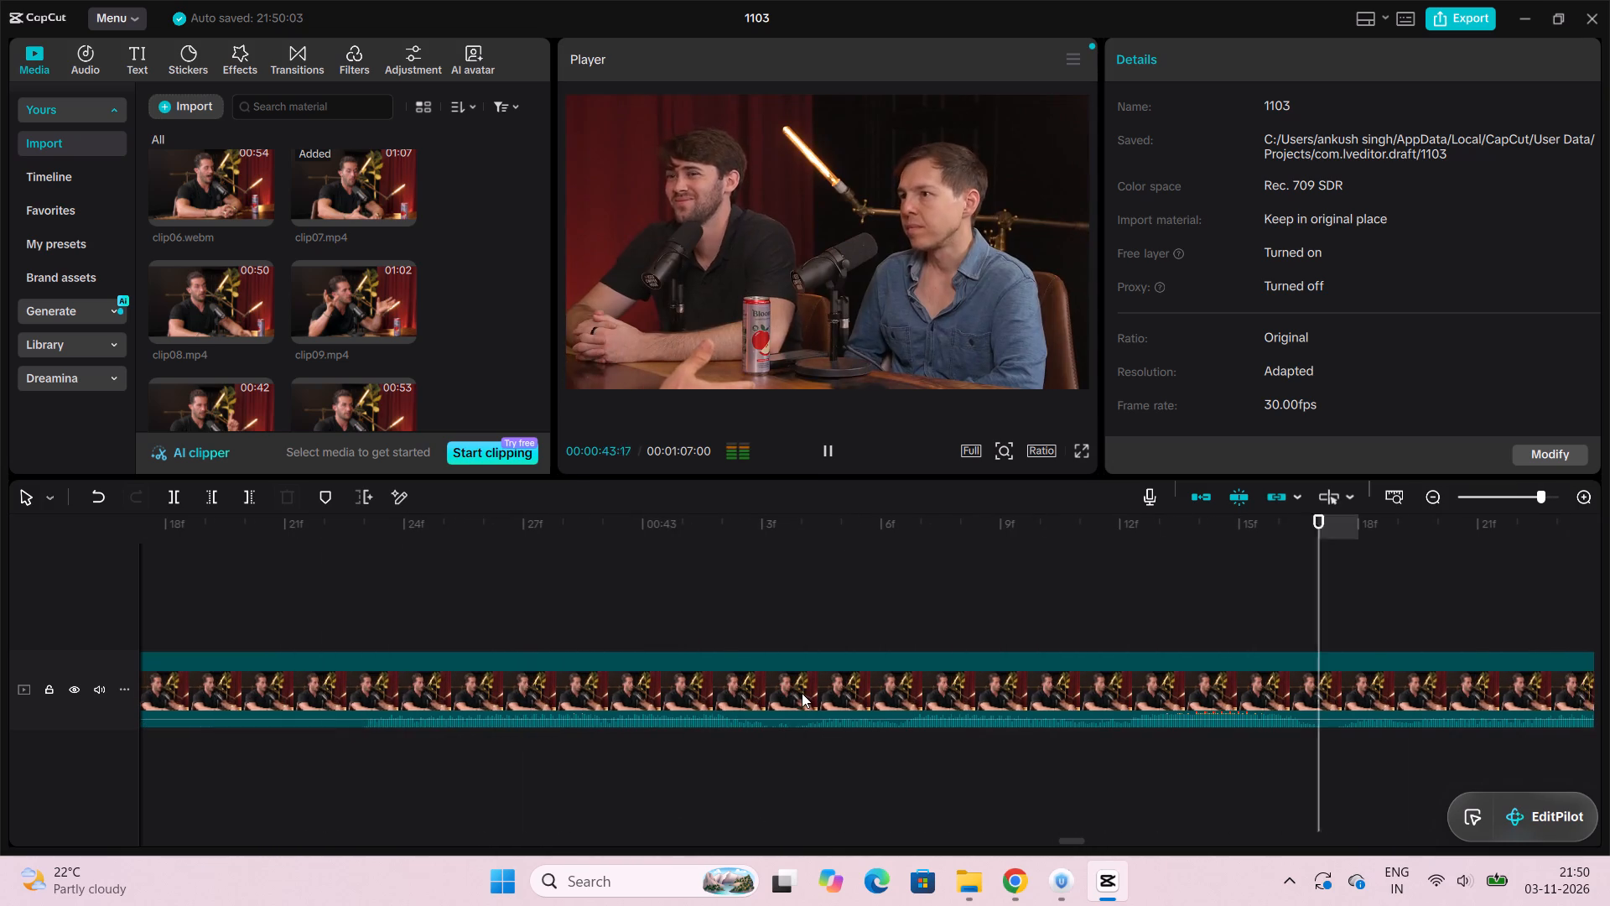
scroll(802, 693, "down", 12, "ctrl")
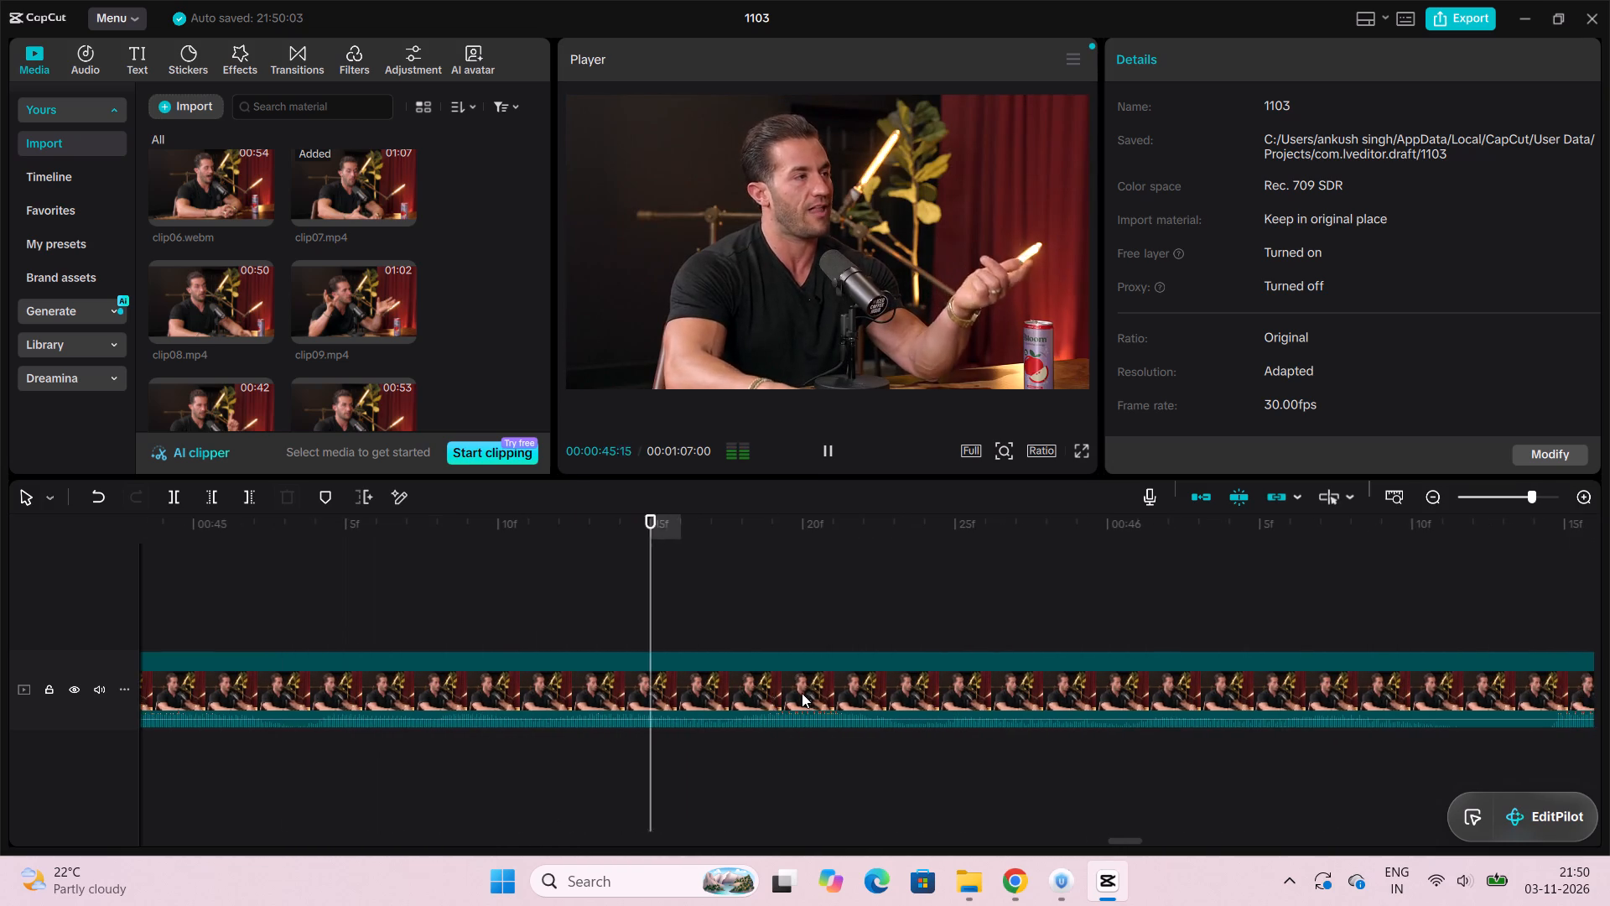
scroll(802, 693, "down", 18, "ctrl")
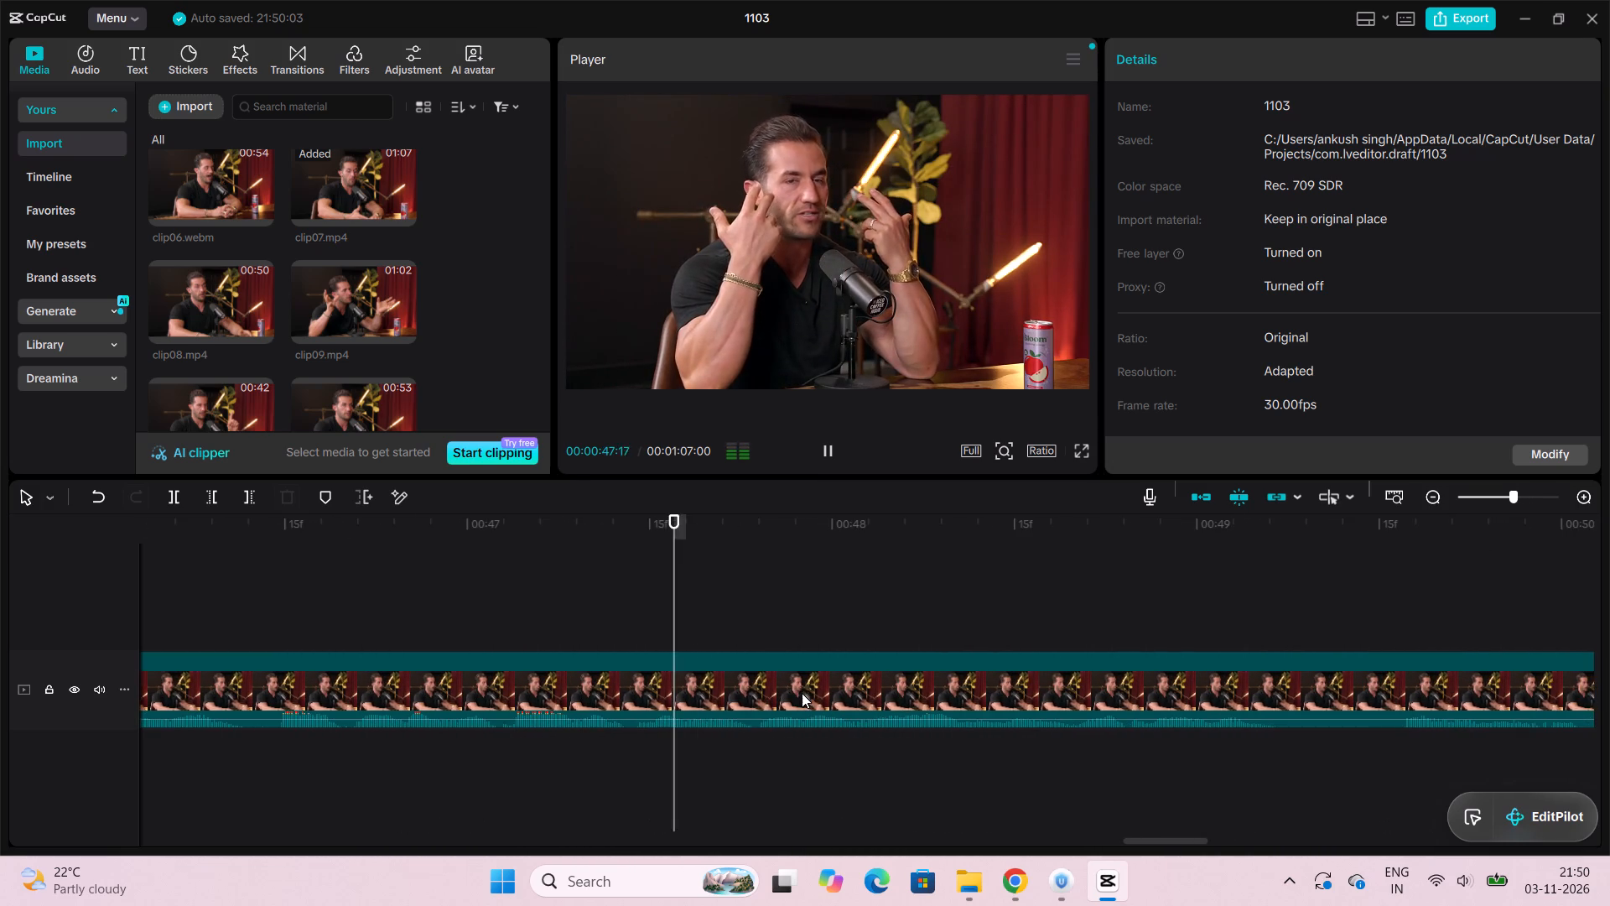
scroll(802, 693, "down", 19, "ctrl")
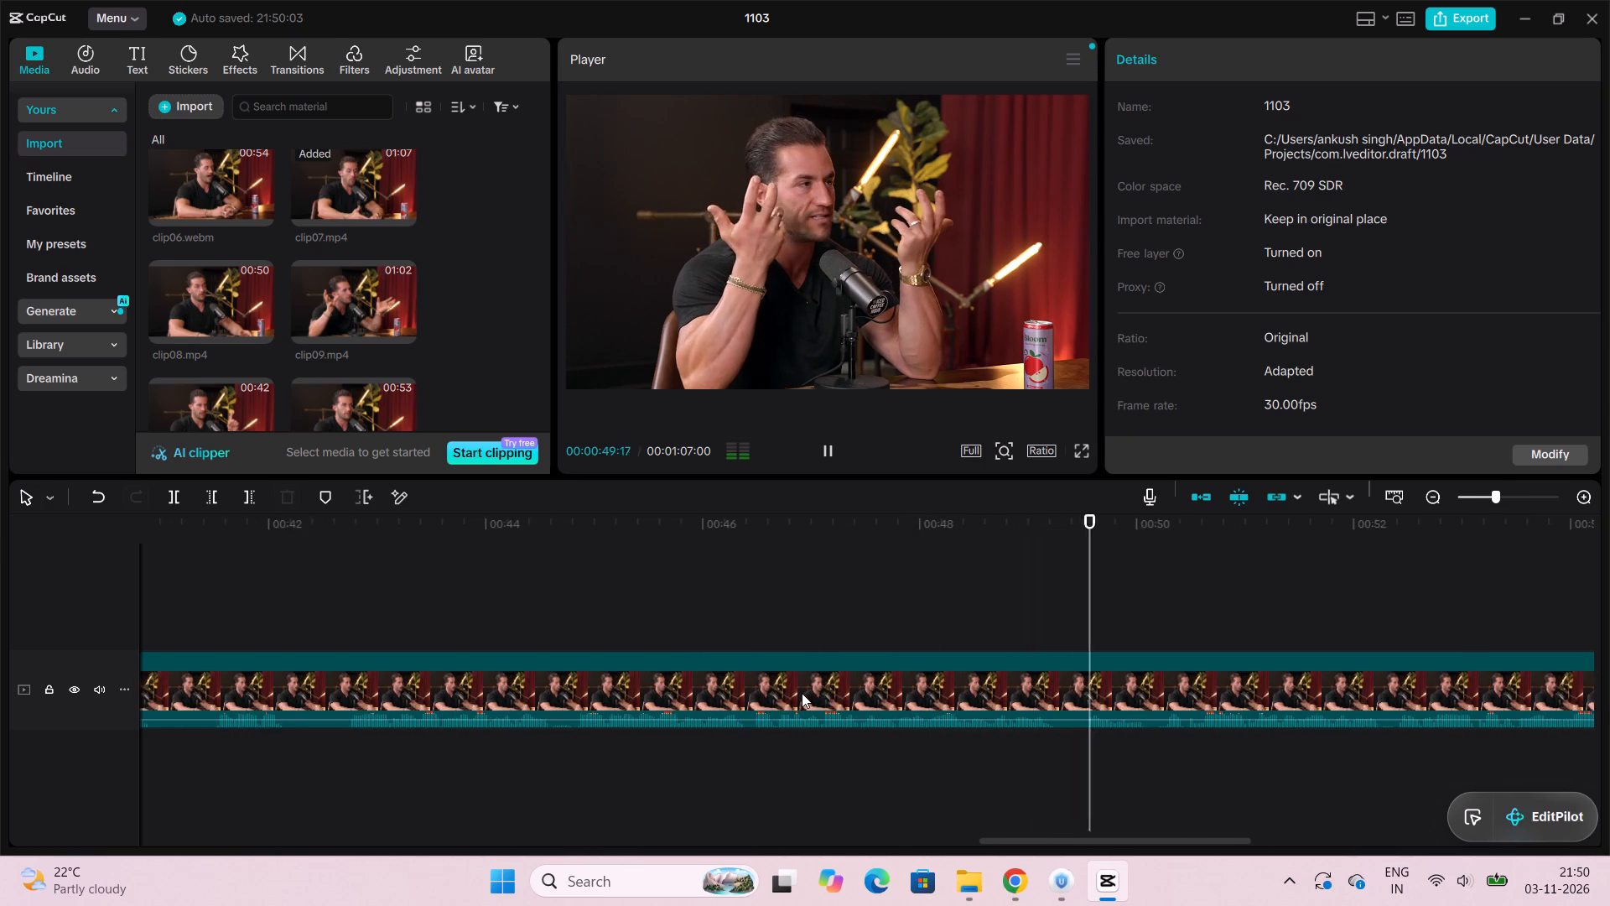
scroll(802, 693, "down", 19, "ctrl")
scroll(802, 693, "down", 2, "ctrl")
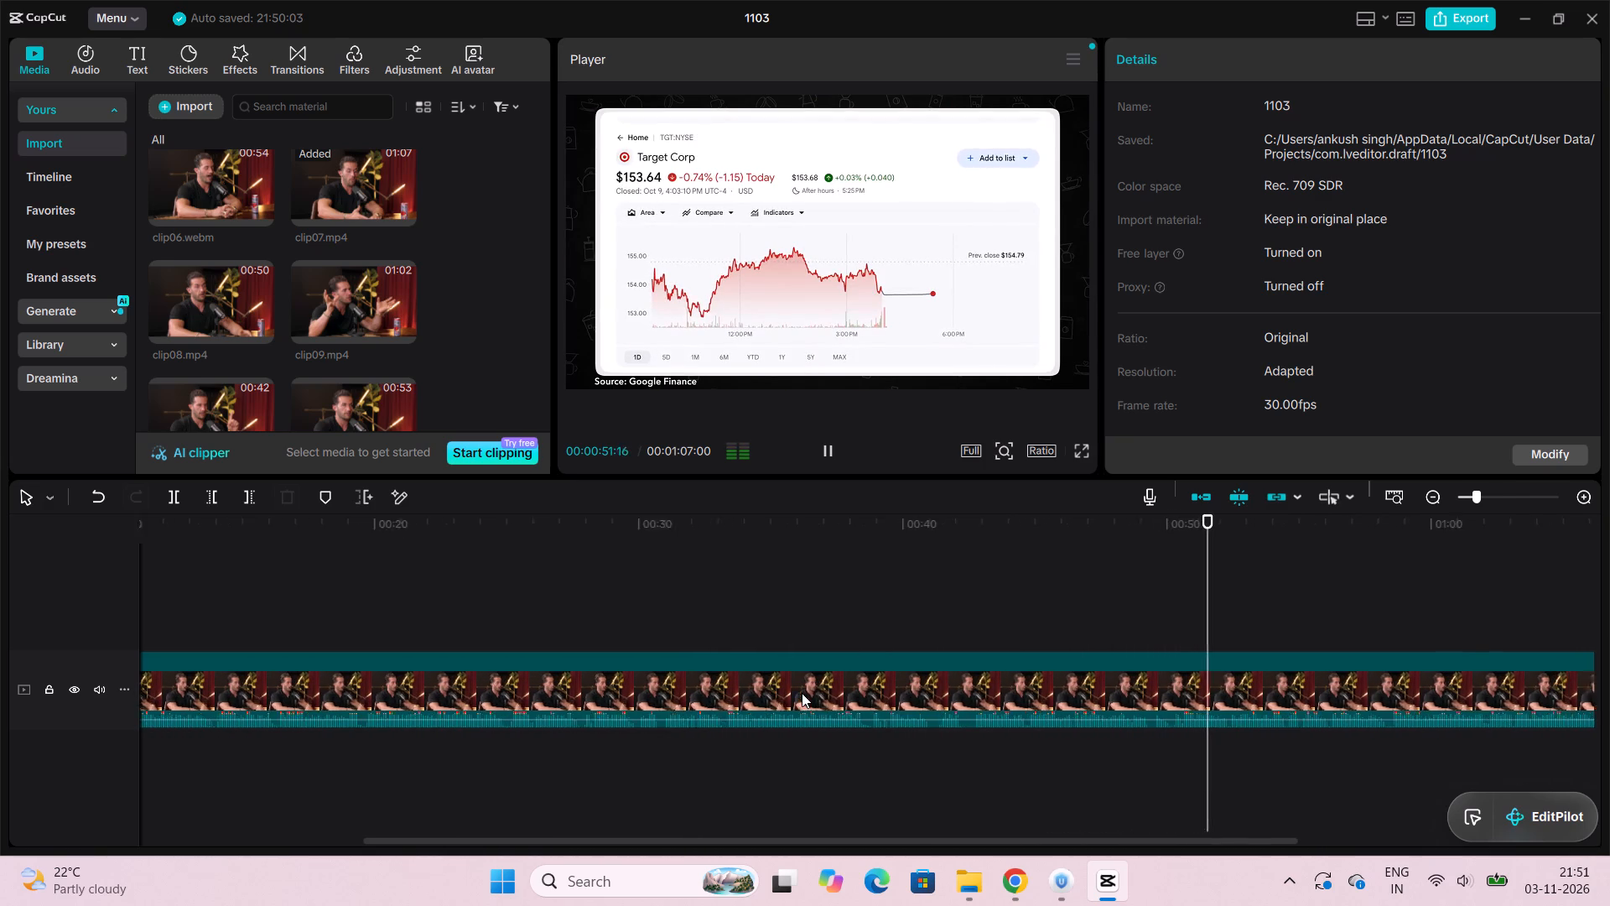
scroll(802, 693, "down", 13, "ctrl")
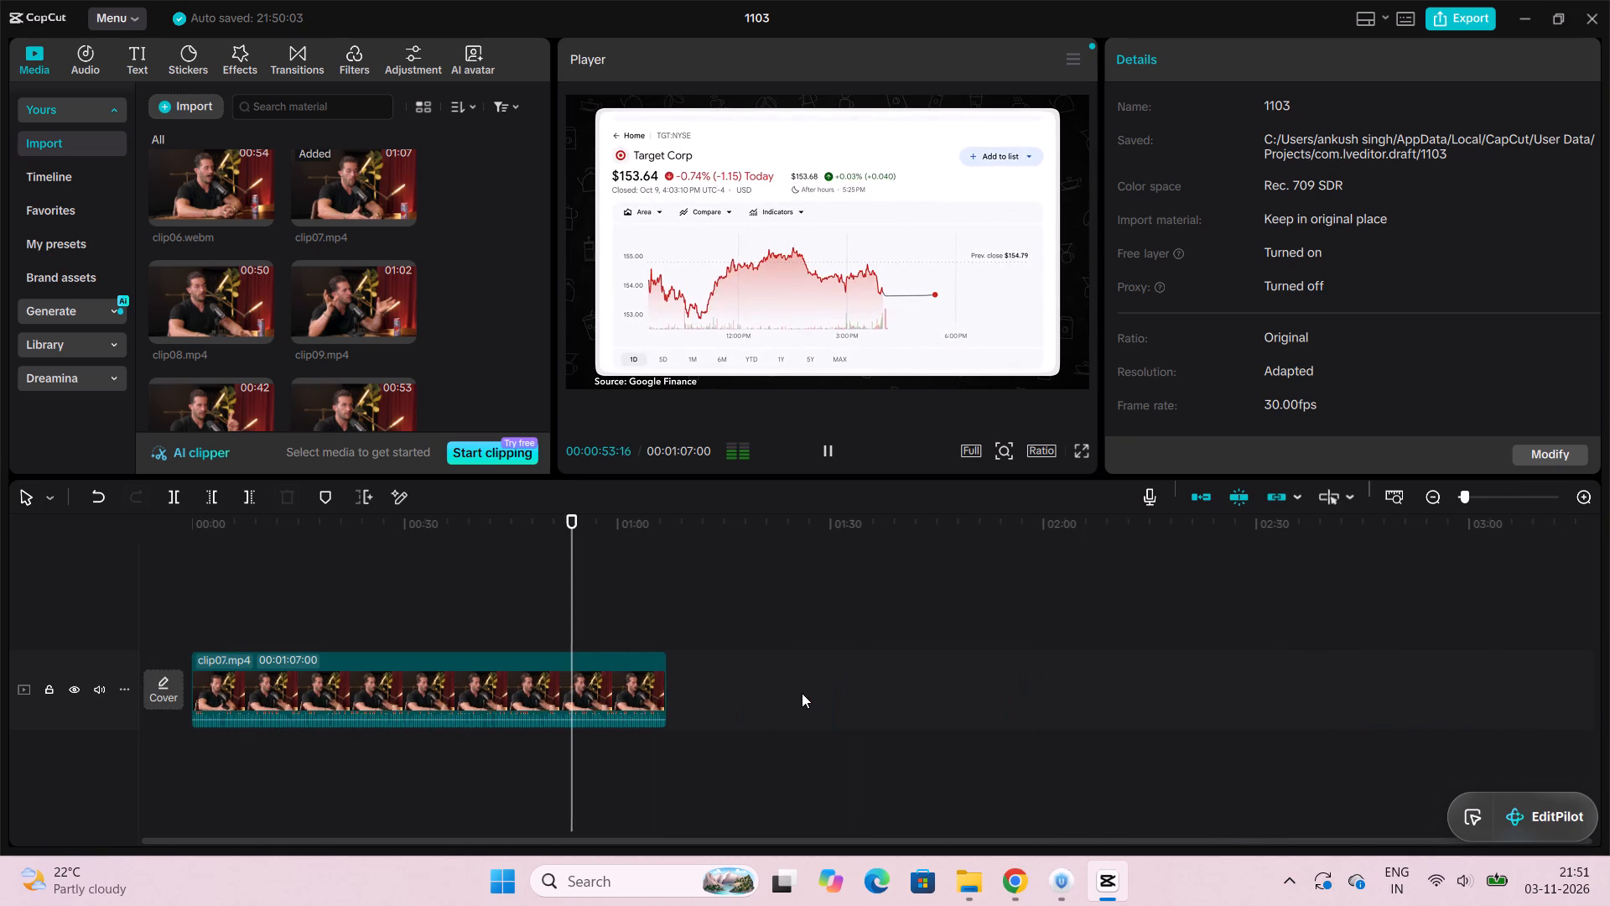
scroll(802, 693, "down", 11, "ctrl")
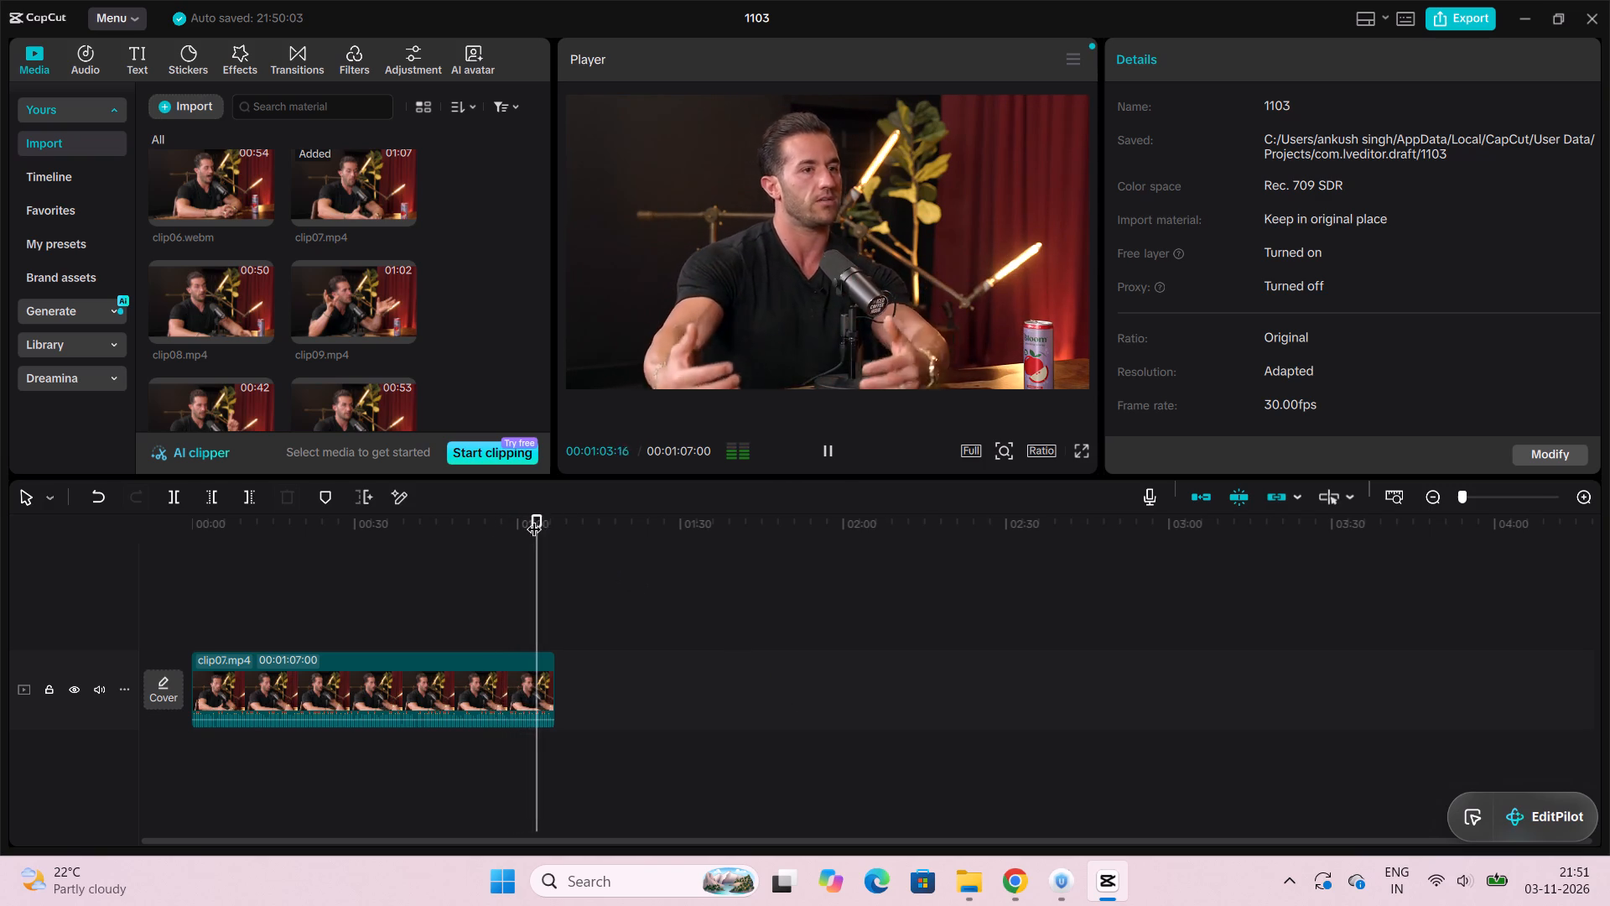
Scrub back through clip07.mp4 to about 32 seconds and play a short stretch from there.
left_click_drag(534, 518, 480, 523)
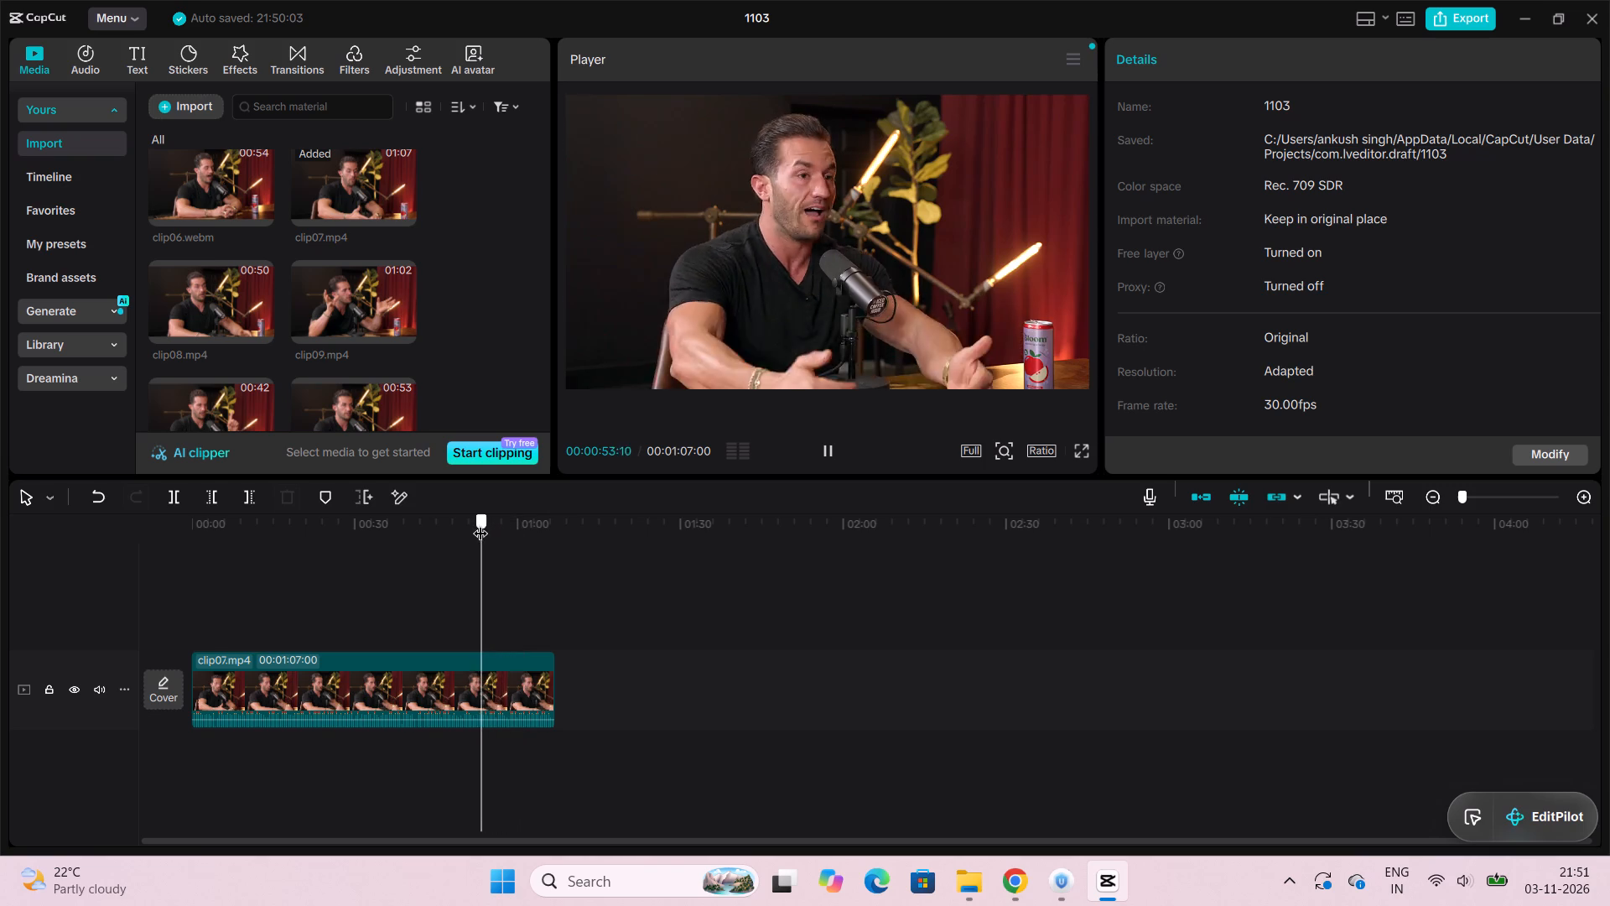
left_click_drag(480, 523, 421, 528)
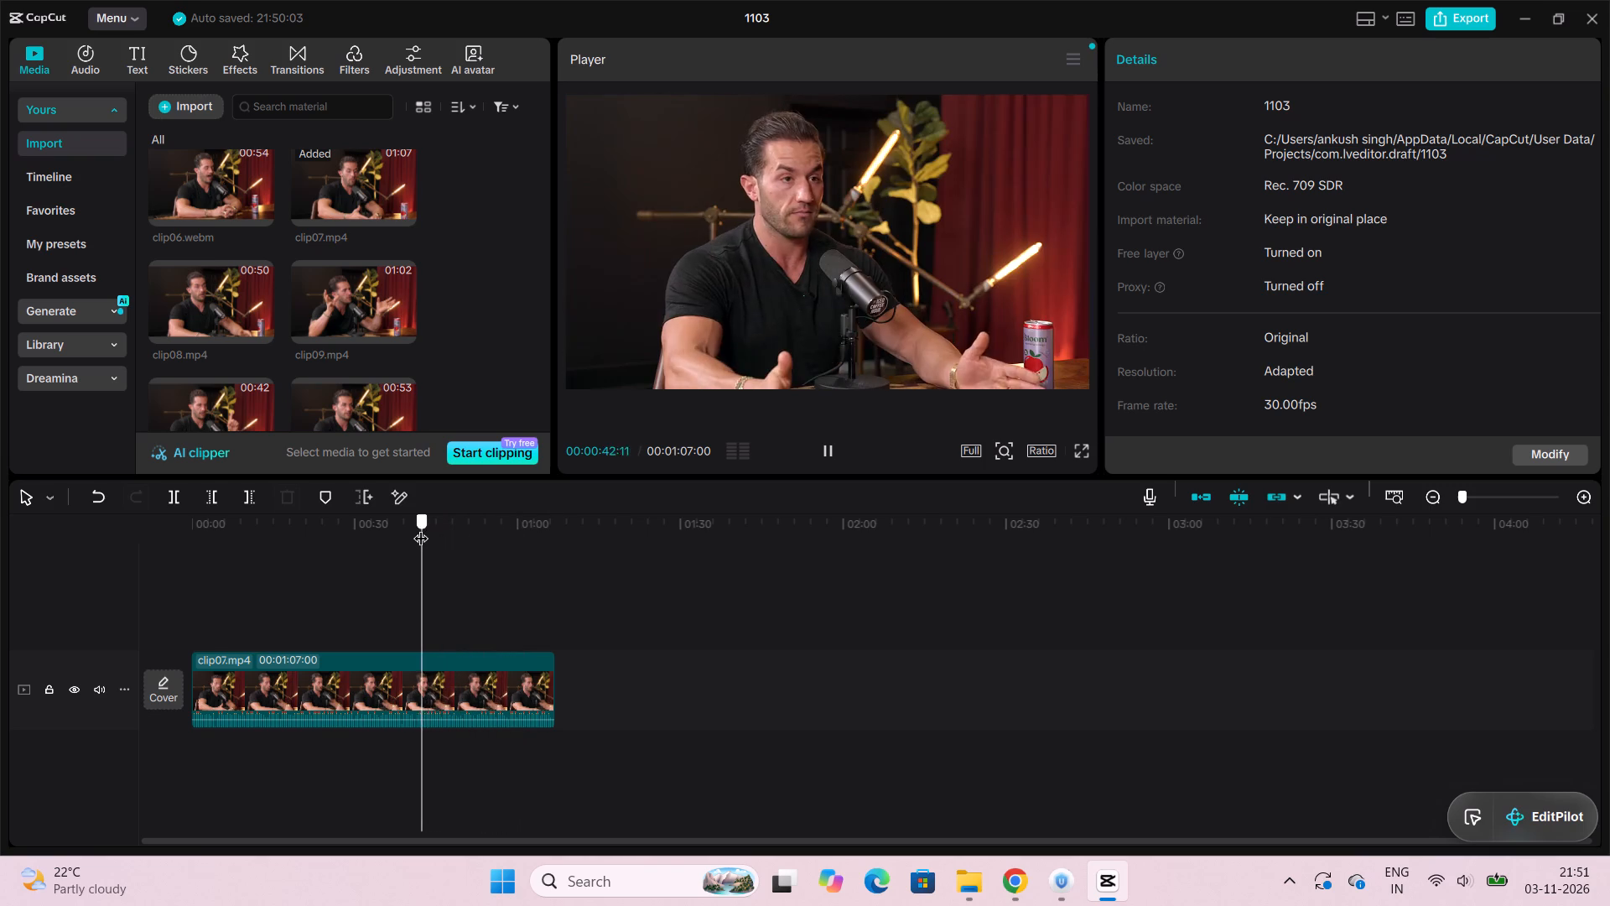
left_click_drag(421, 528, 388, 528)
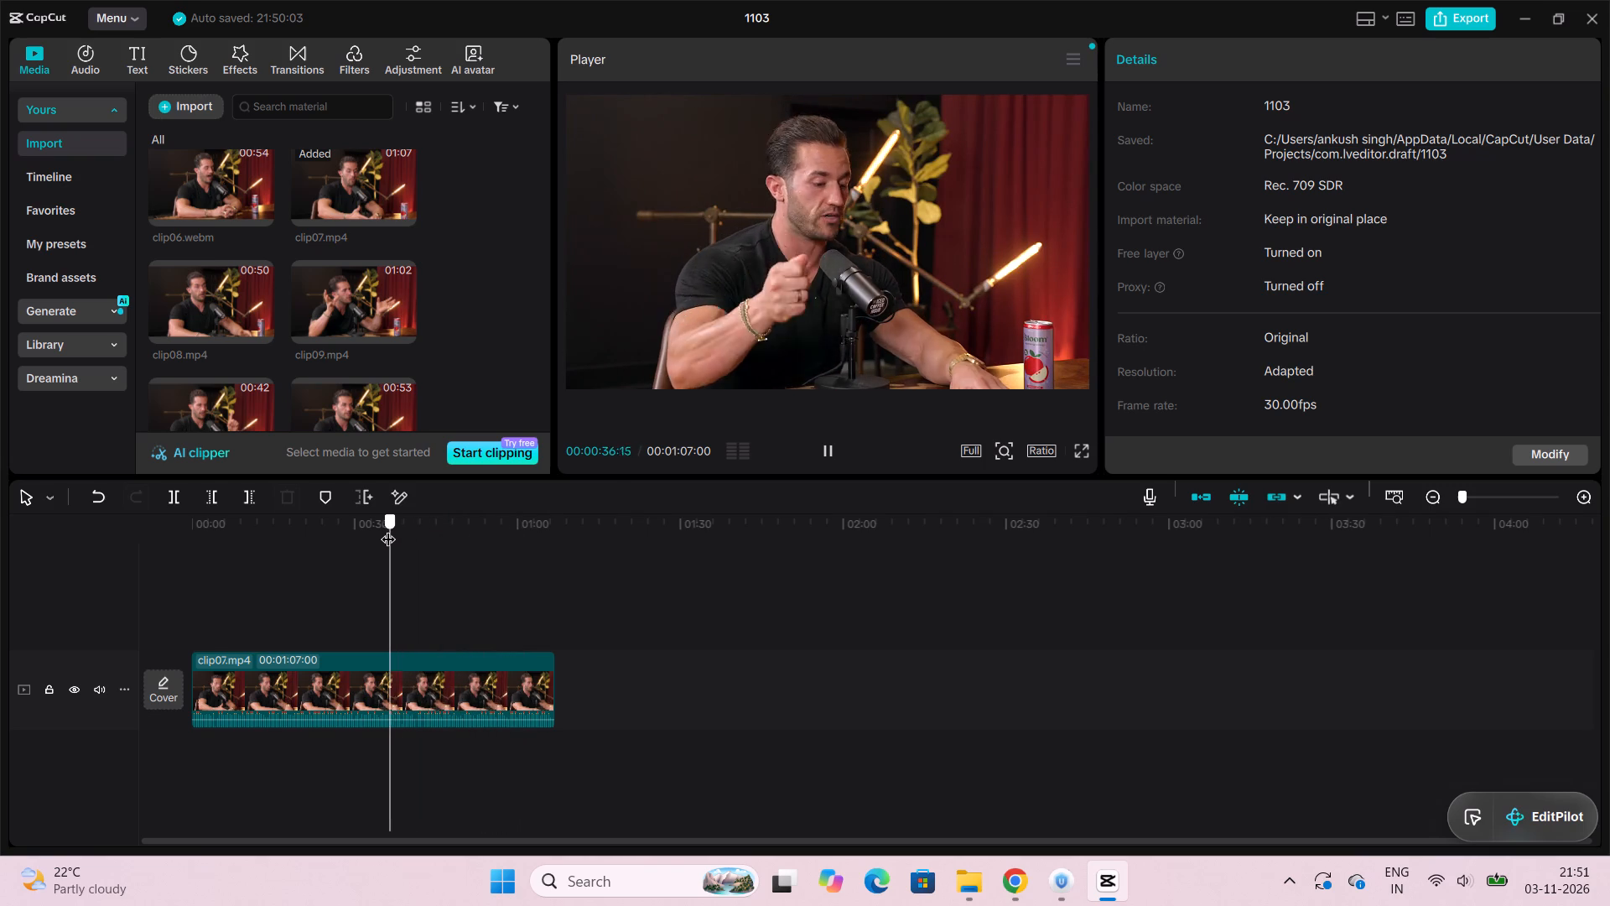
left_click_drag(388, 528, 366, 528)
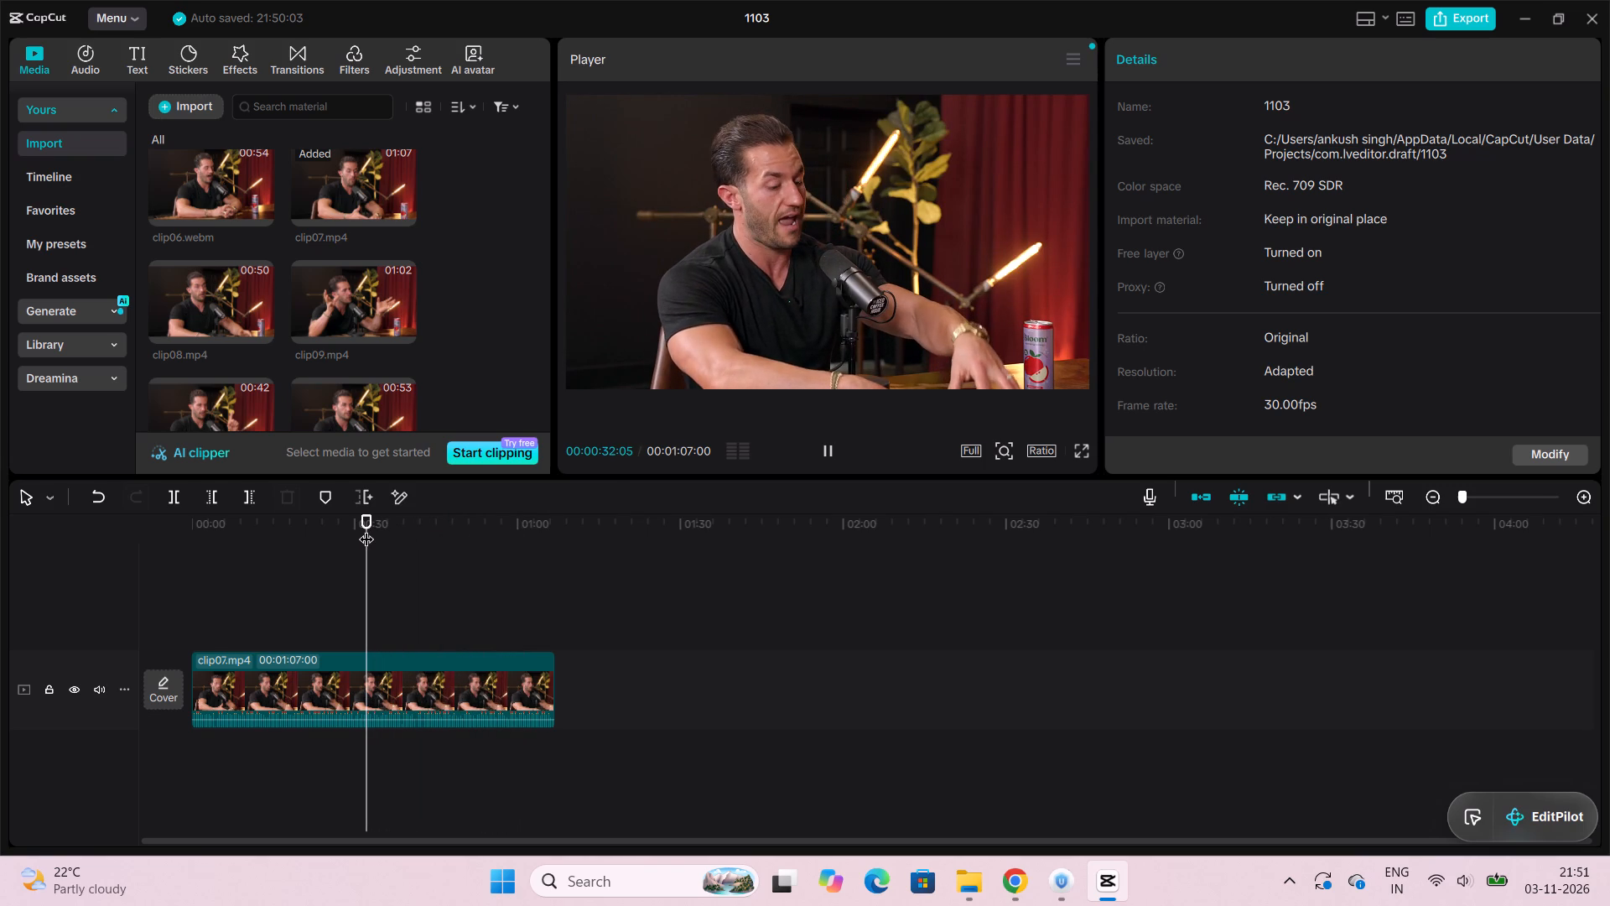
left_click(826, 454)
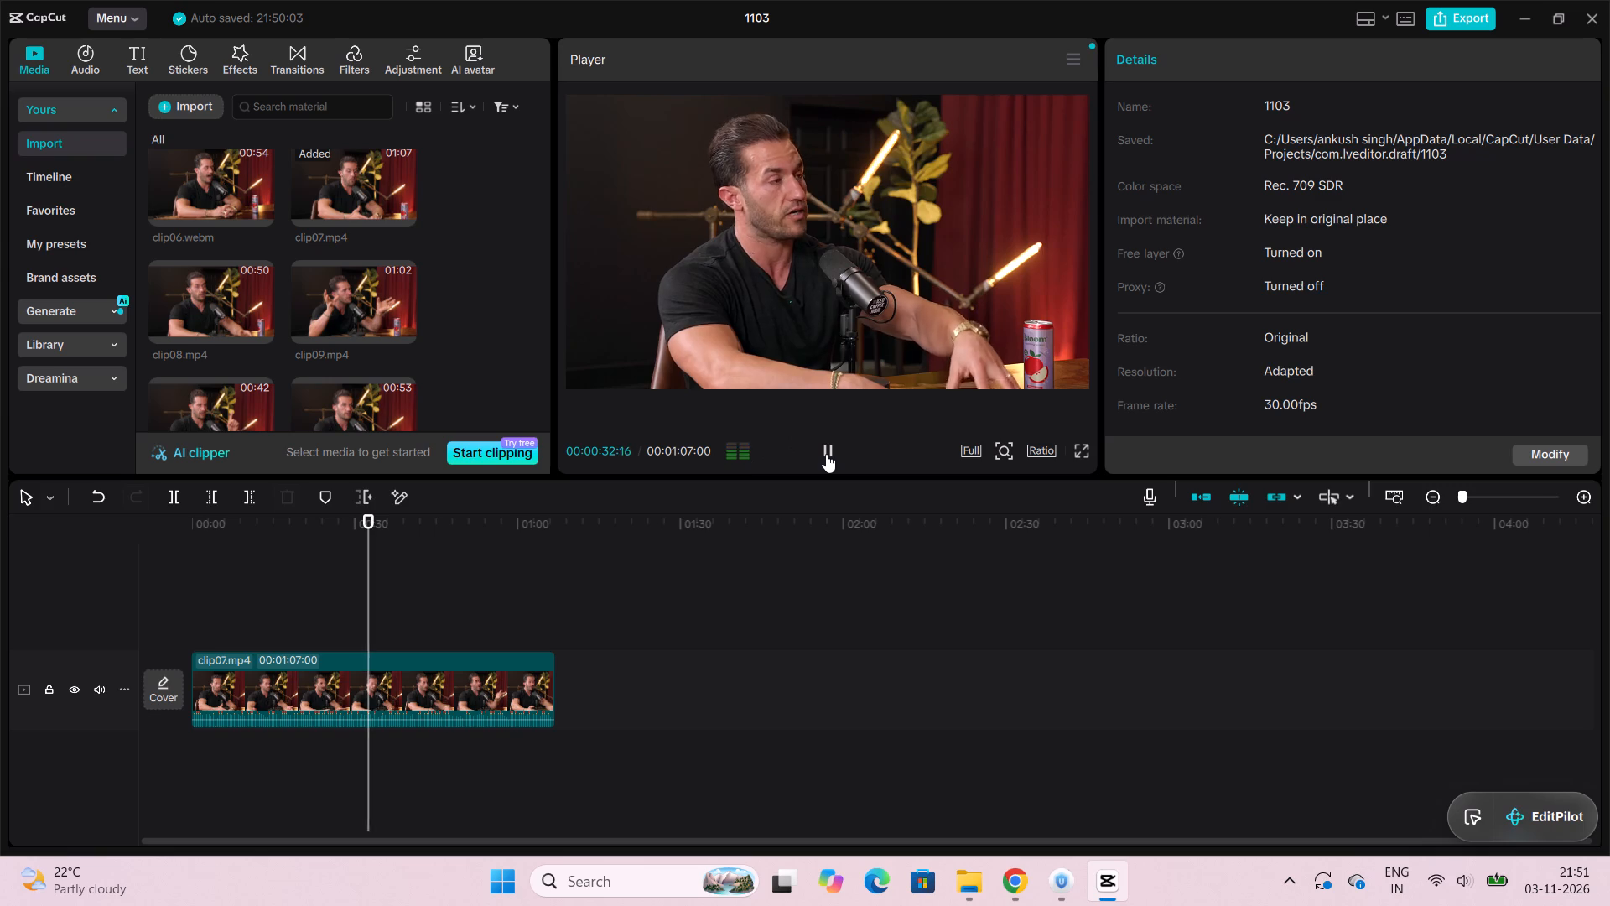
left_click(826, 454)
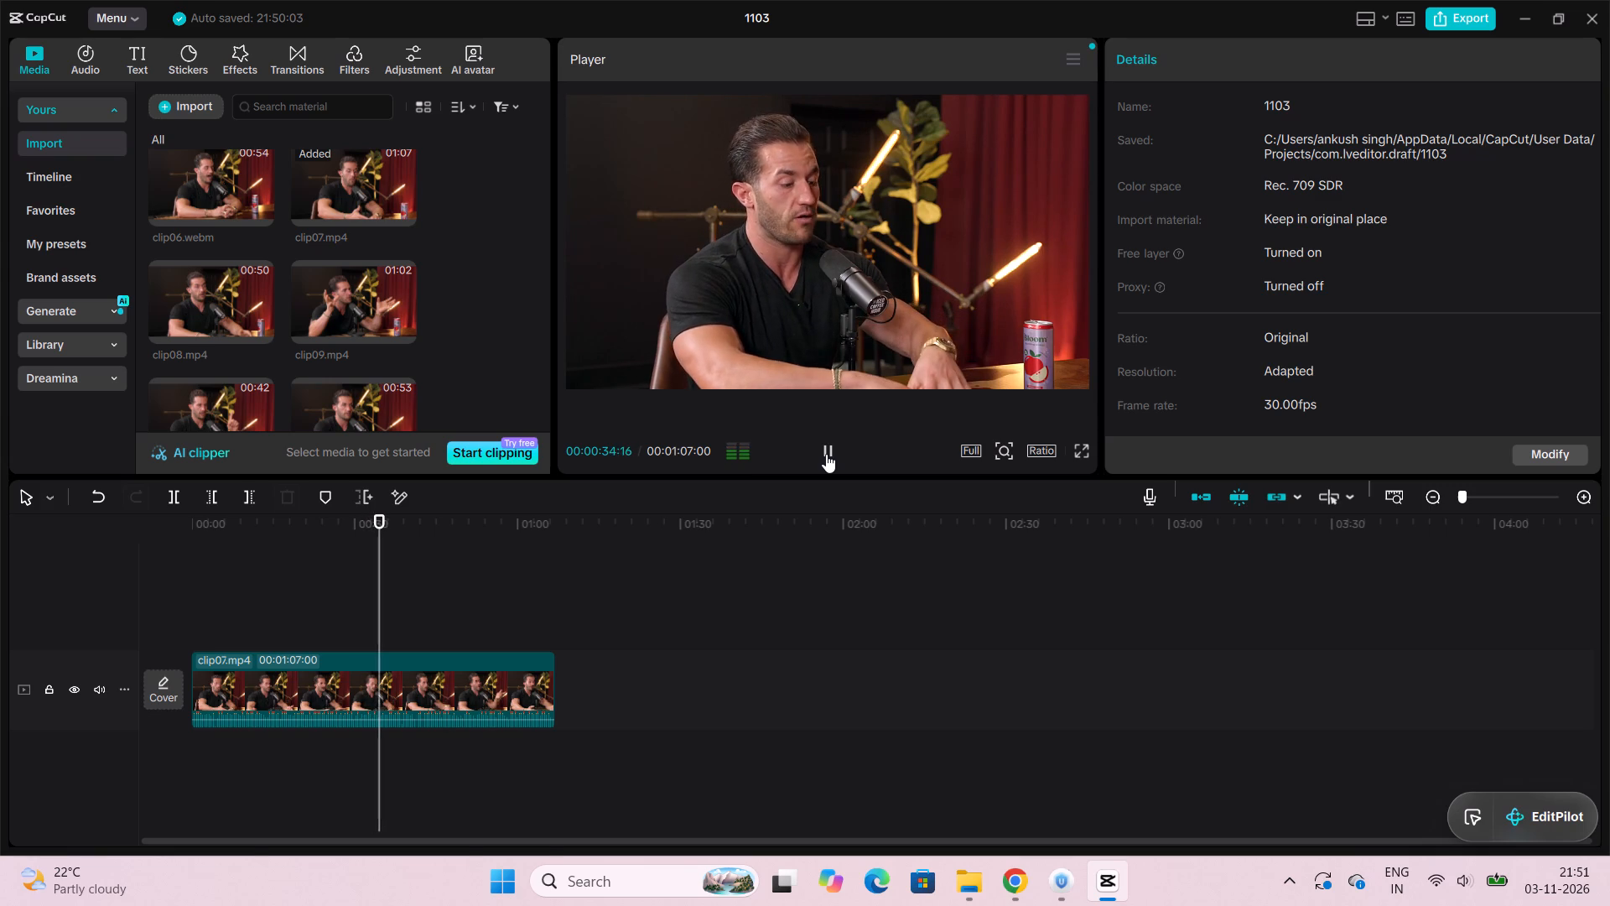
Replay short stretches of clip07.mp4 between about 33 and 36 seconds to find the exact cut point.
left_click(382, 517)
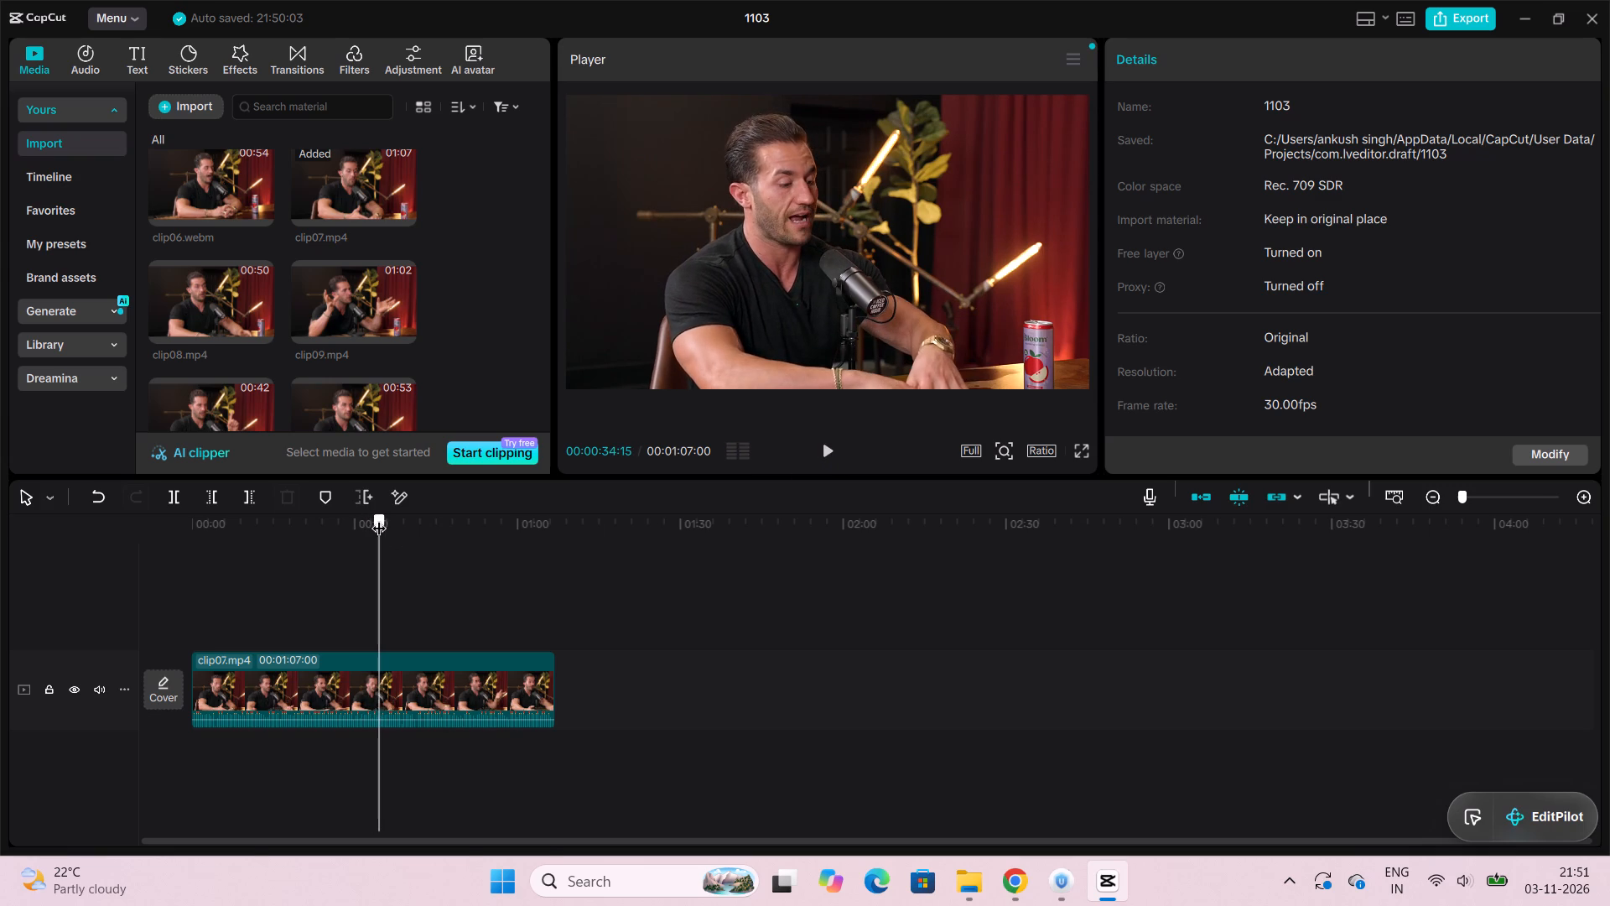
left_click(826, 451)
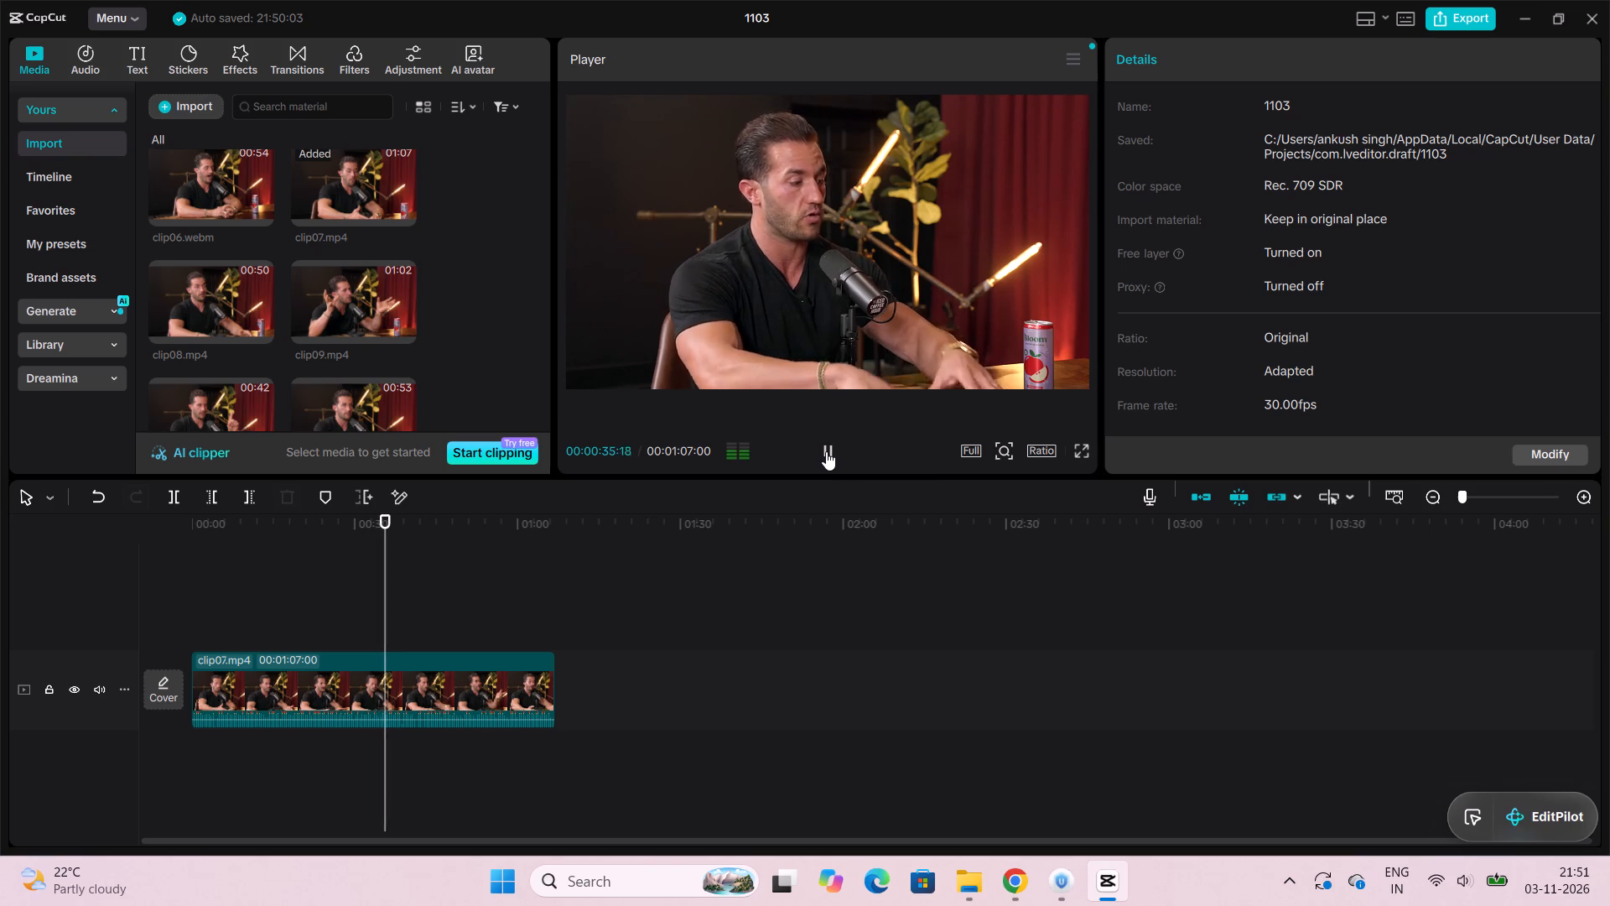
left_click(826, 451)
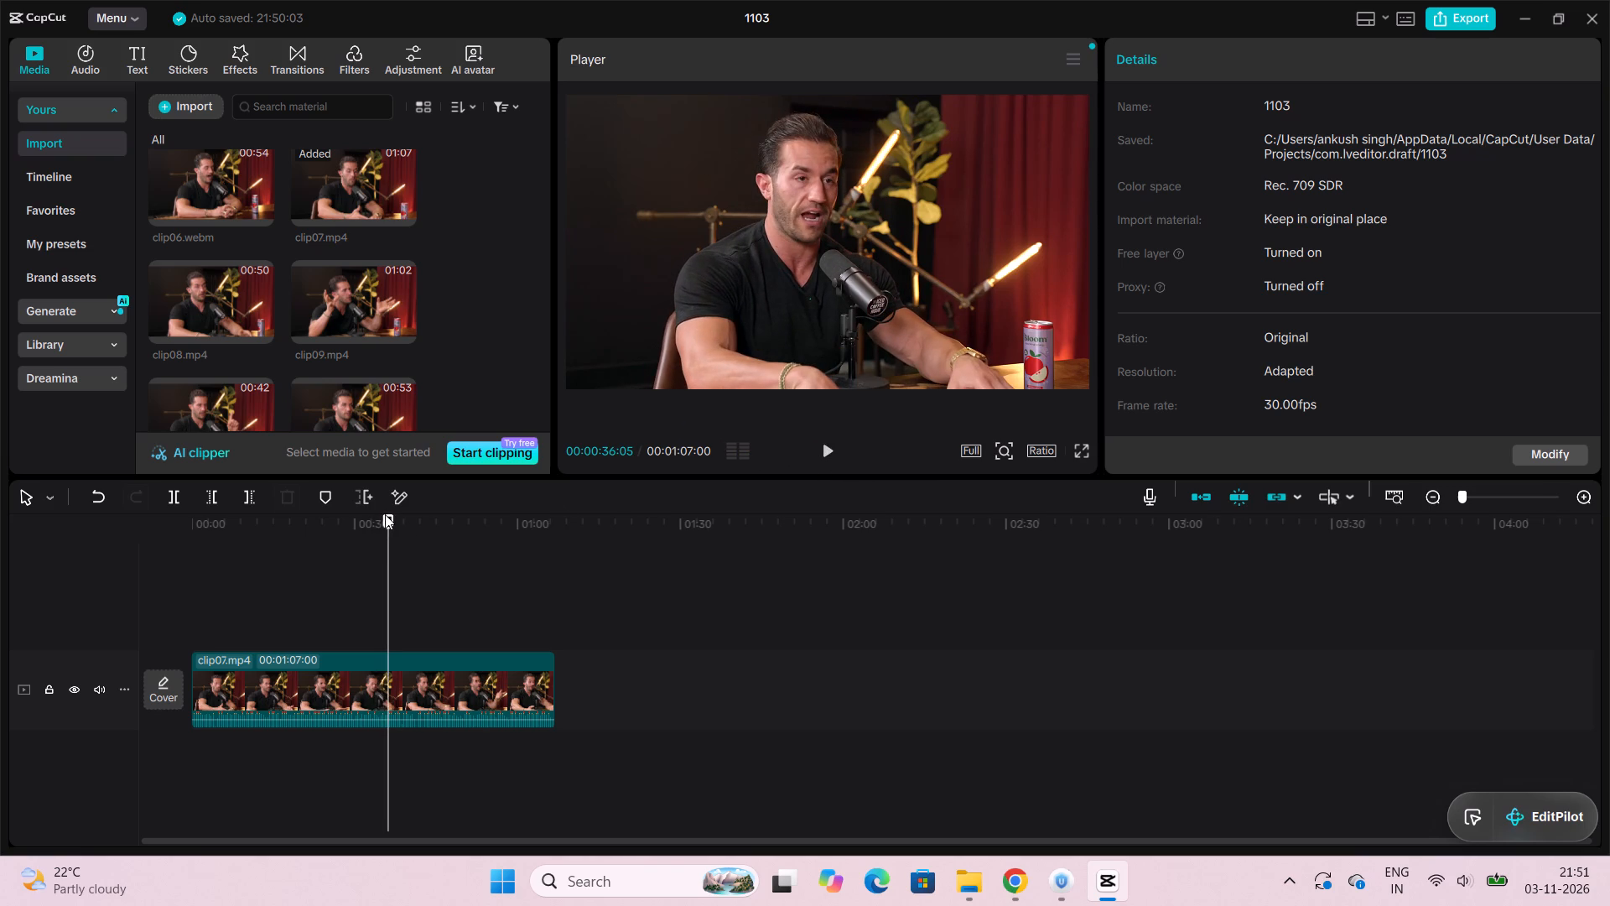
left_click_drag(385, 514, 371, 517)
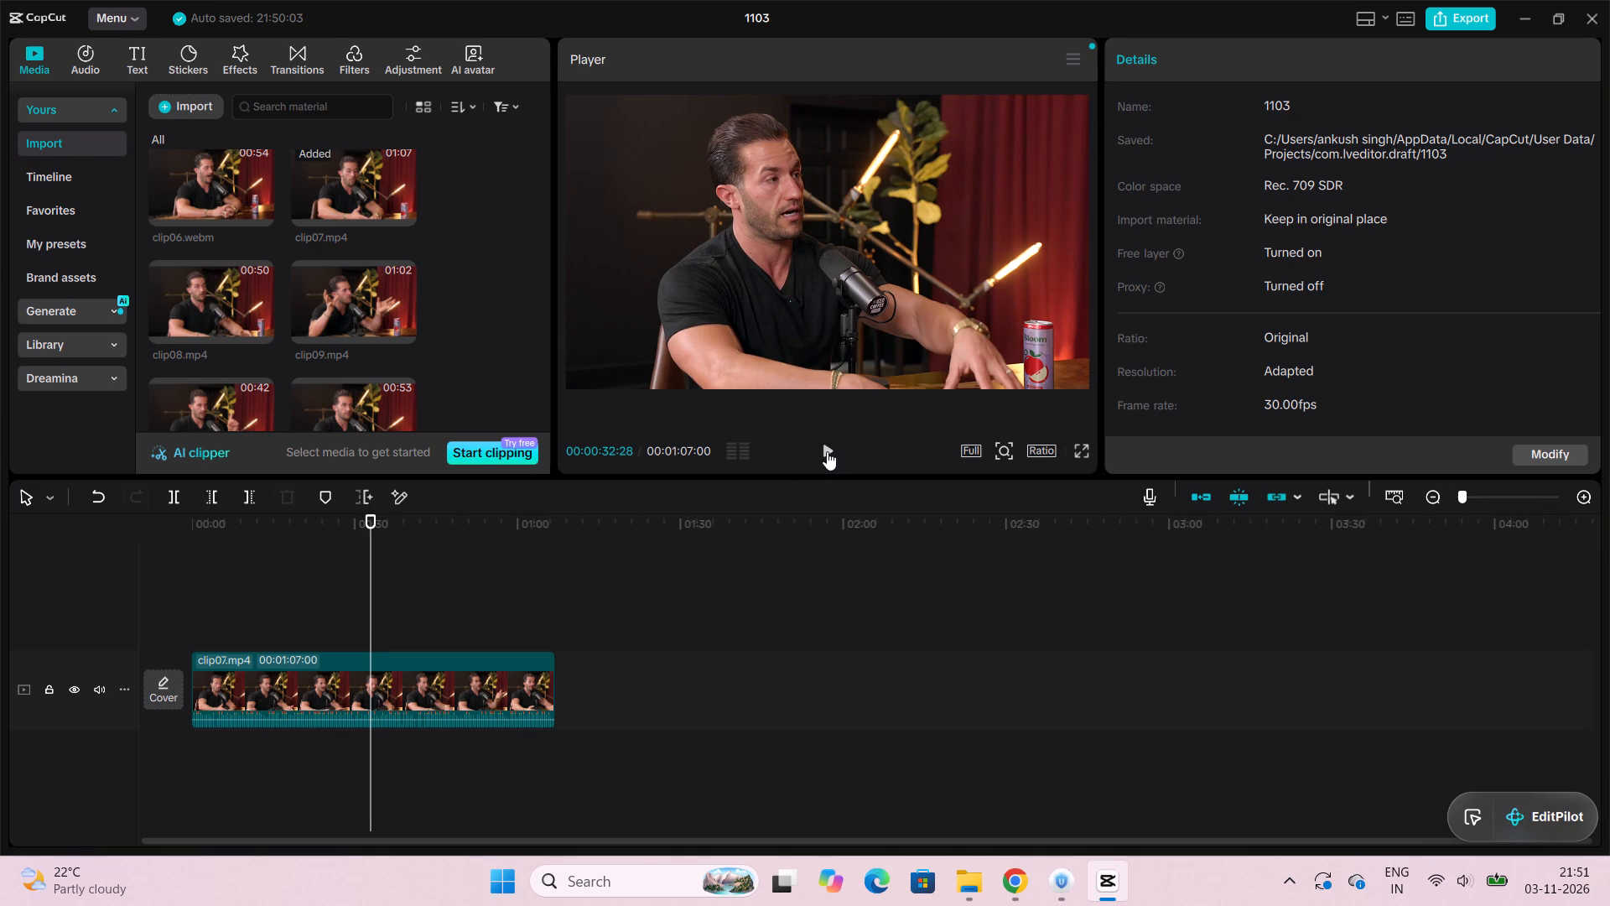
left_click(827, 451)
left_click(827, 451)
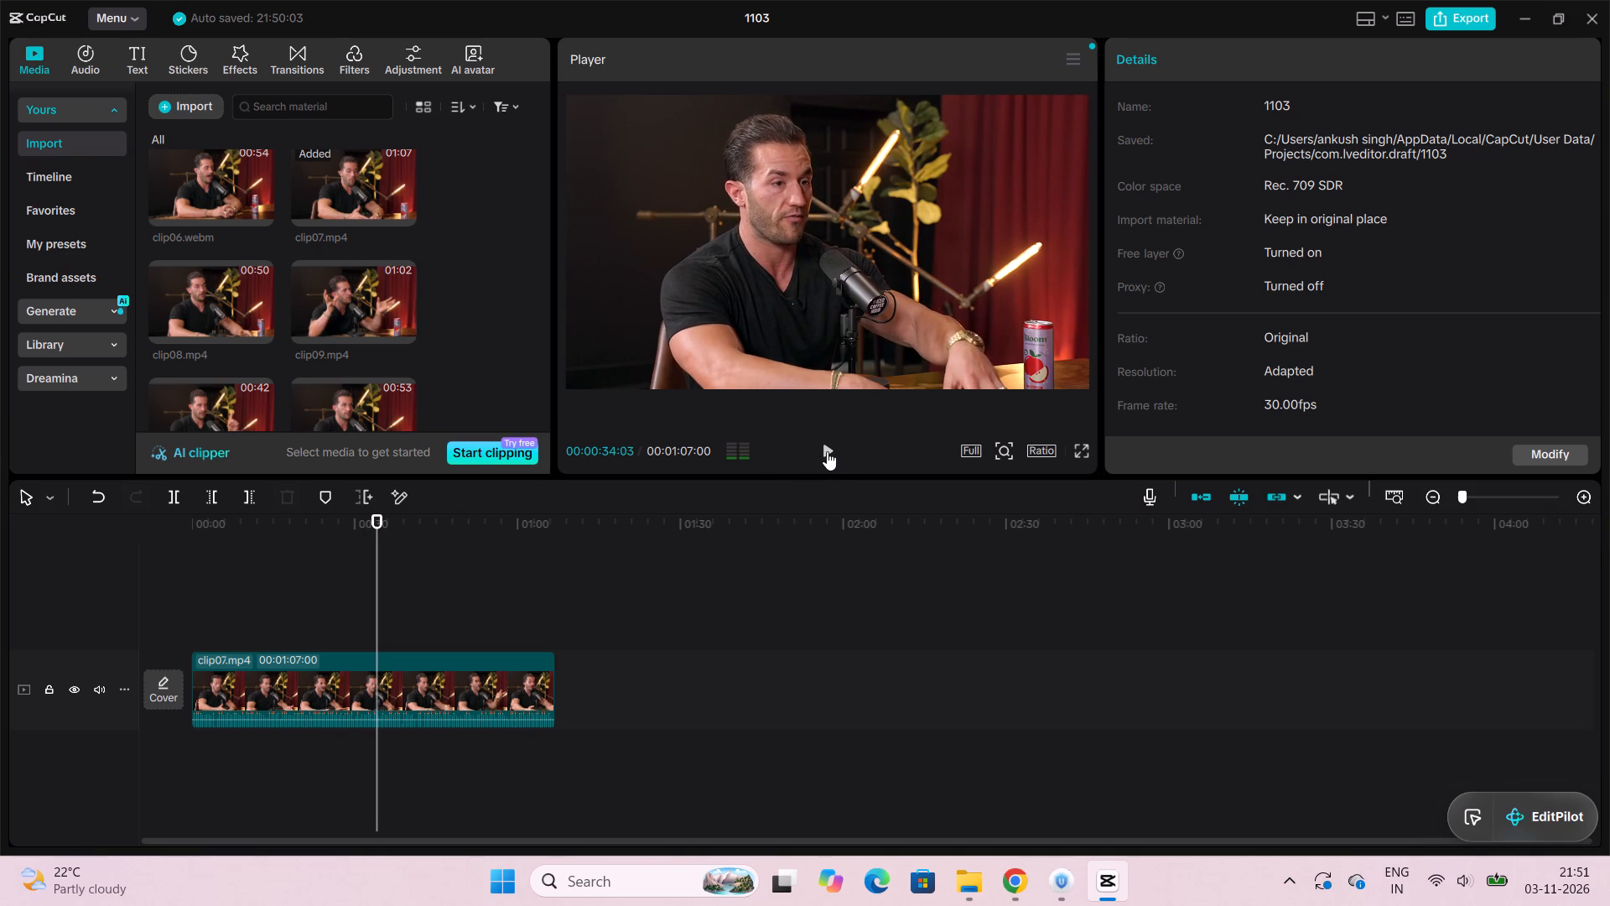
left_click(379, 520)
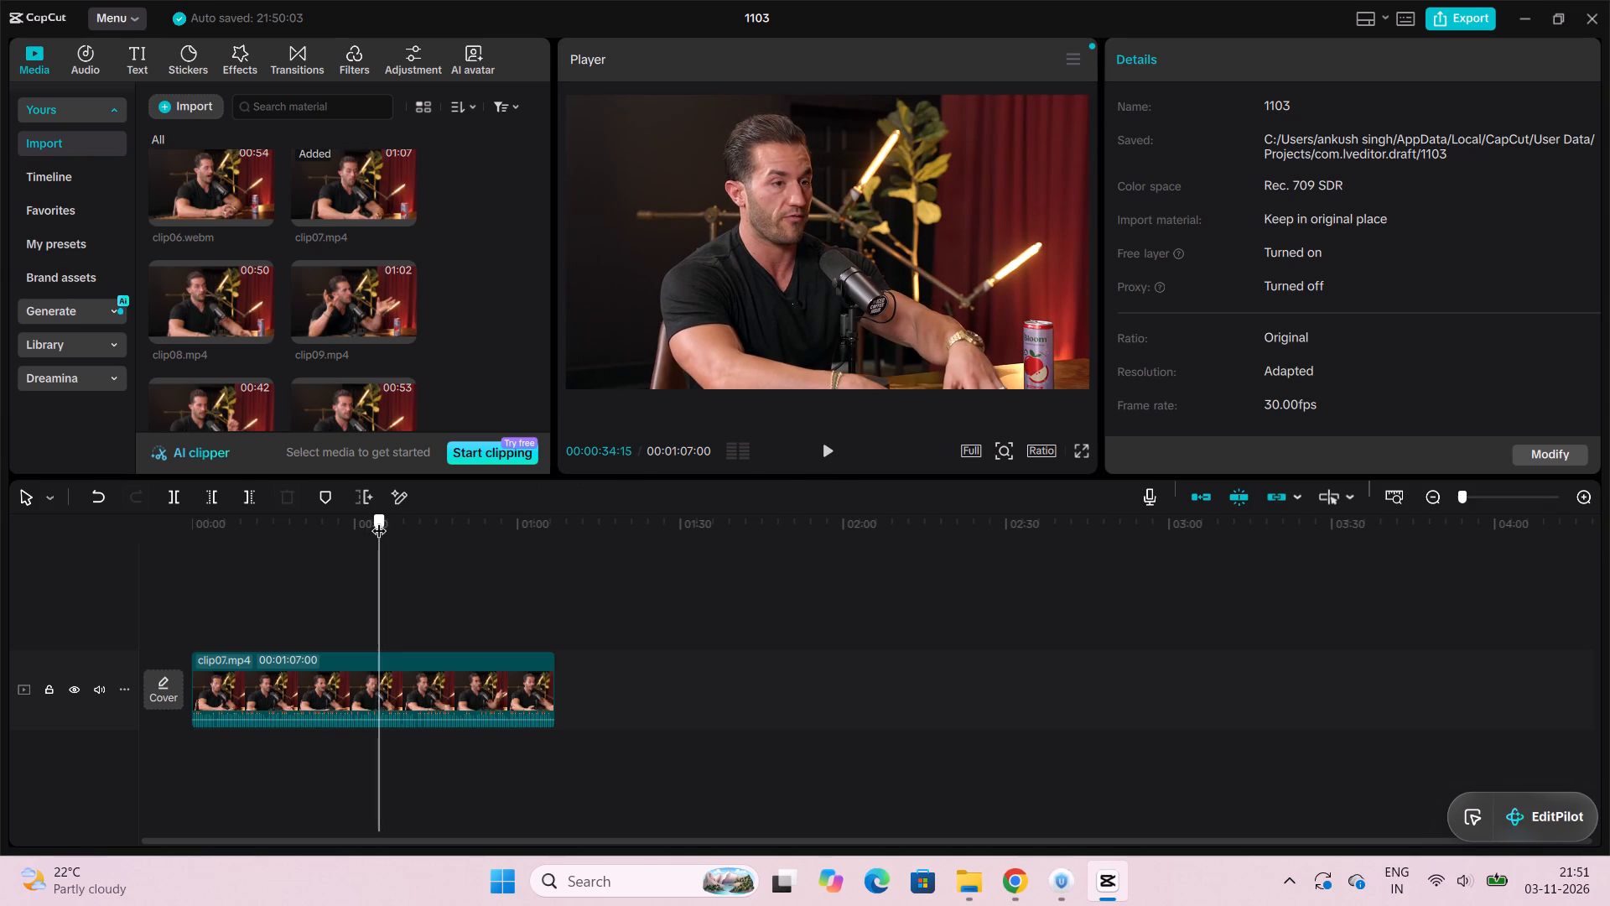
left_click(830, 450)
left_click(830, 450)
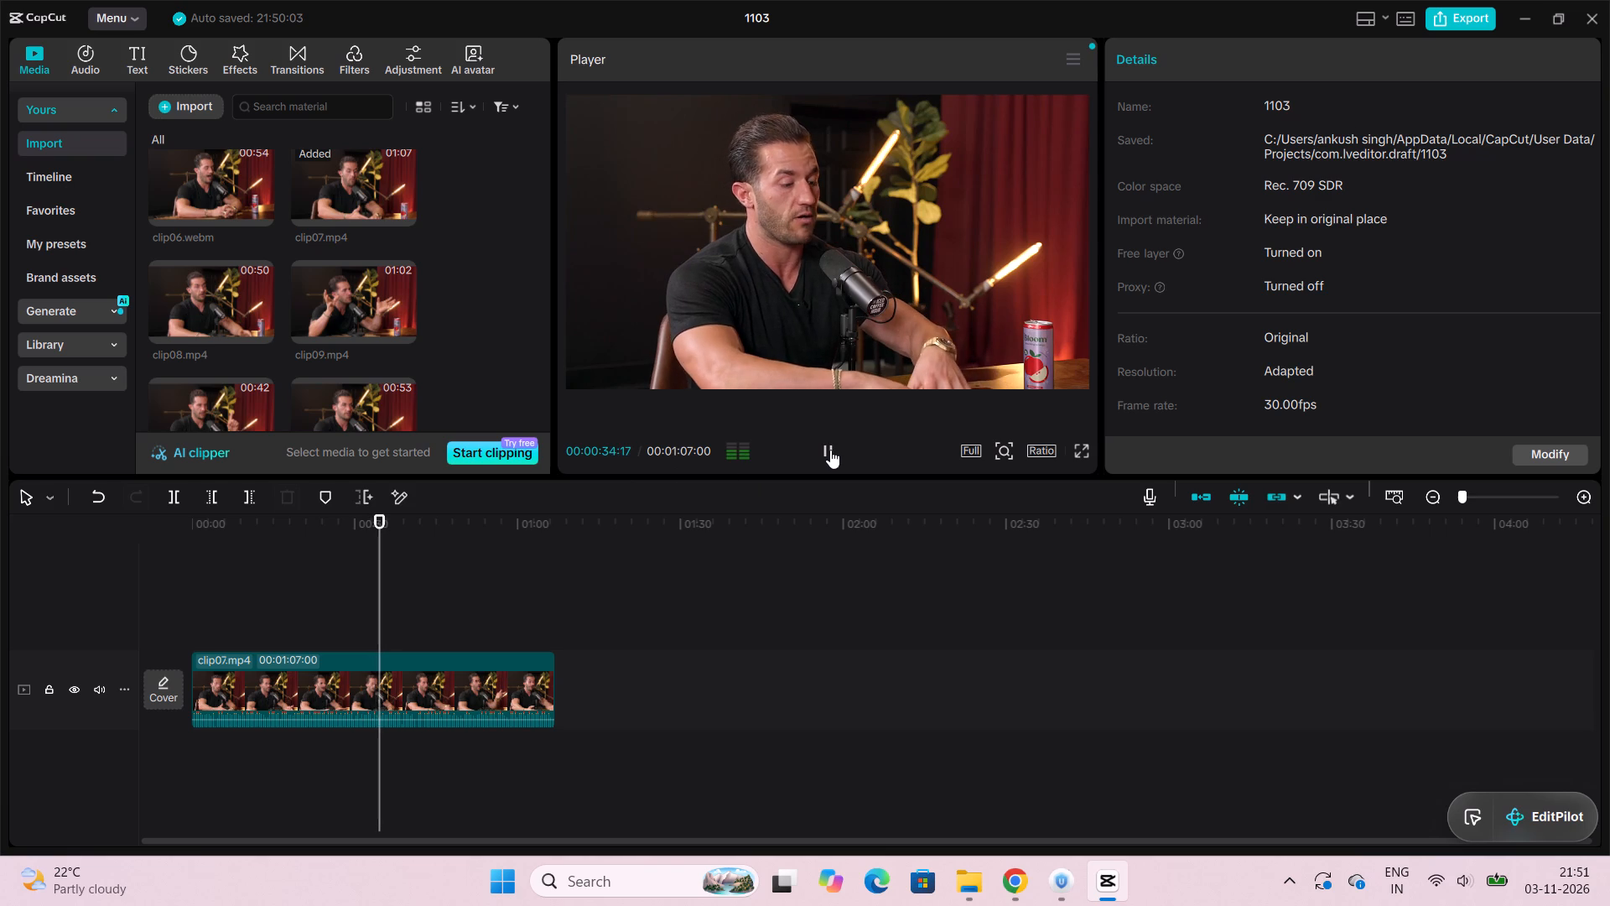
left_click(382, 519)
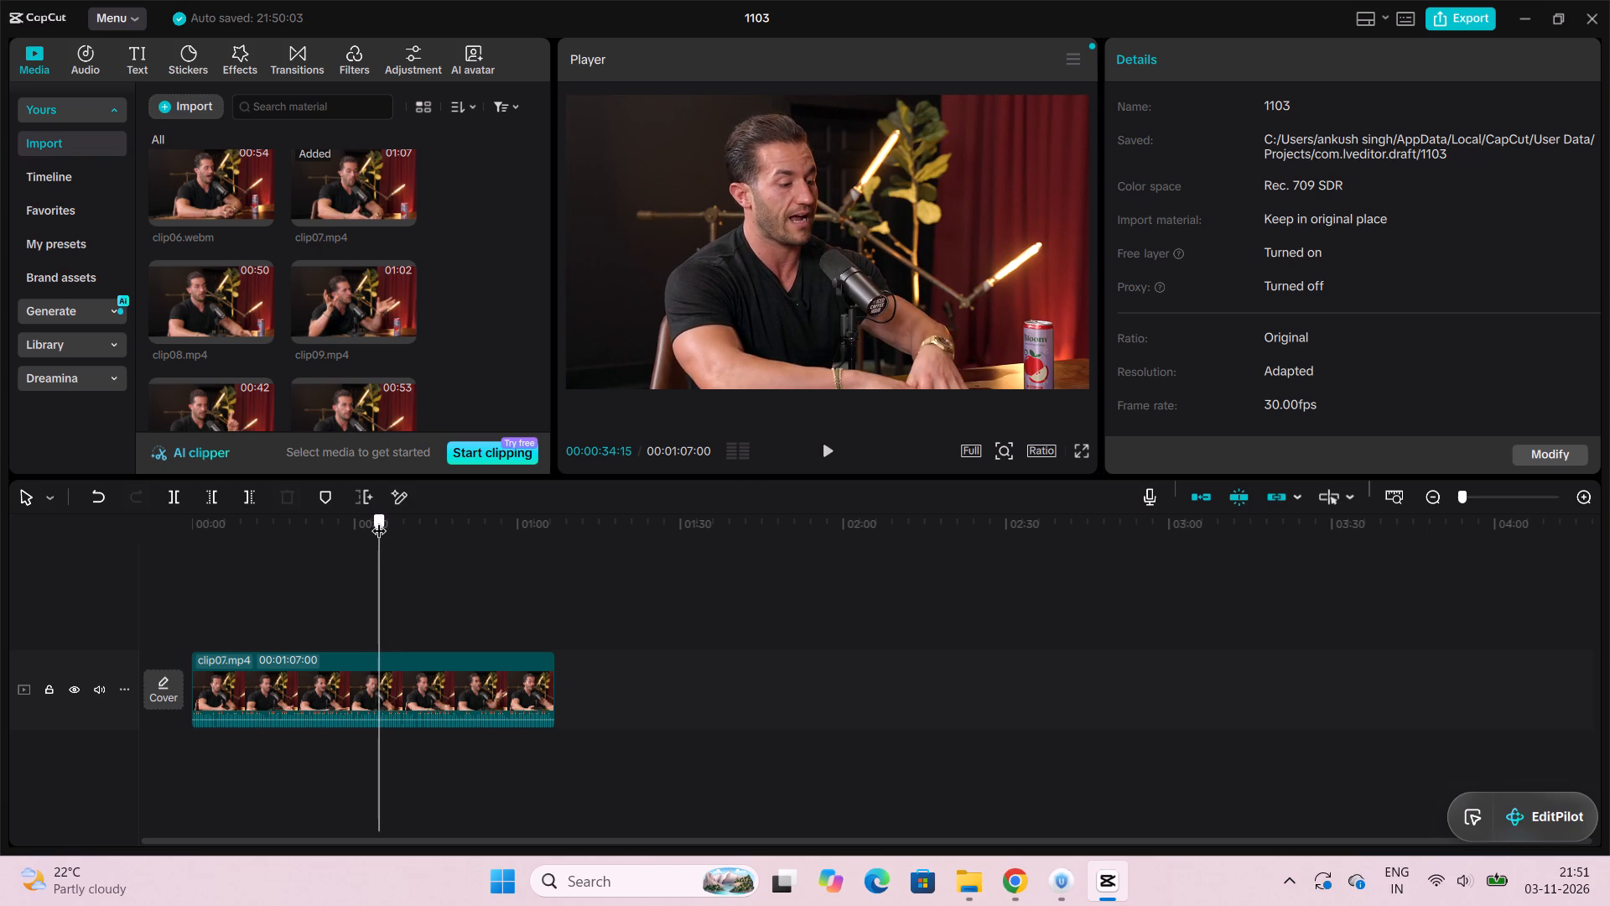
left_click(826, 450)
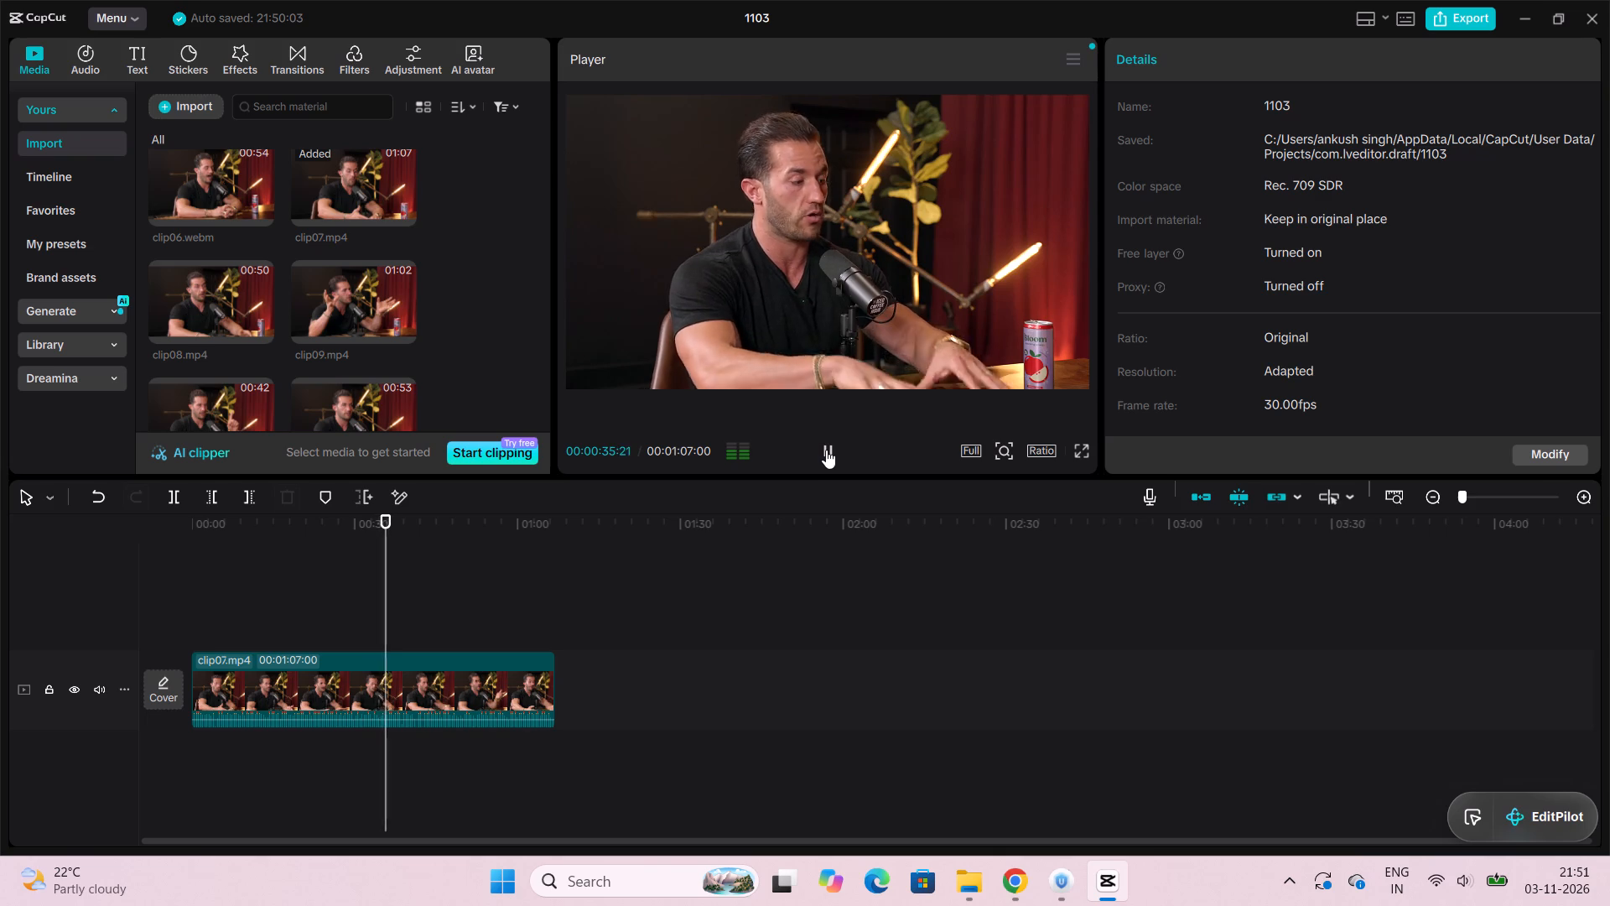
left_click_drag(393, 519, 371, 523)
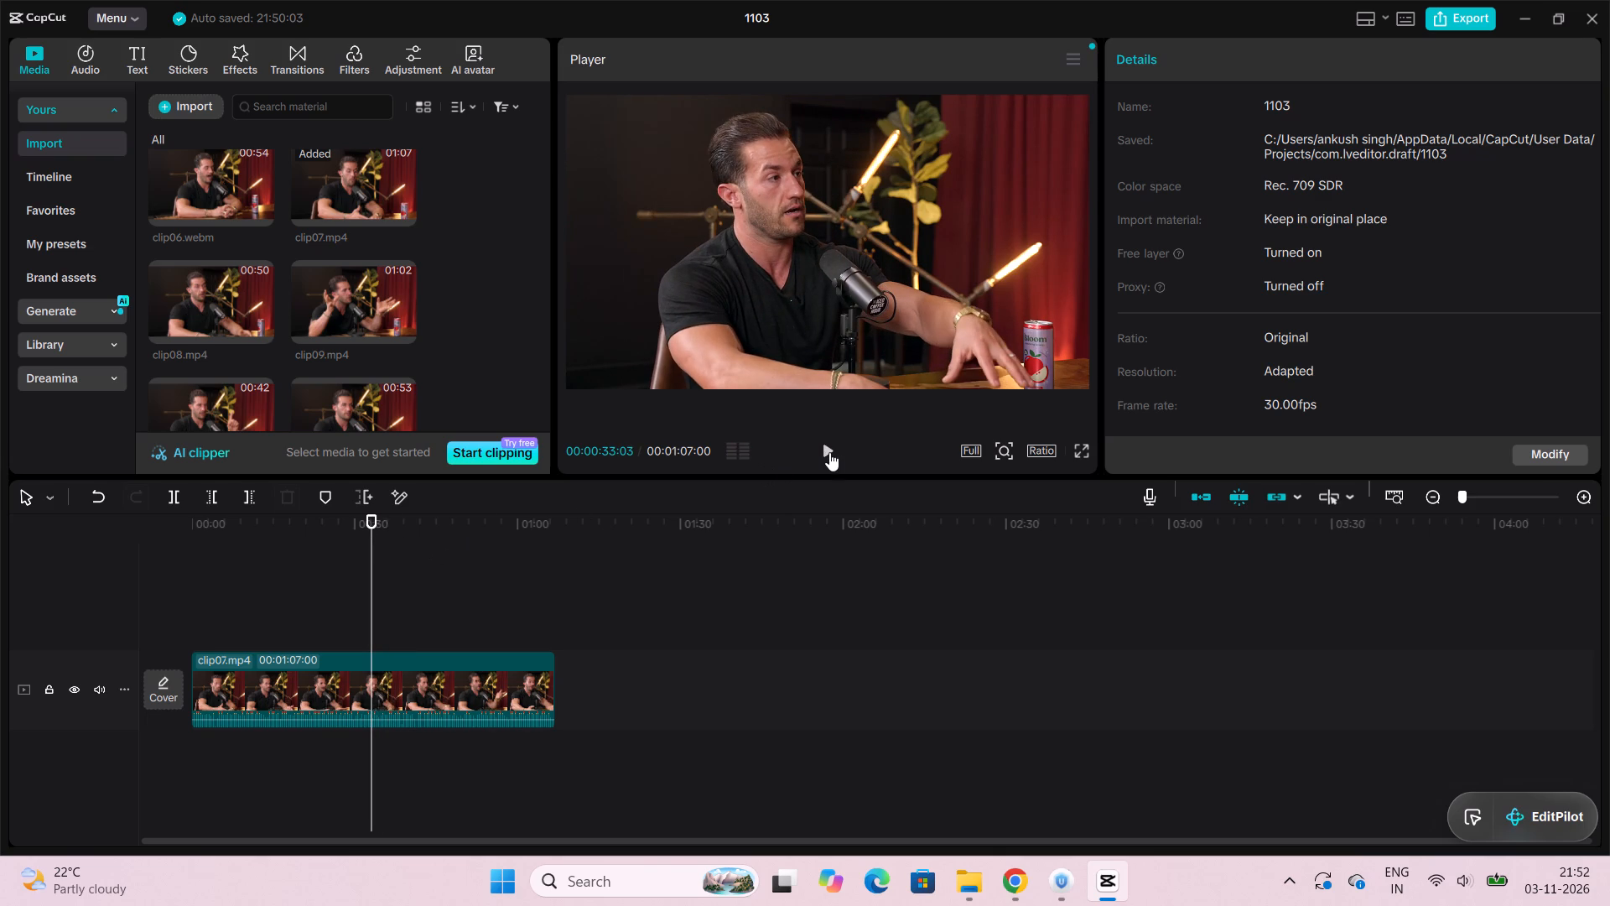
left_click(829, 450)
left_click(829, 450)
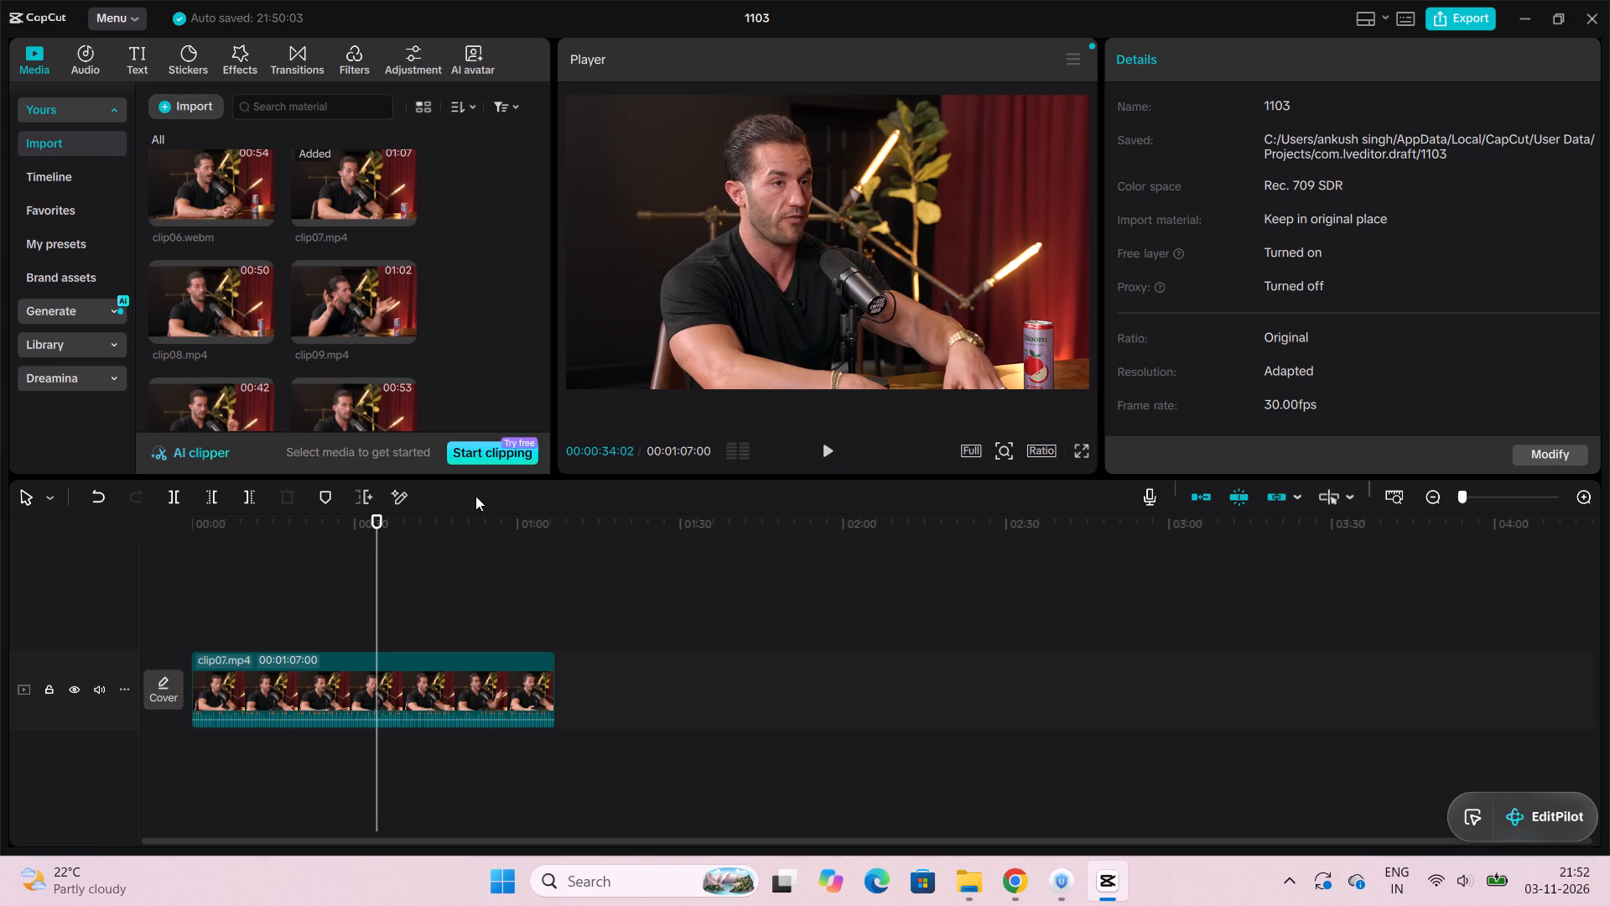
Split clip07.mp4 at 00:00:33:03 and delete the part before the cut.
left_click(377, 521)
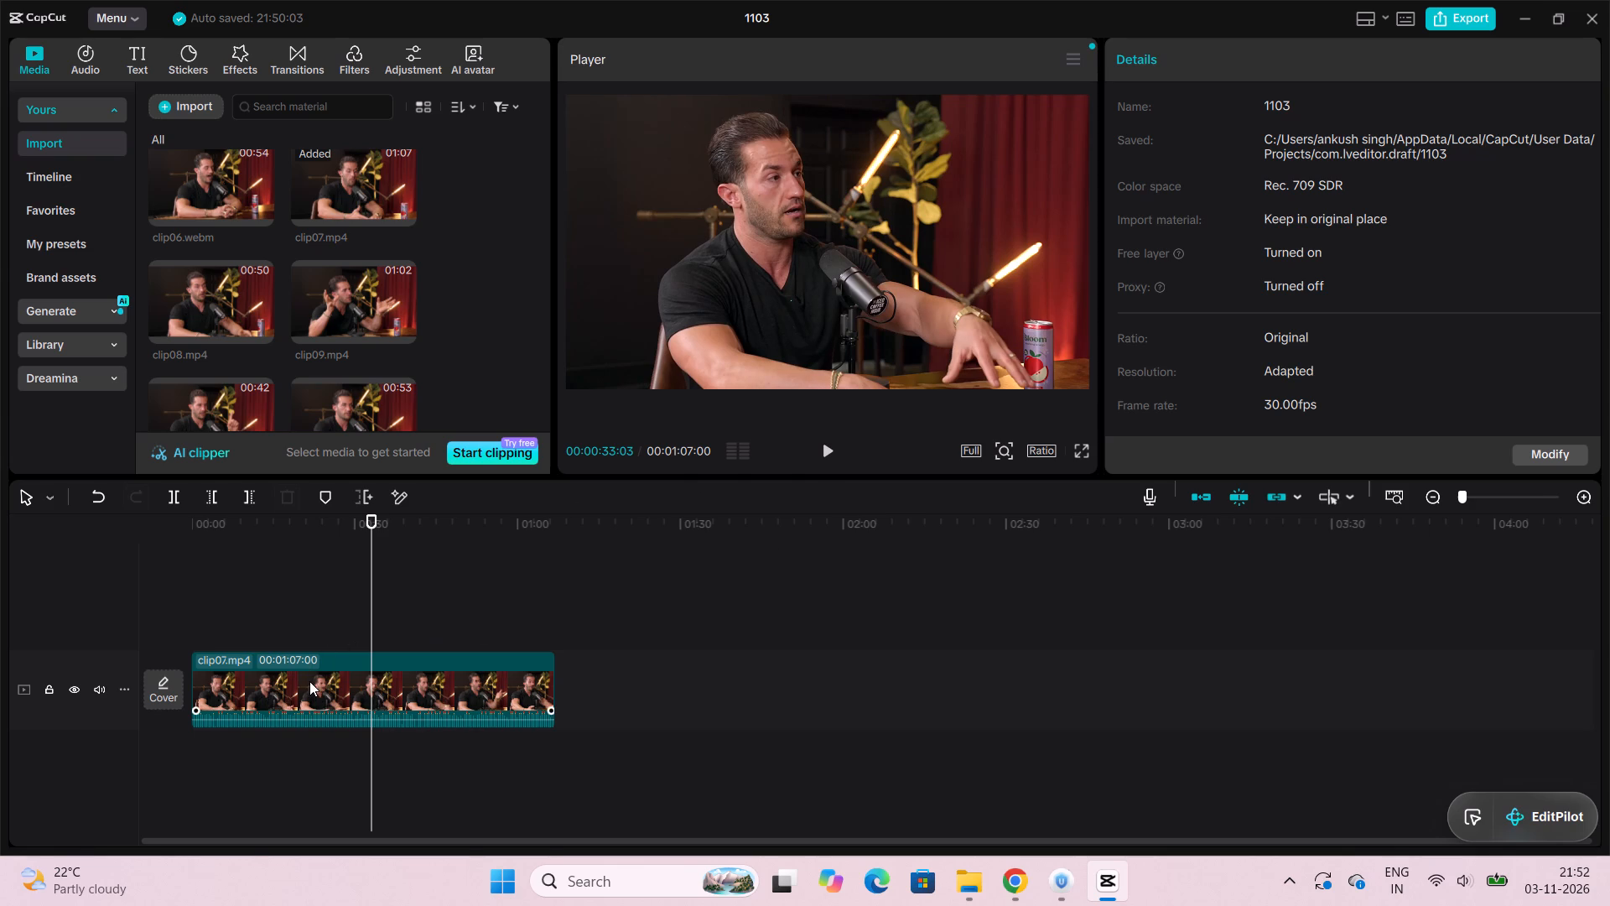
left_click(174, 495)
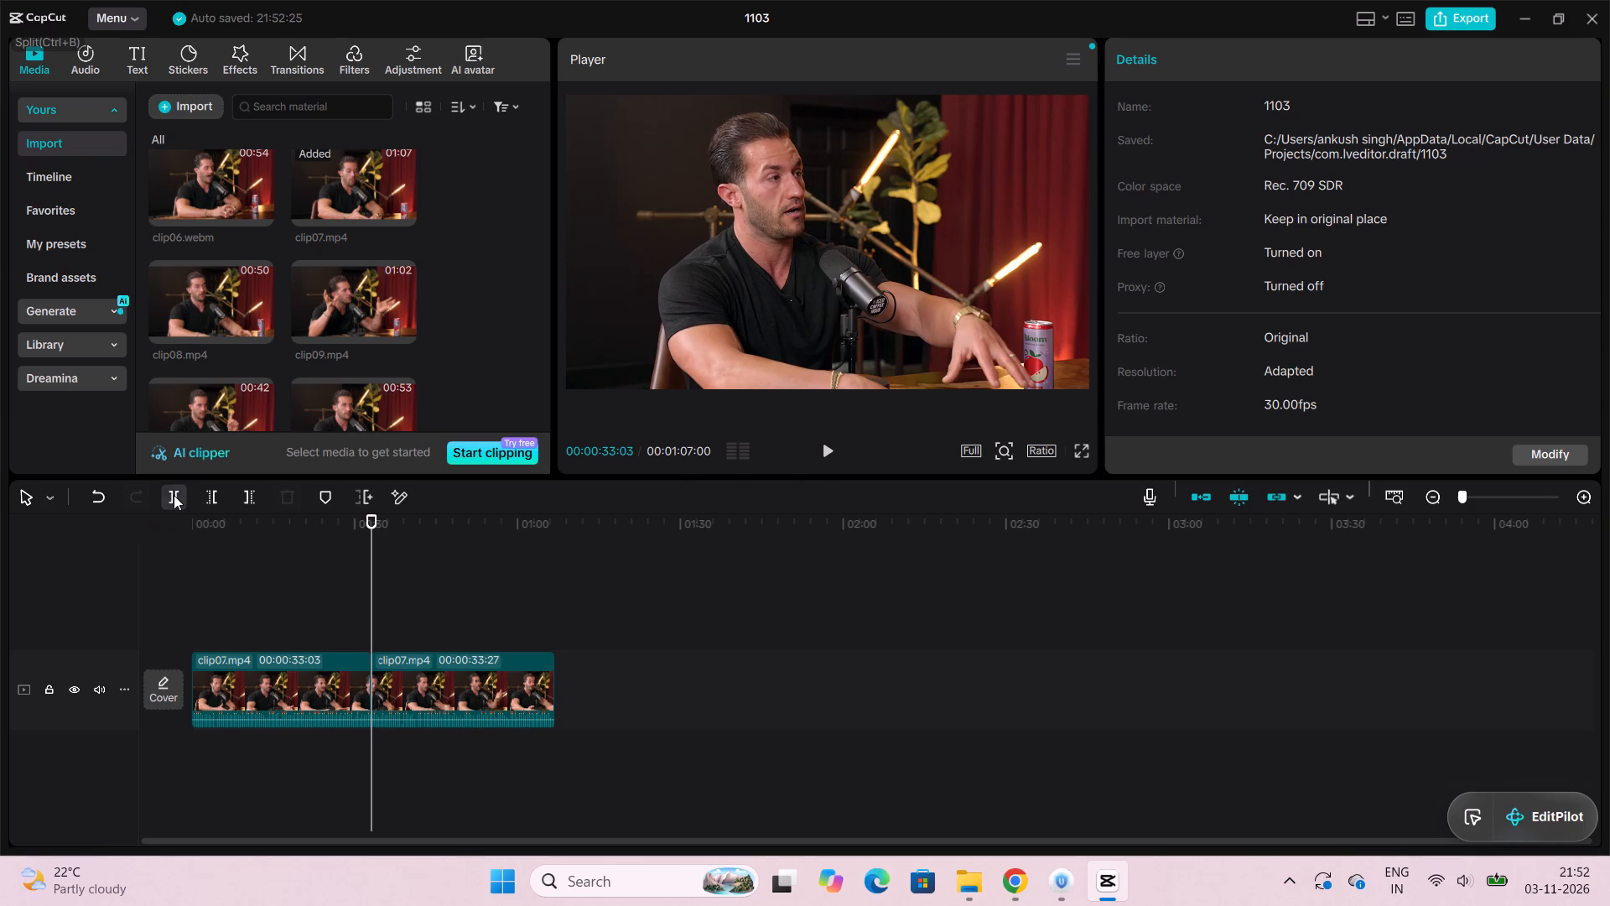
left_click(278, 702)
key("Delete")
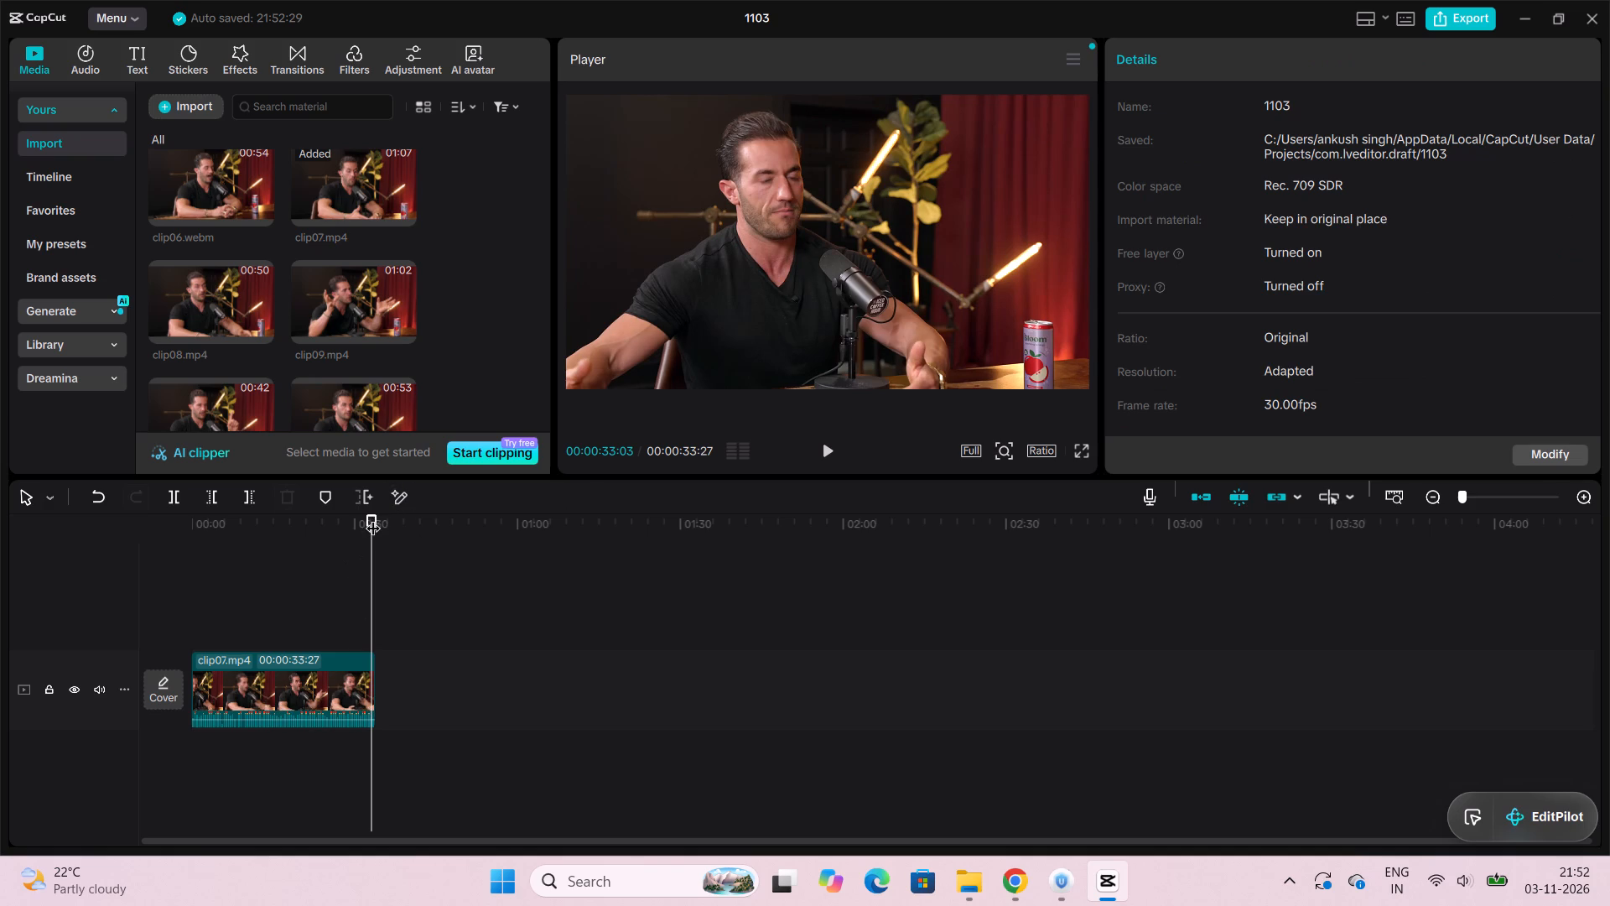
Play the opening seconds of the trimmed clip07.mp4 from the start, and return the playhead to the beginning.
left_click_drag(373, 518, 184, 521)
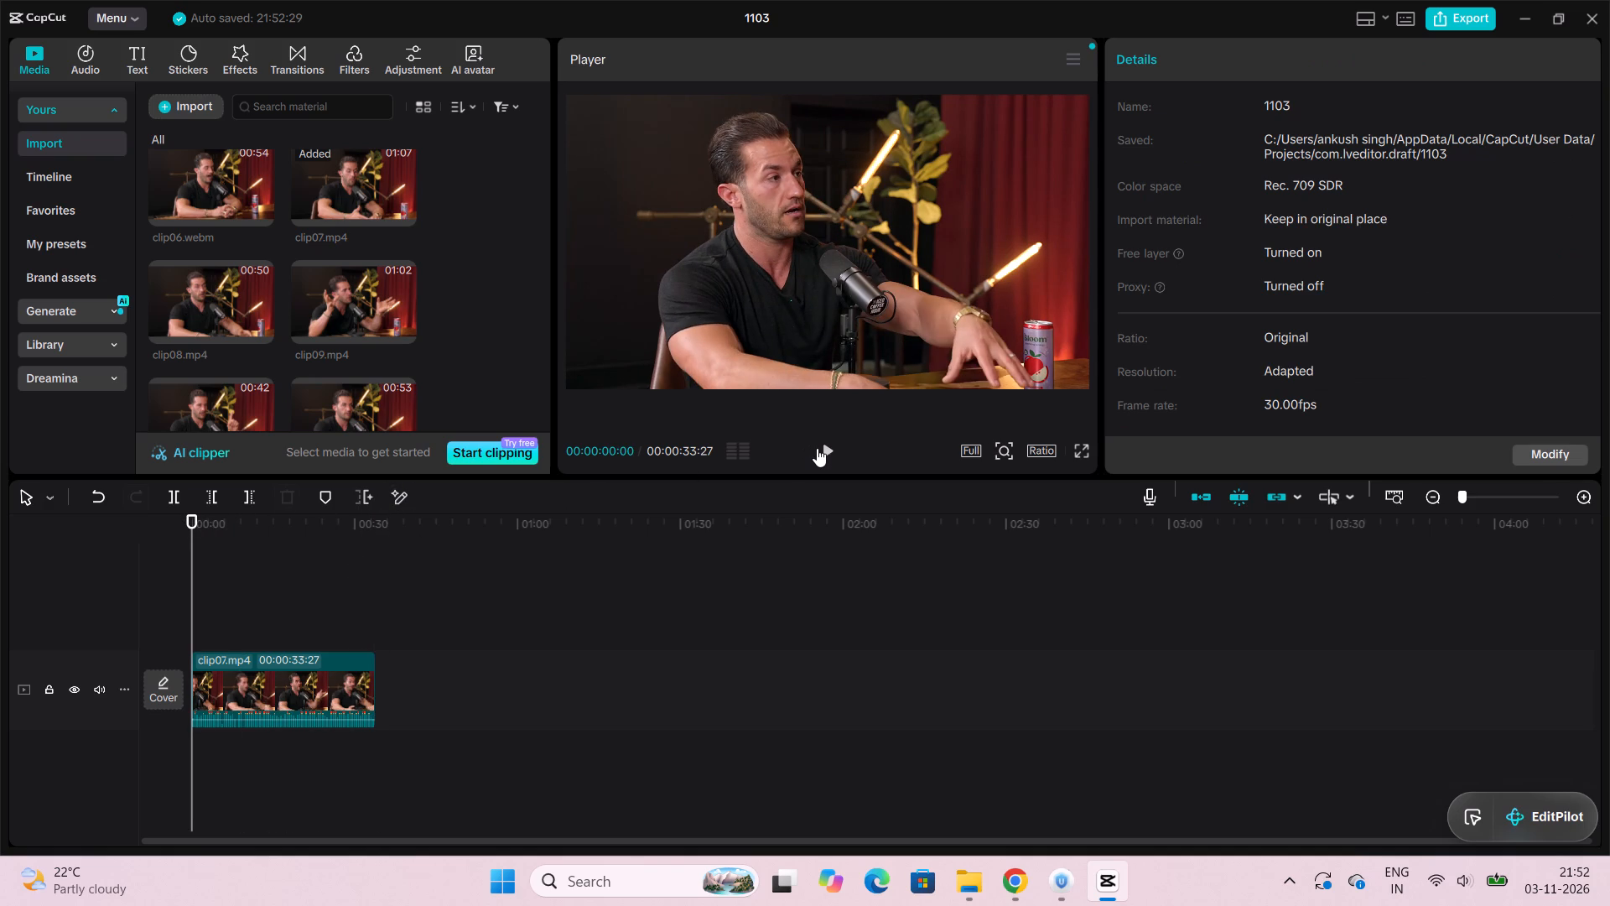
left_click(817, 448)
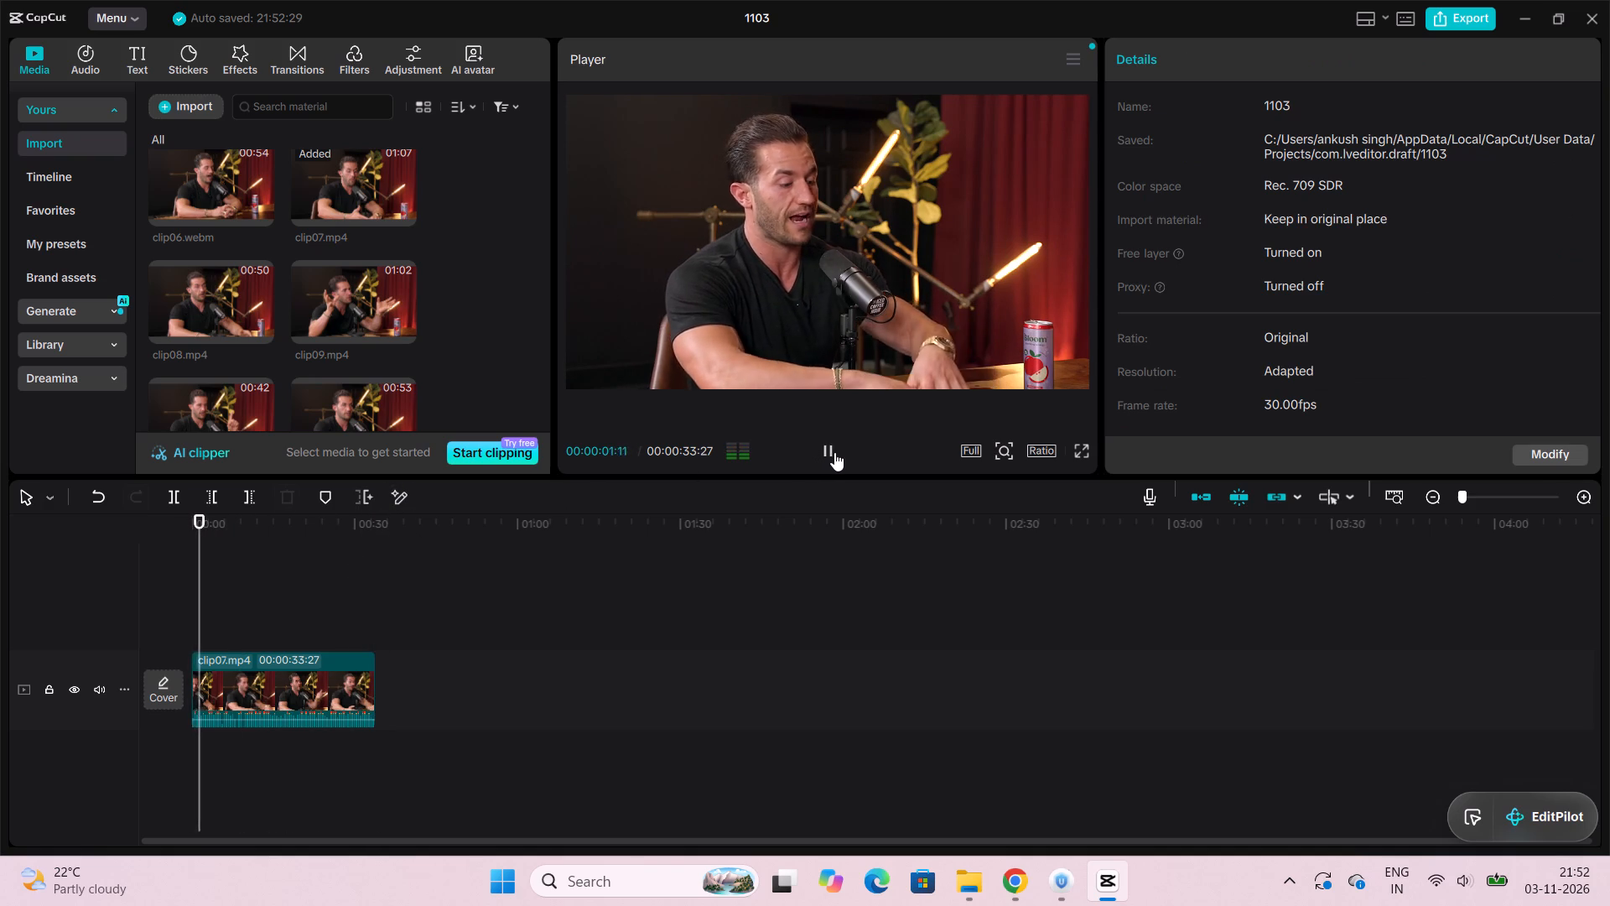
left_click(834, 452)
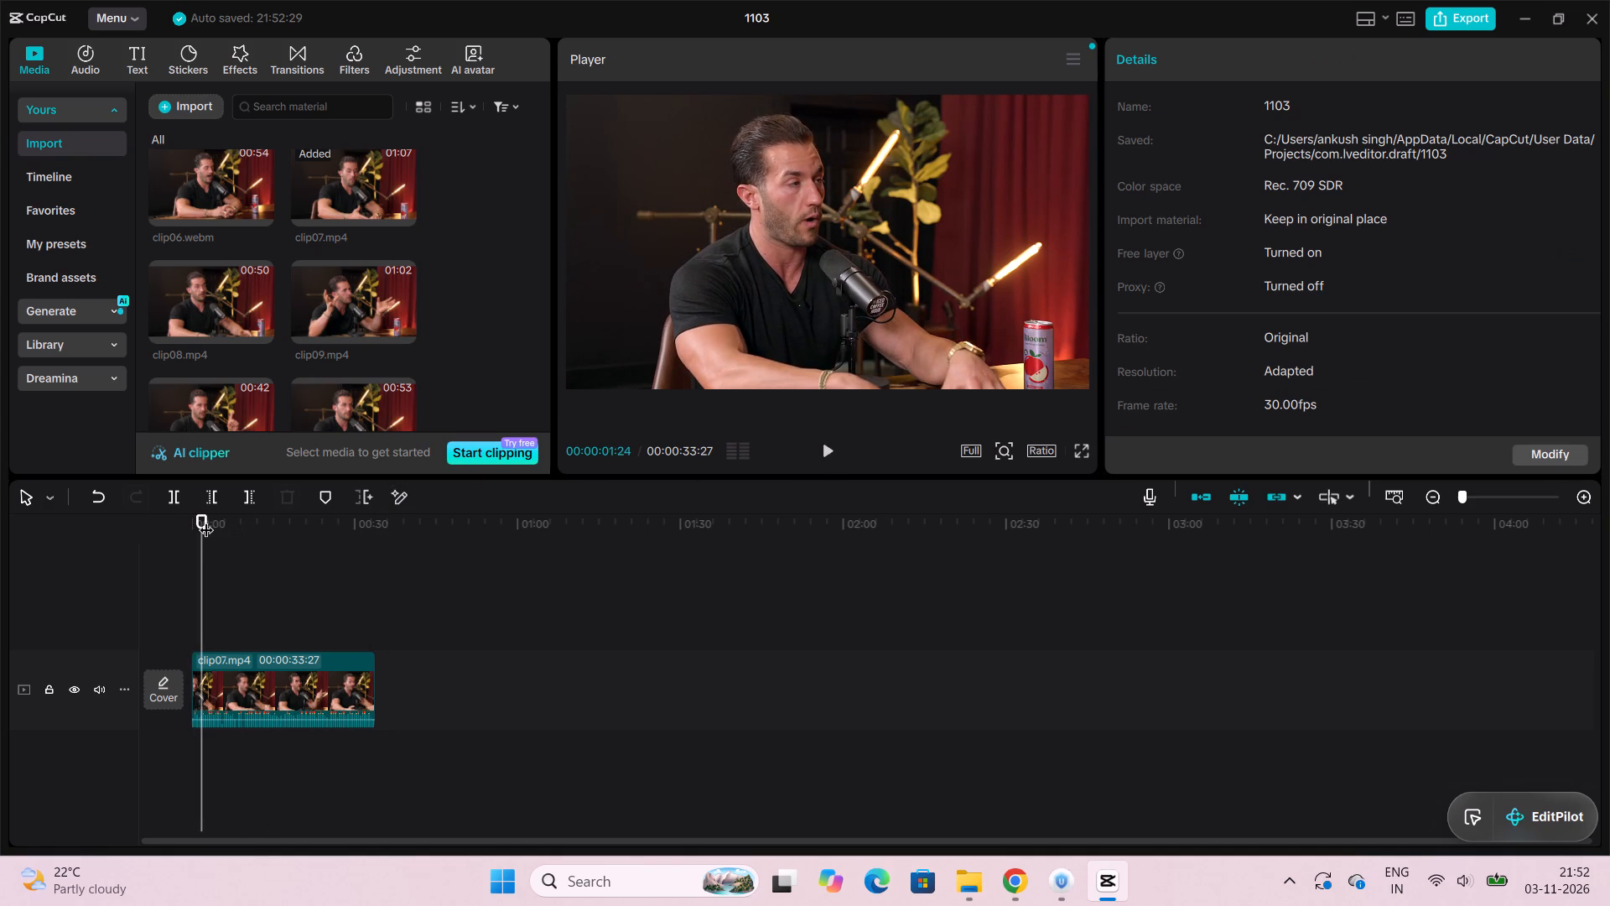
left_click_drag(206, 519, 122, 522)
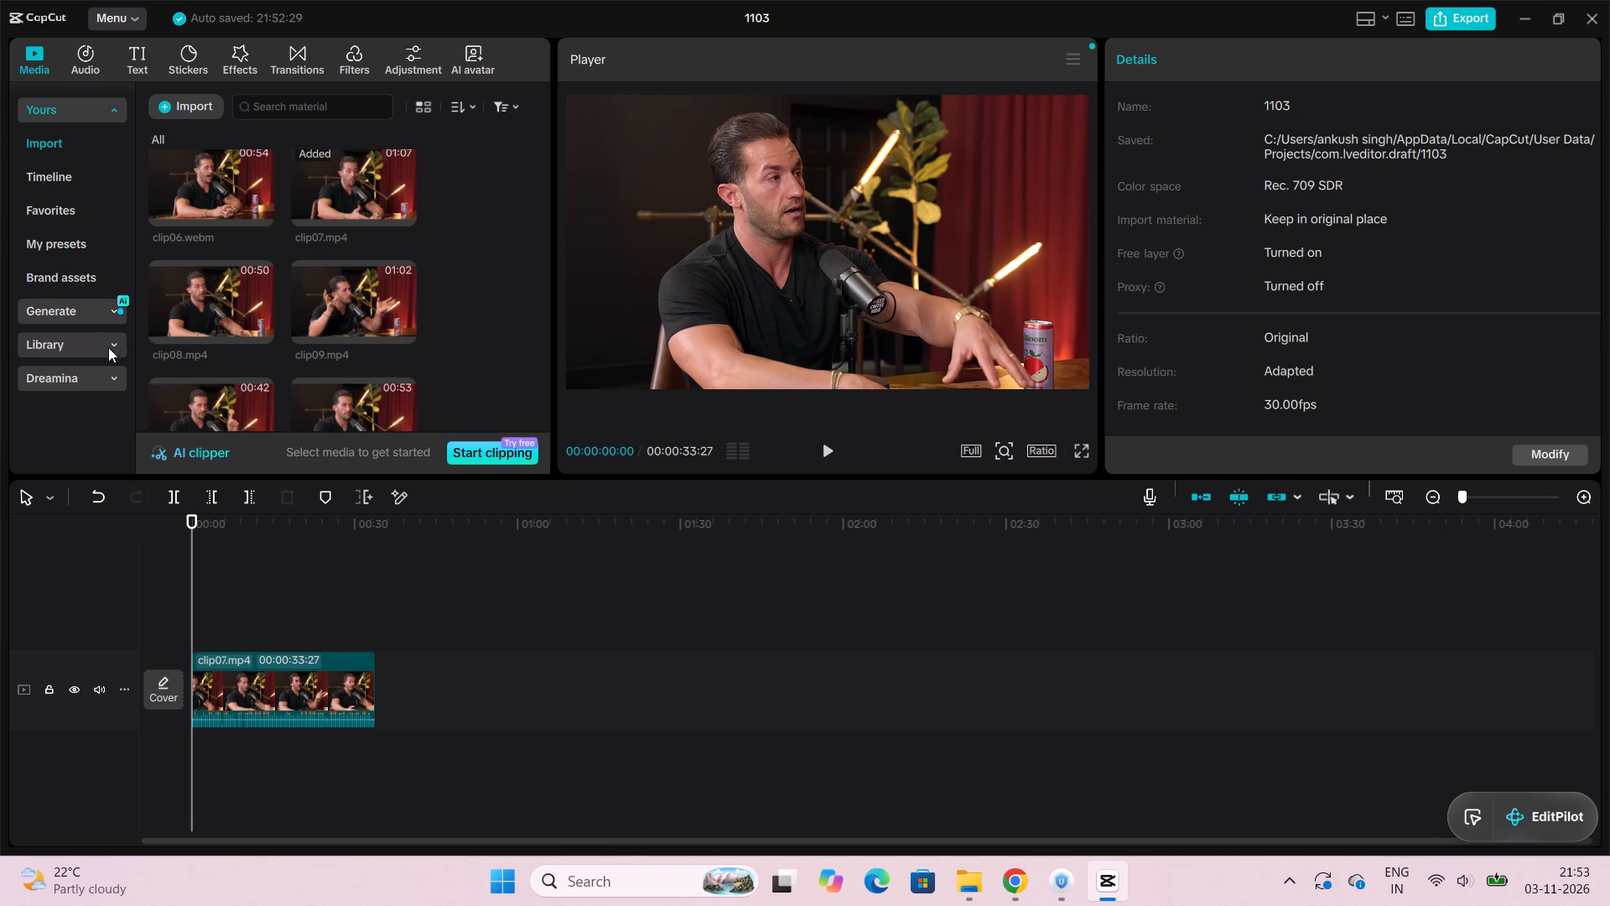
Minimize the CapCut and browser windows and launch Kuro from the desktop.
left_click(1534, 9)
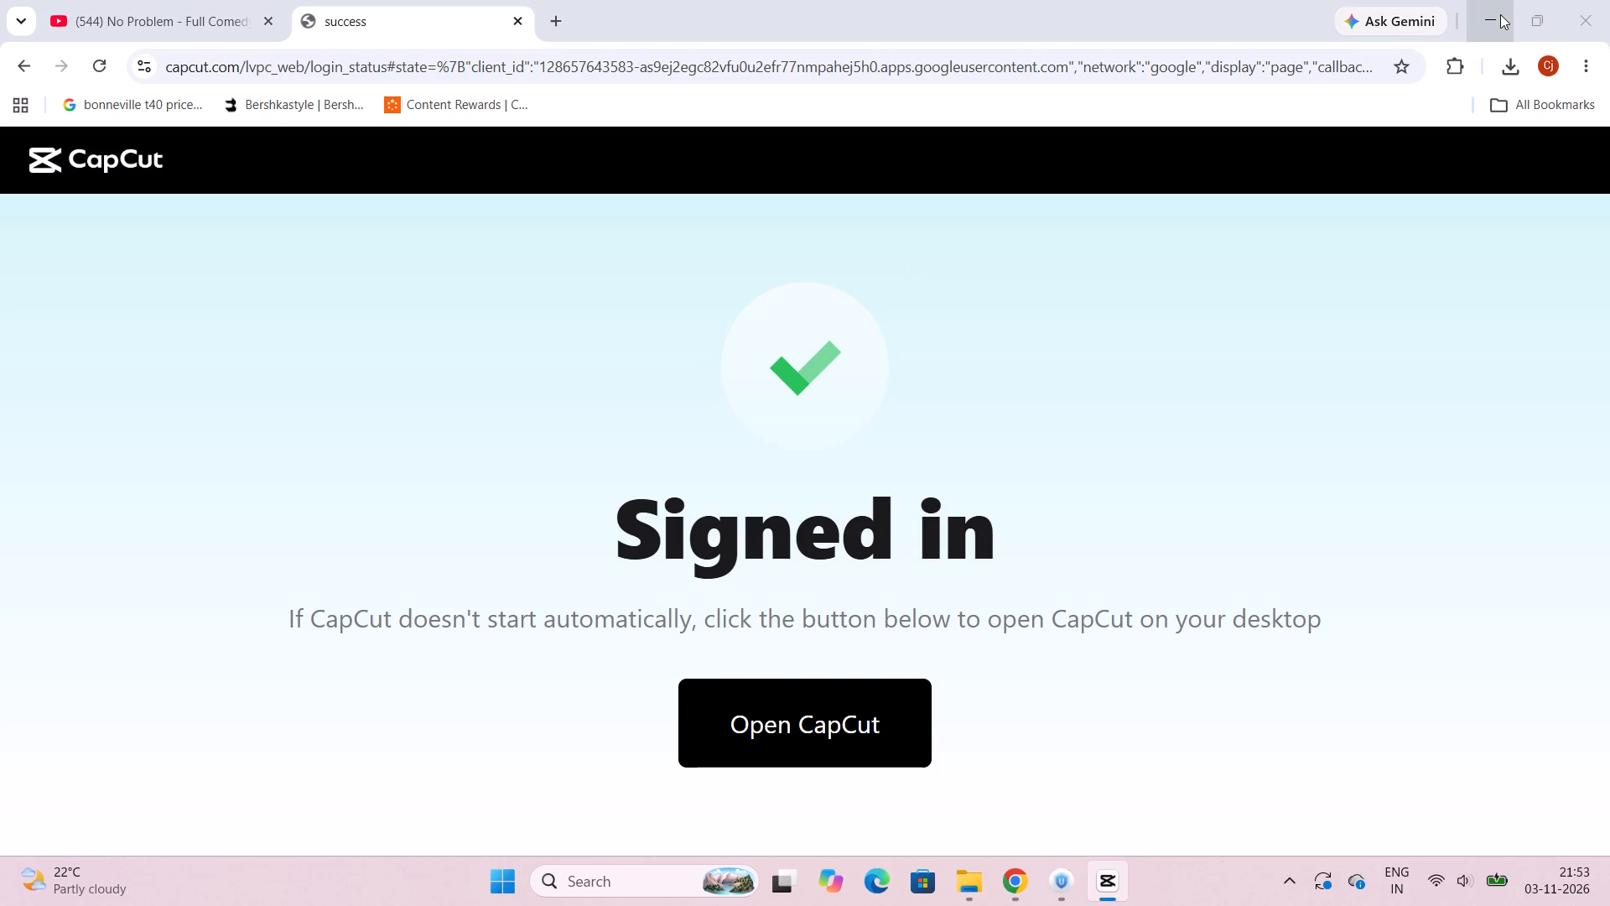
left_click(1500, 14)
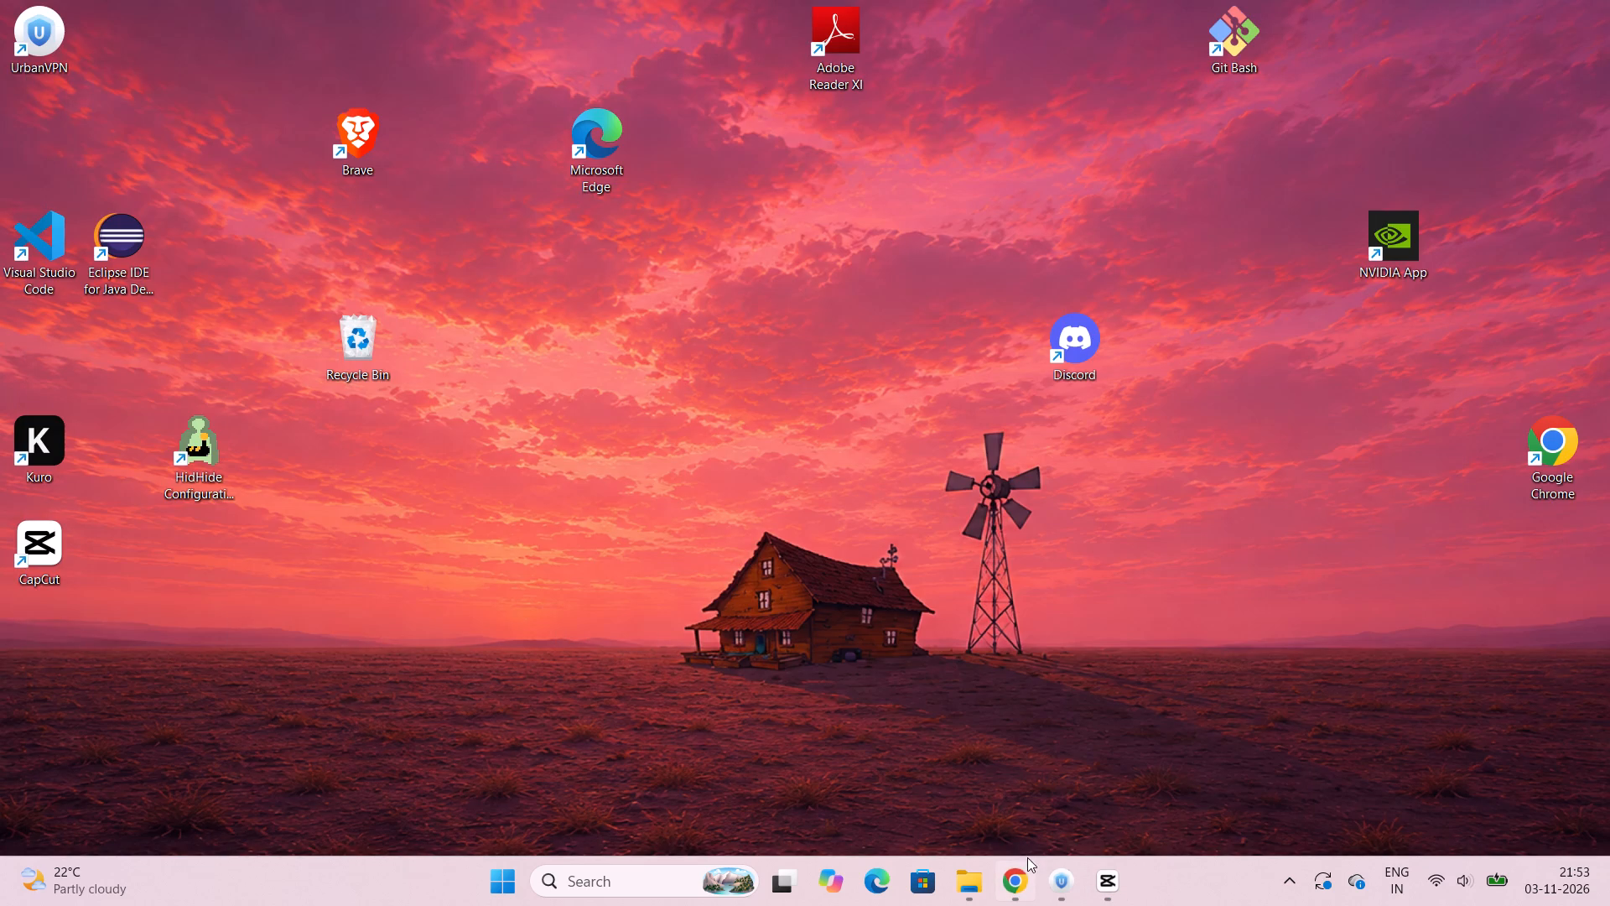
double_click(55, 442)
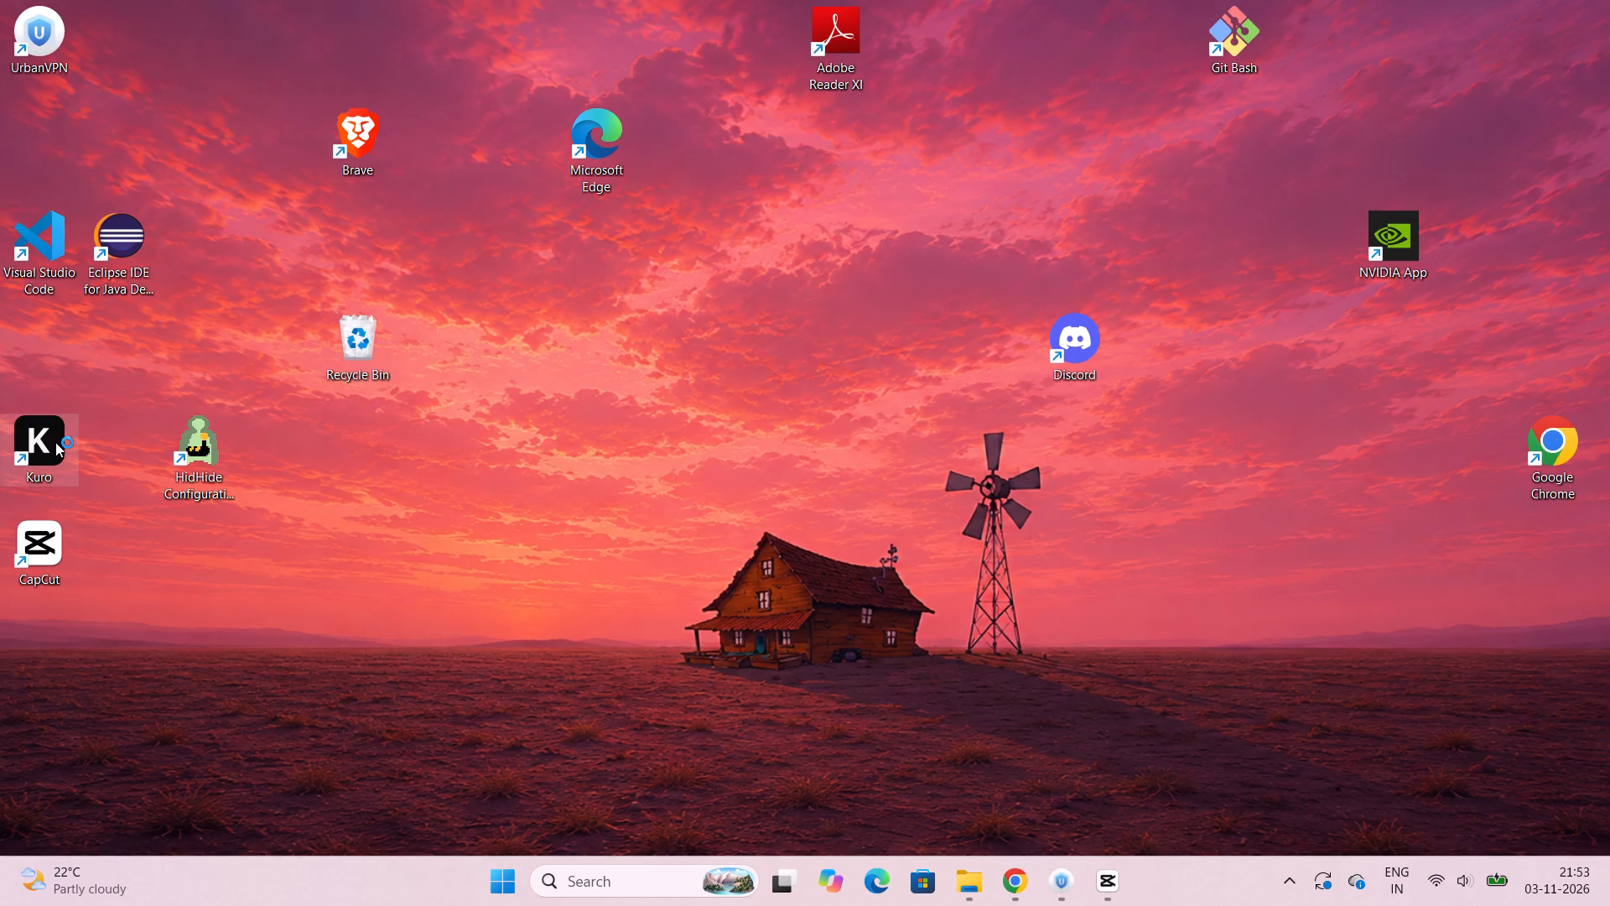
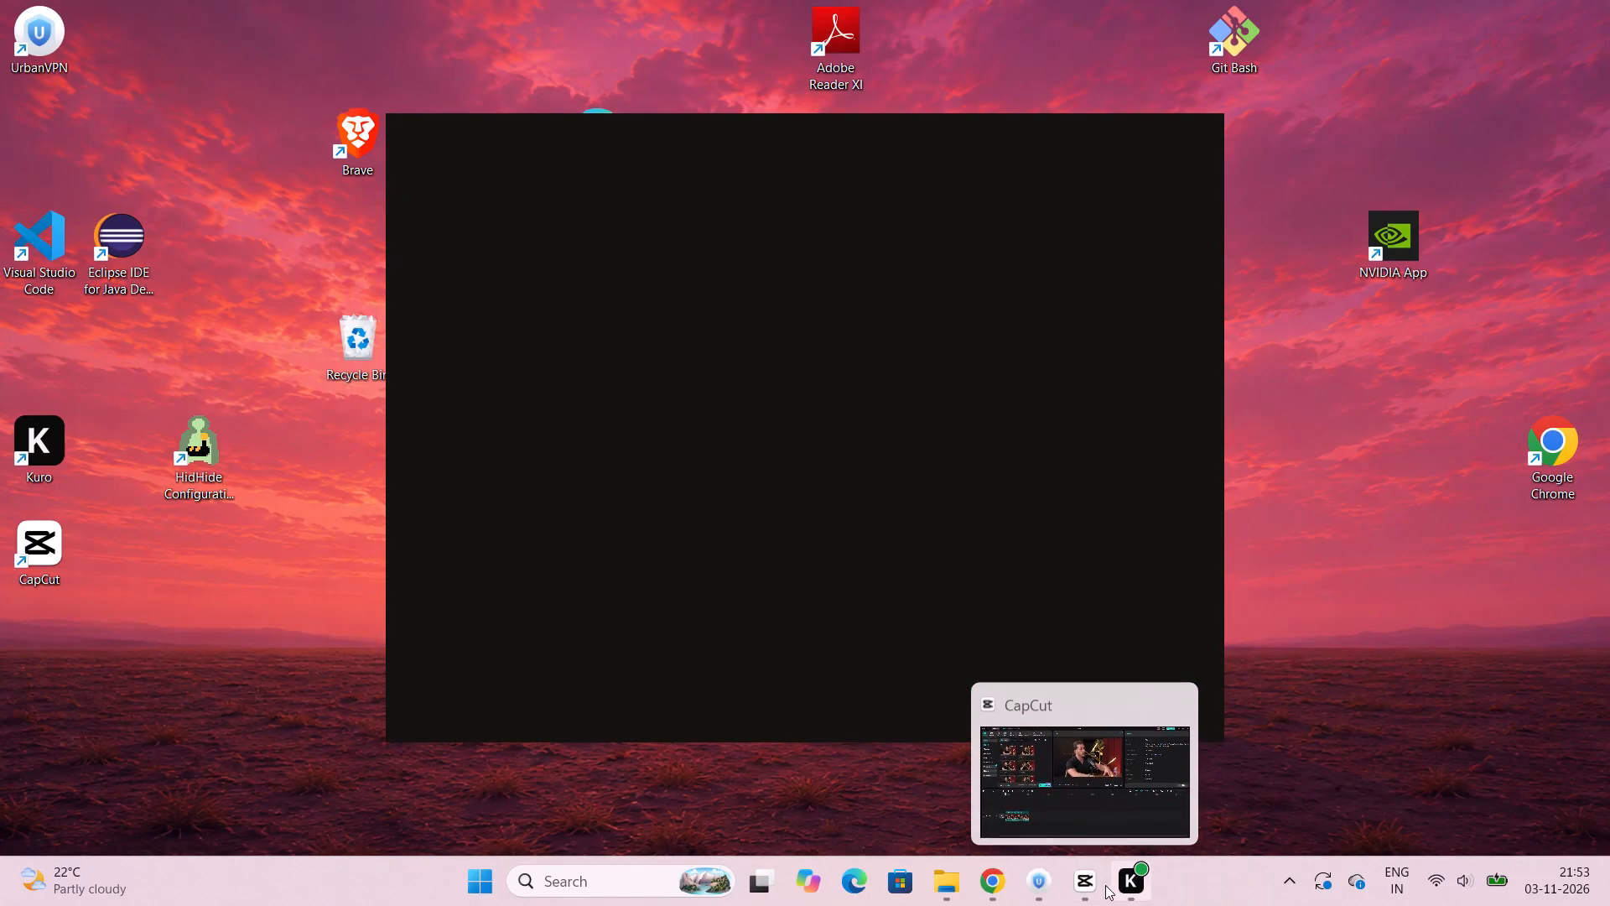
Switch back to CapCut, play the first few seconds of the trimmed clip07.mp4, and return the playhead to the beginning.
left_click(1090, 888)
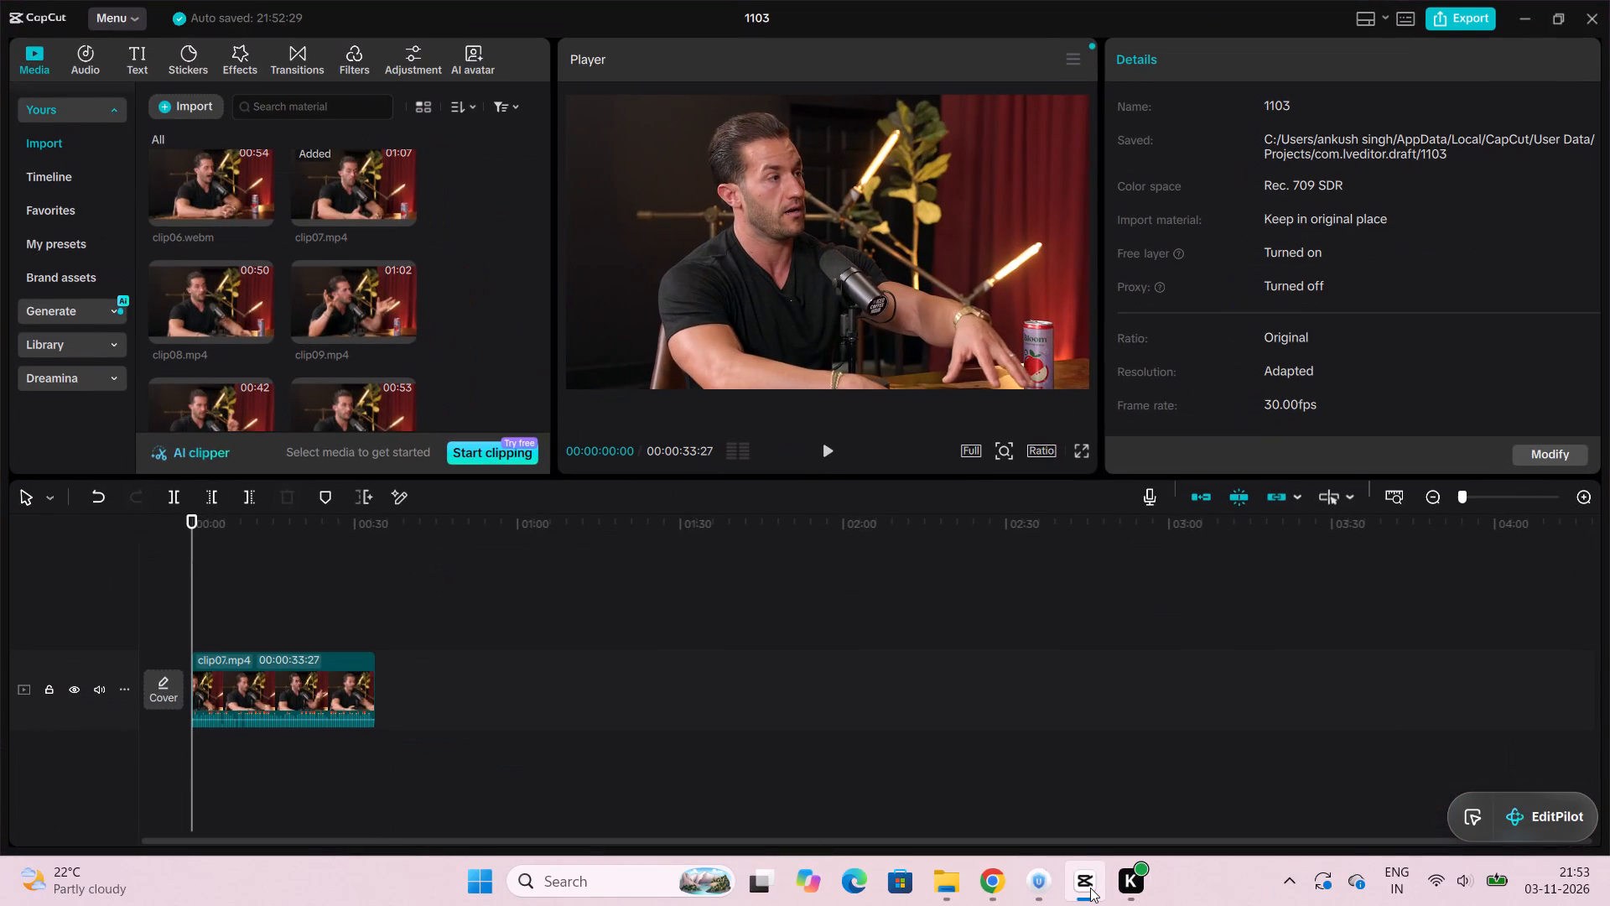
left_click(834, 453)
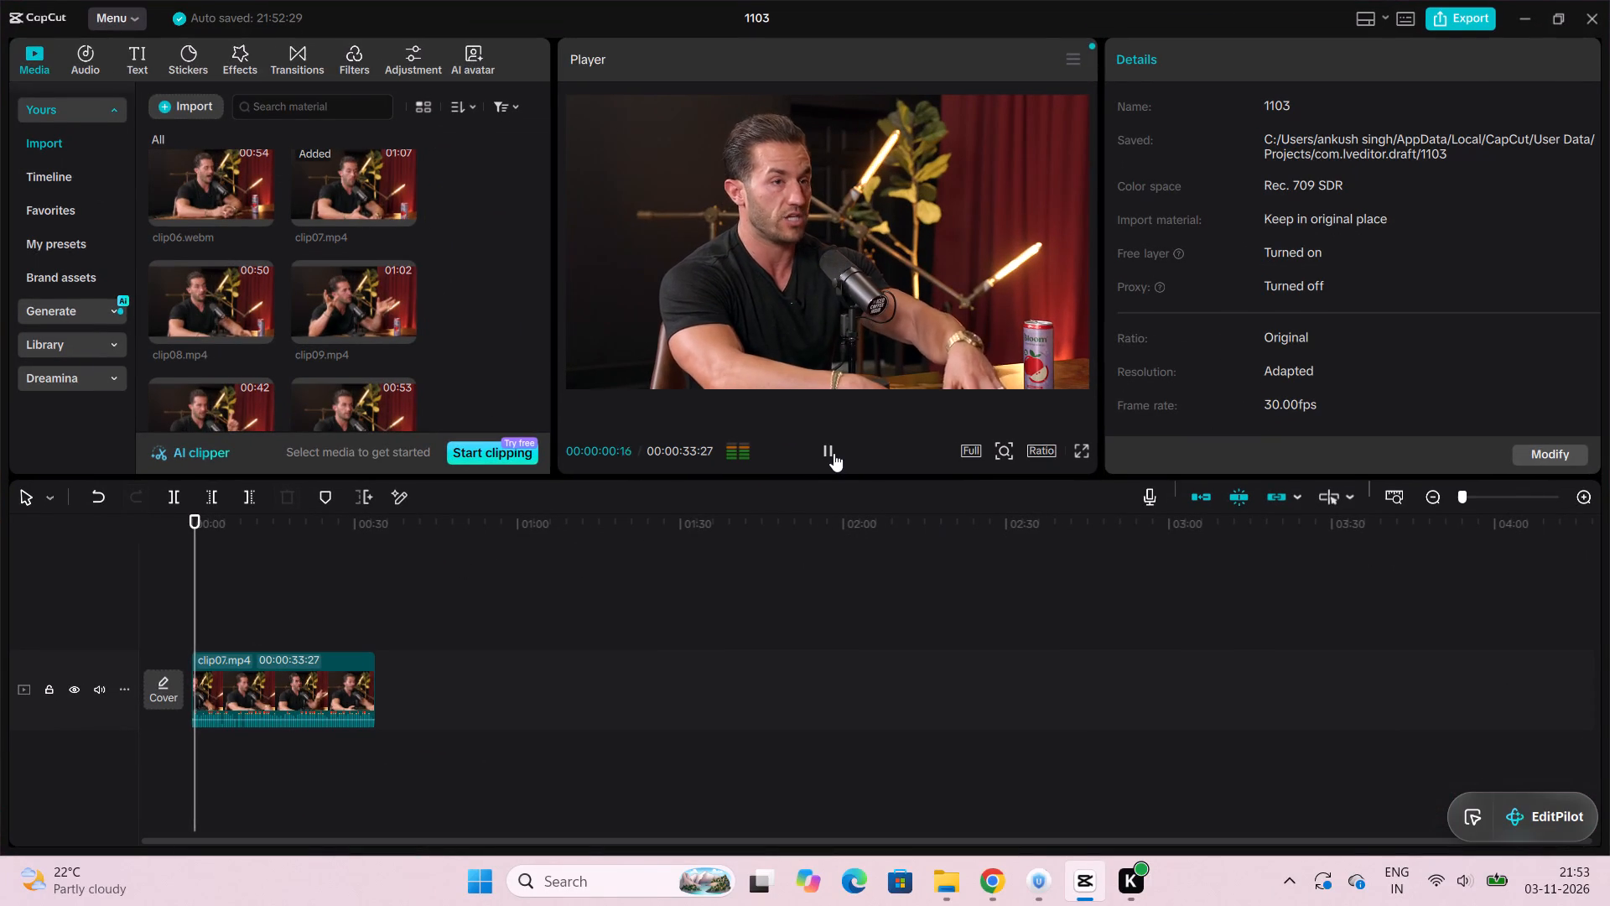
left_click(834, 453)
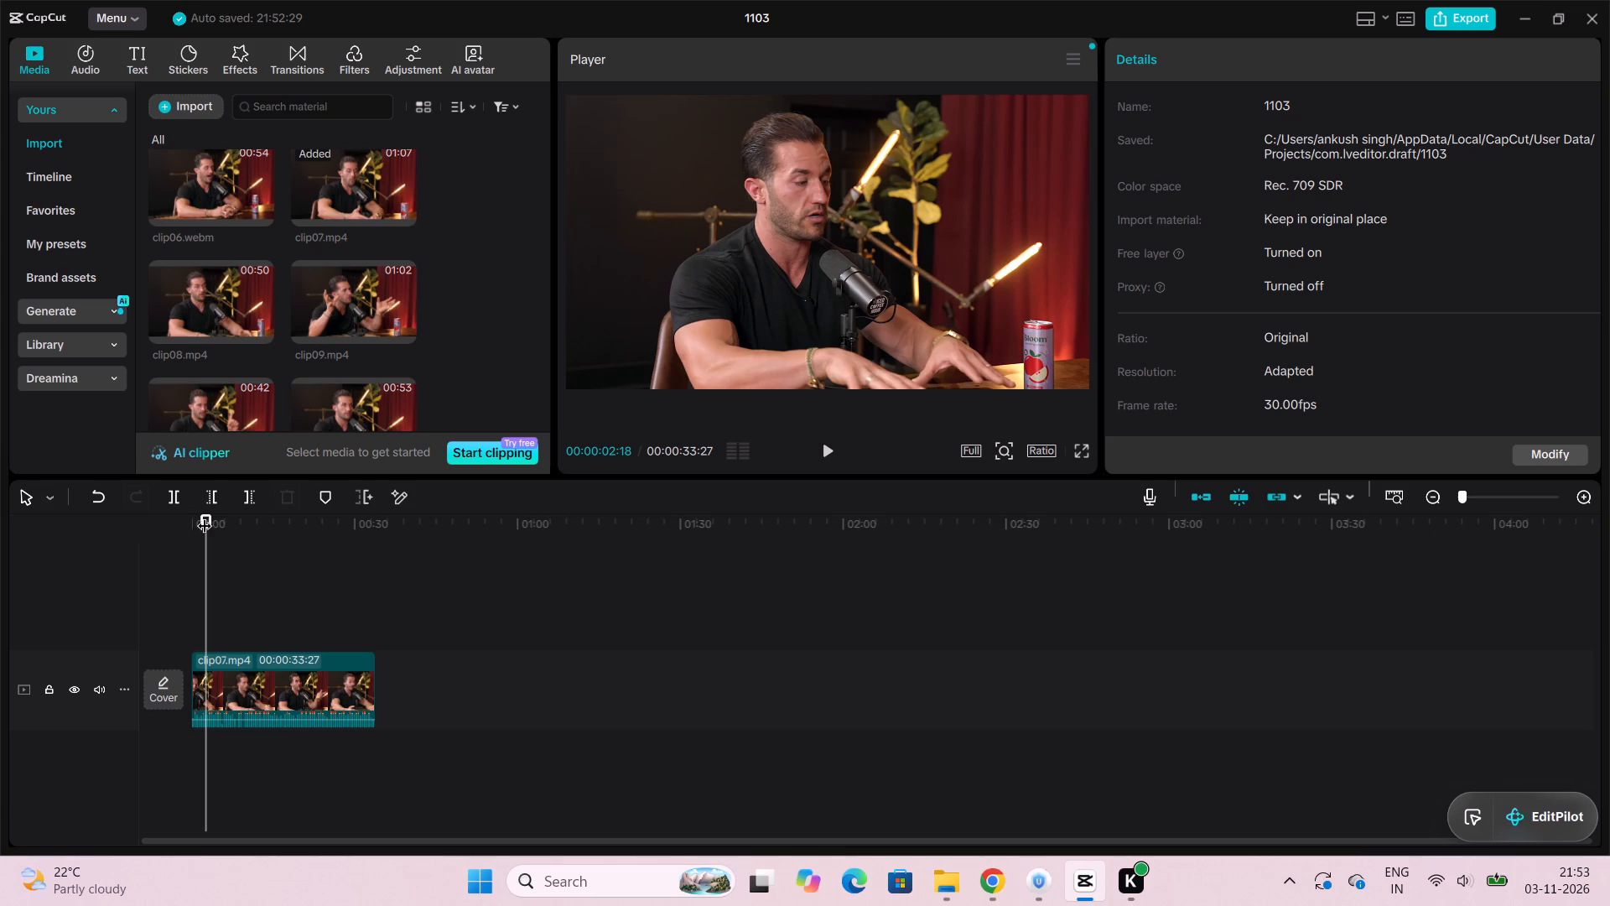
left_click_drag(205, 515, 154, 513)
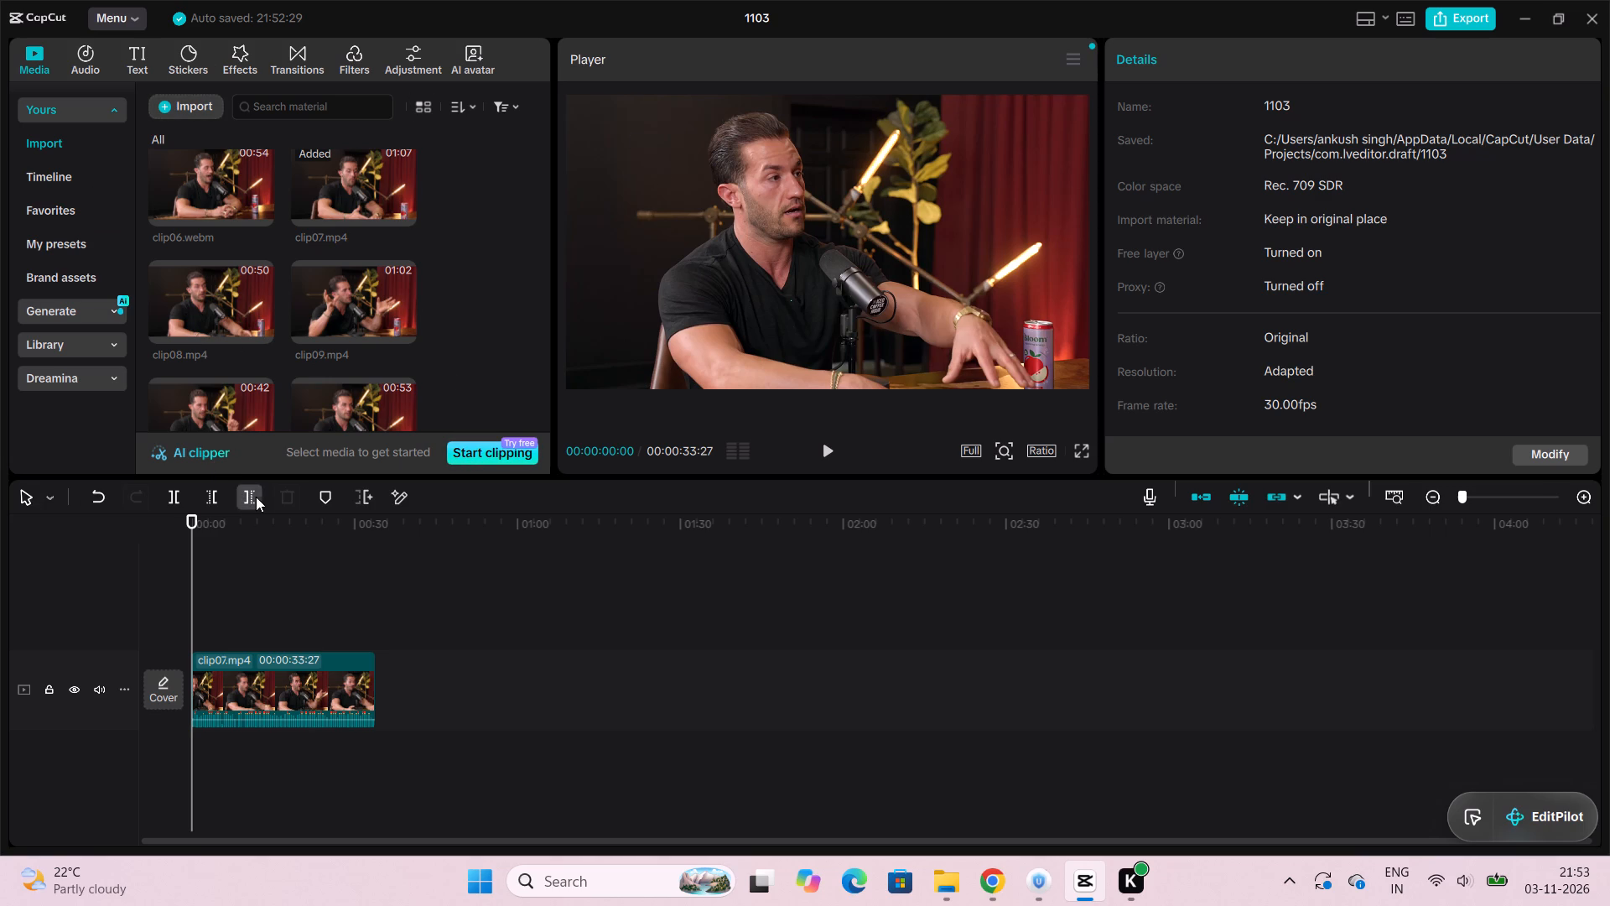
Turn on AI edit for the timeline.
left_click(398, 501)
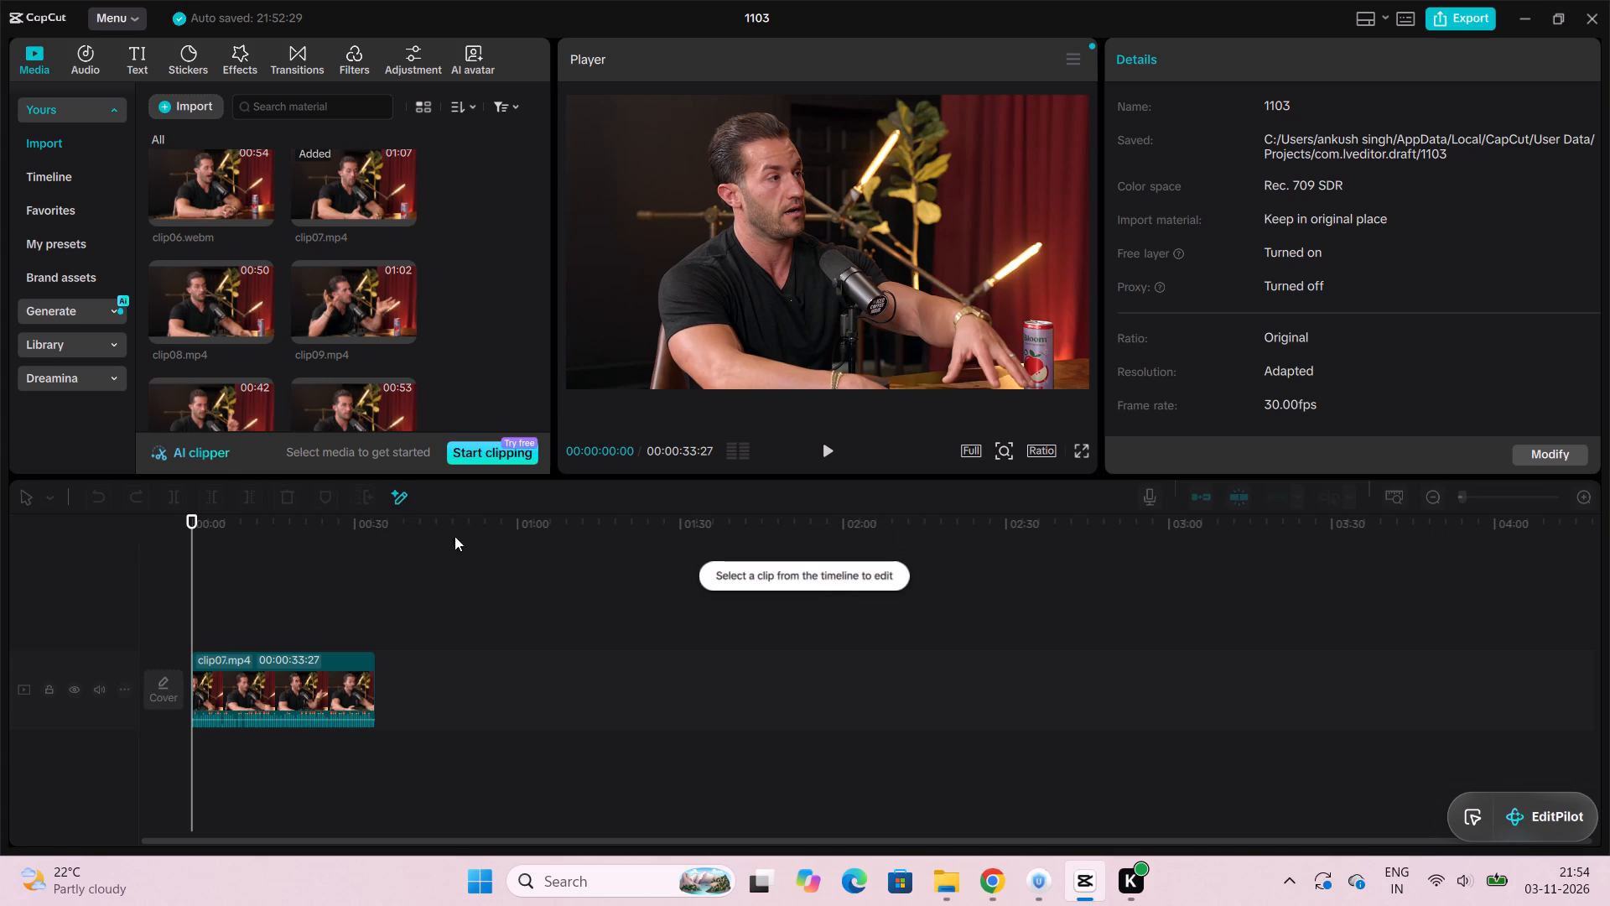
Look through the AI image and AI dialogue scene generation options, dismiss the feature tip, and return to the imported media.
left_click(96, 301)
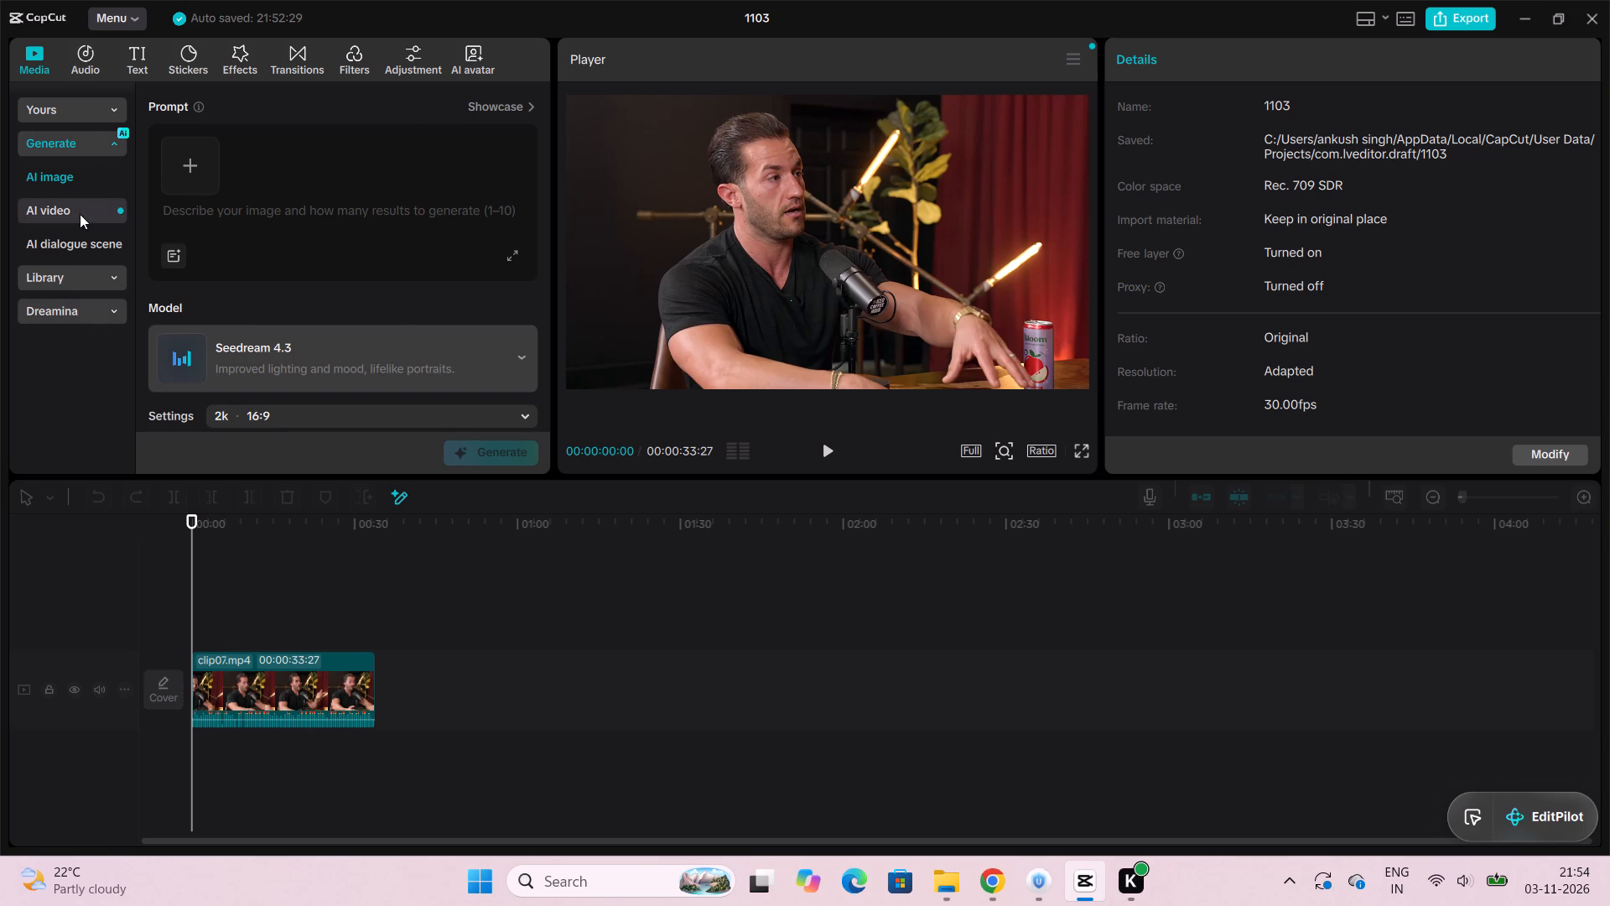
left_click(87, 144)
left_click(87, 144)
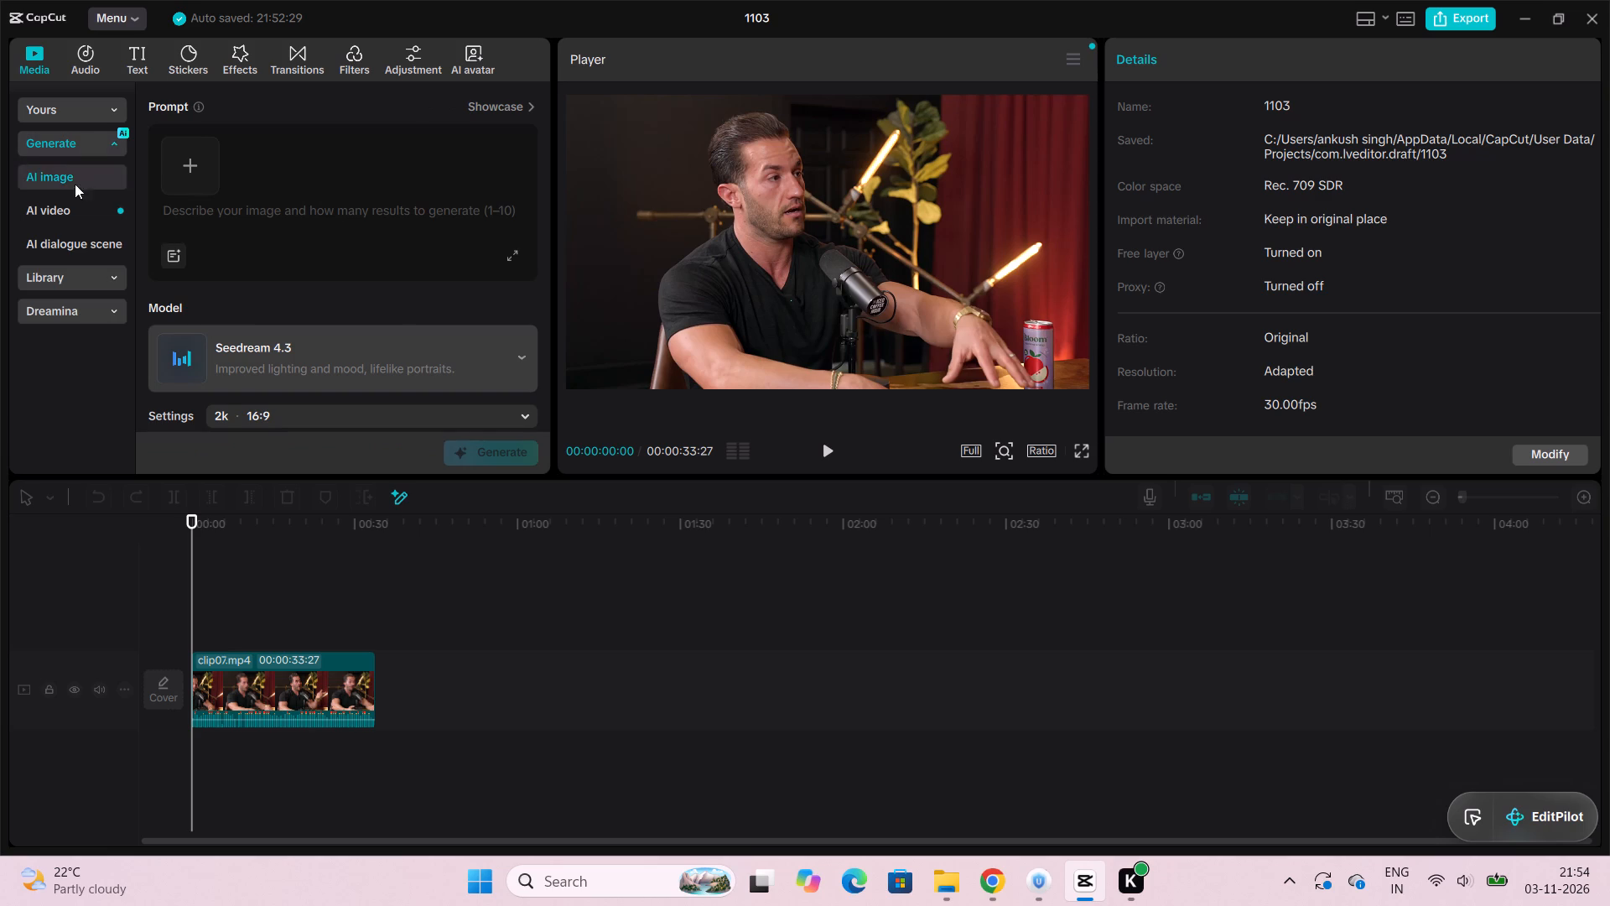
left_click(70, 241)
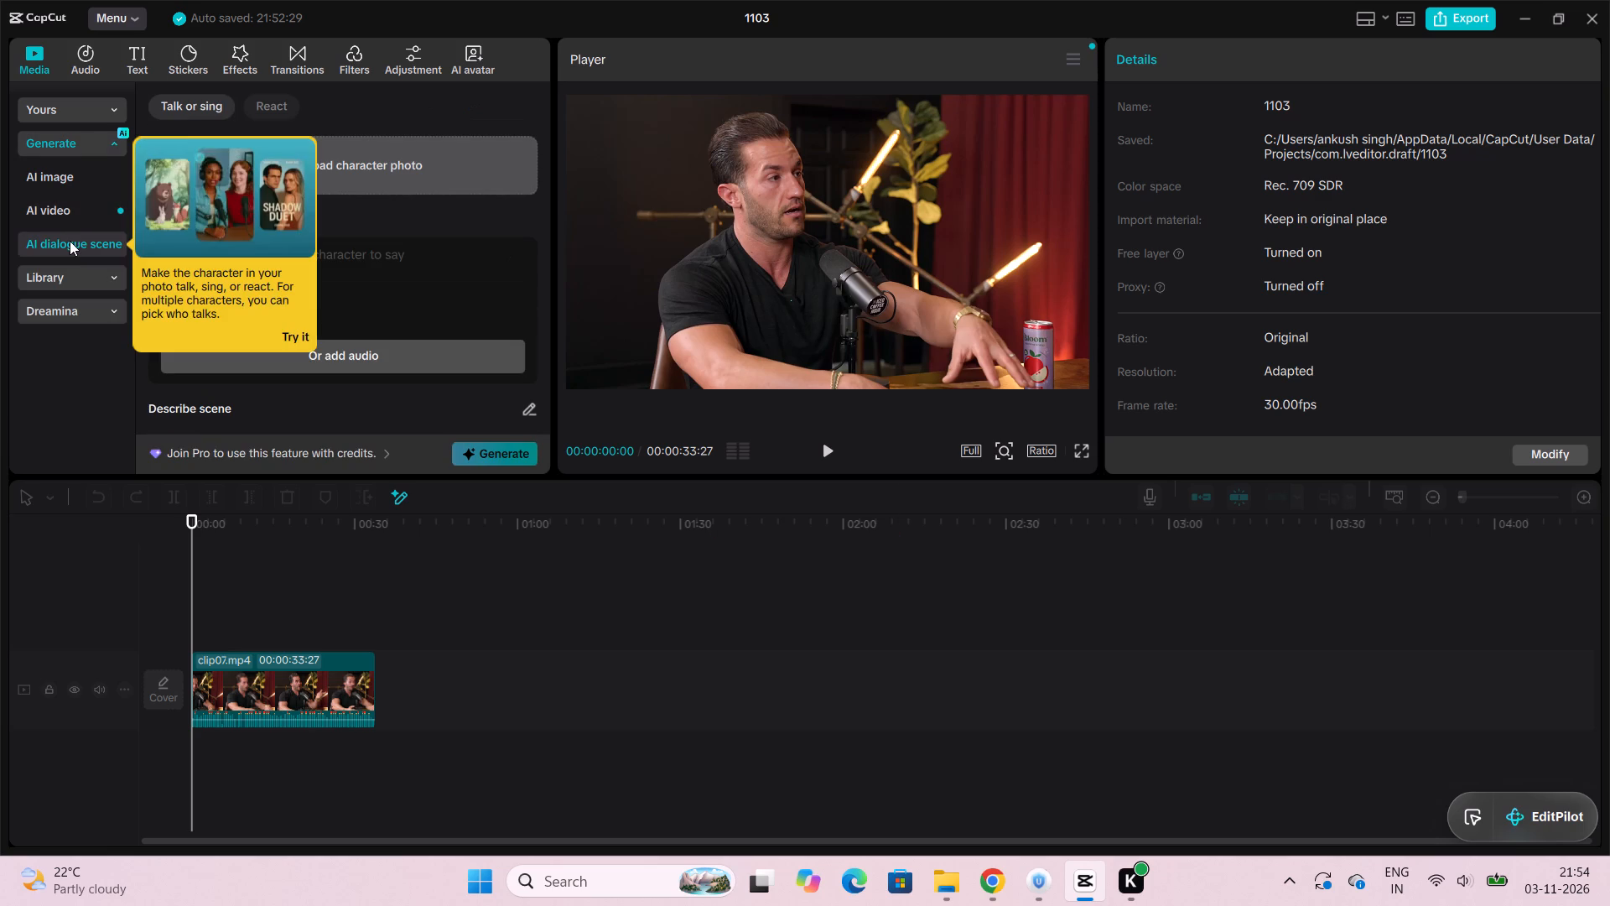
left_click(287, 341)
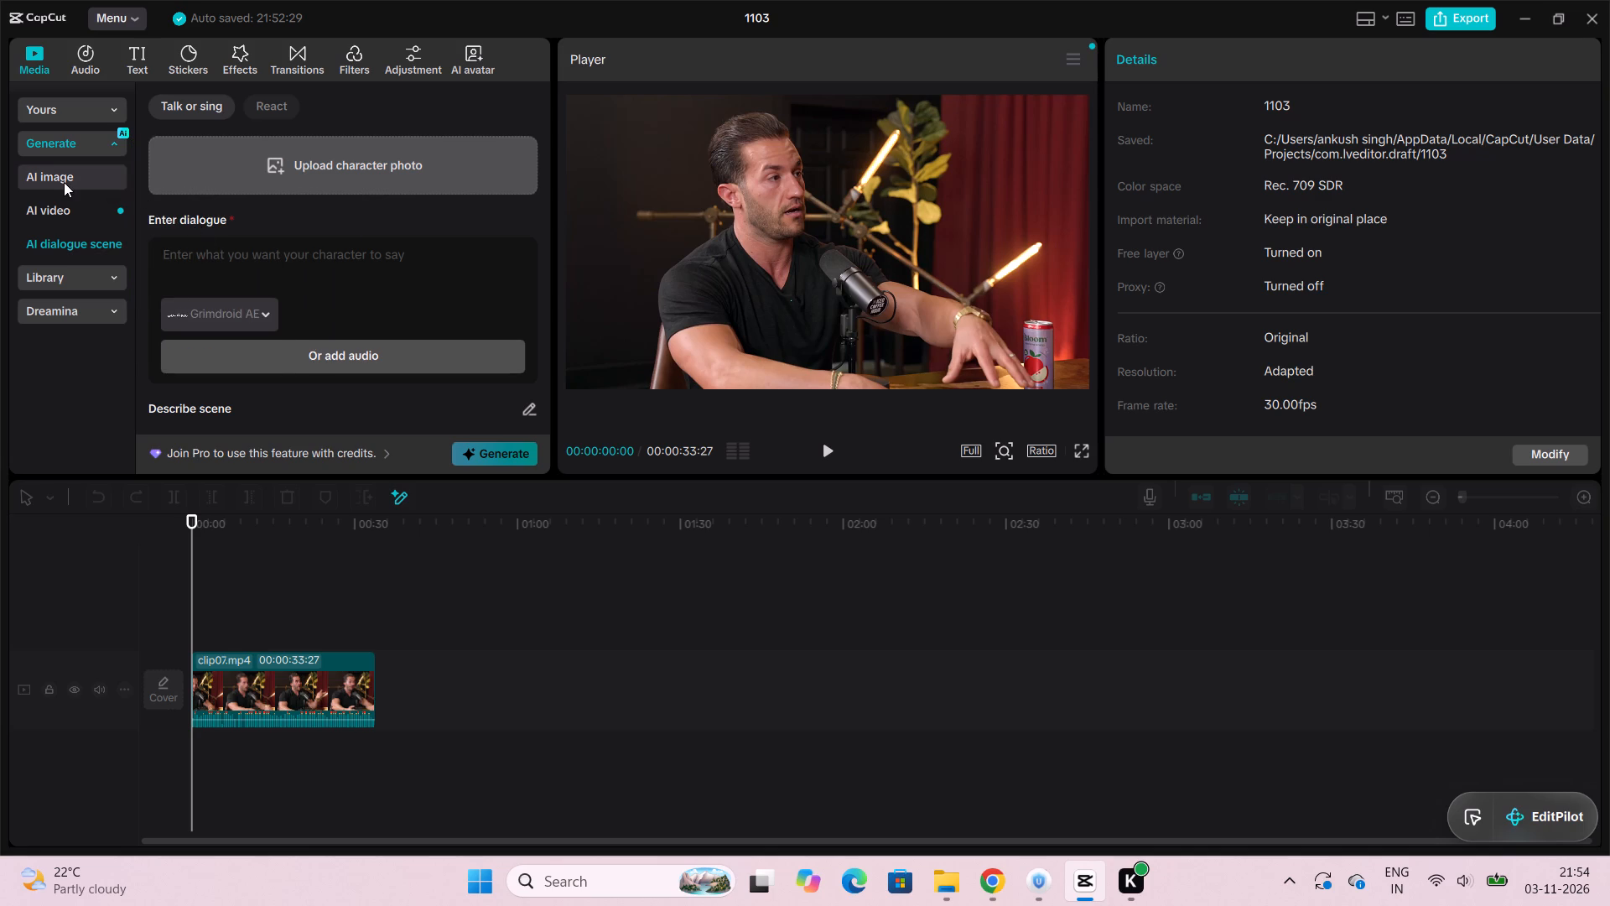
left_click(64, 182)
left_click(62, 117)
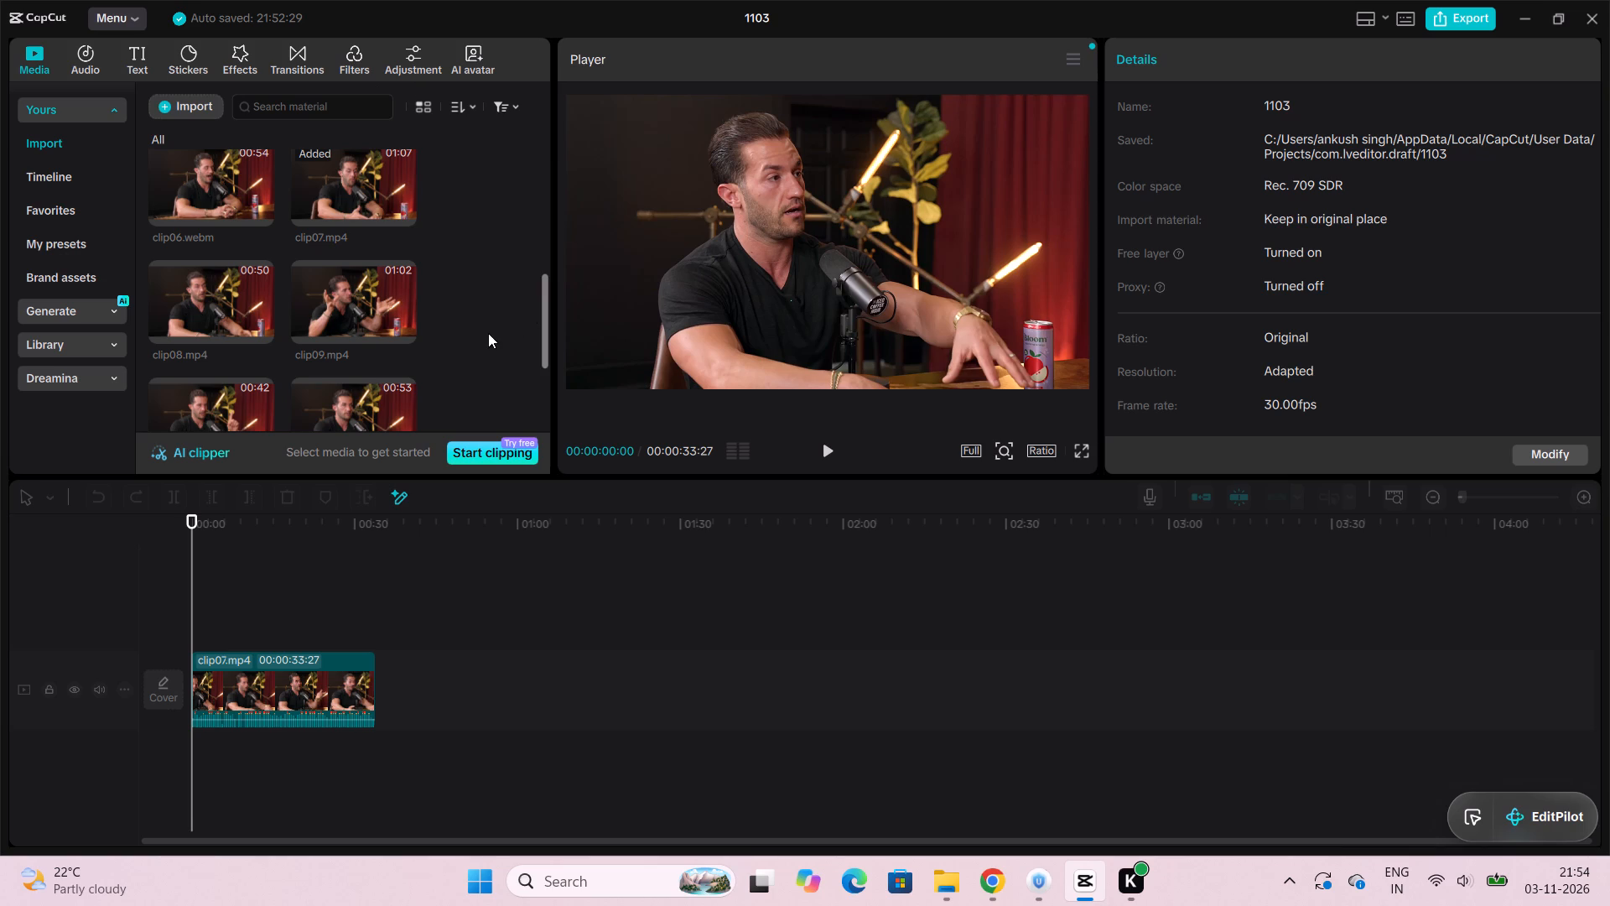
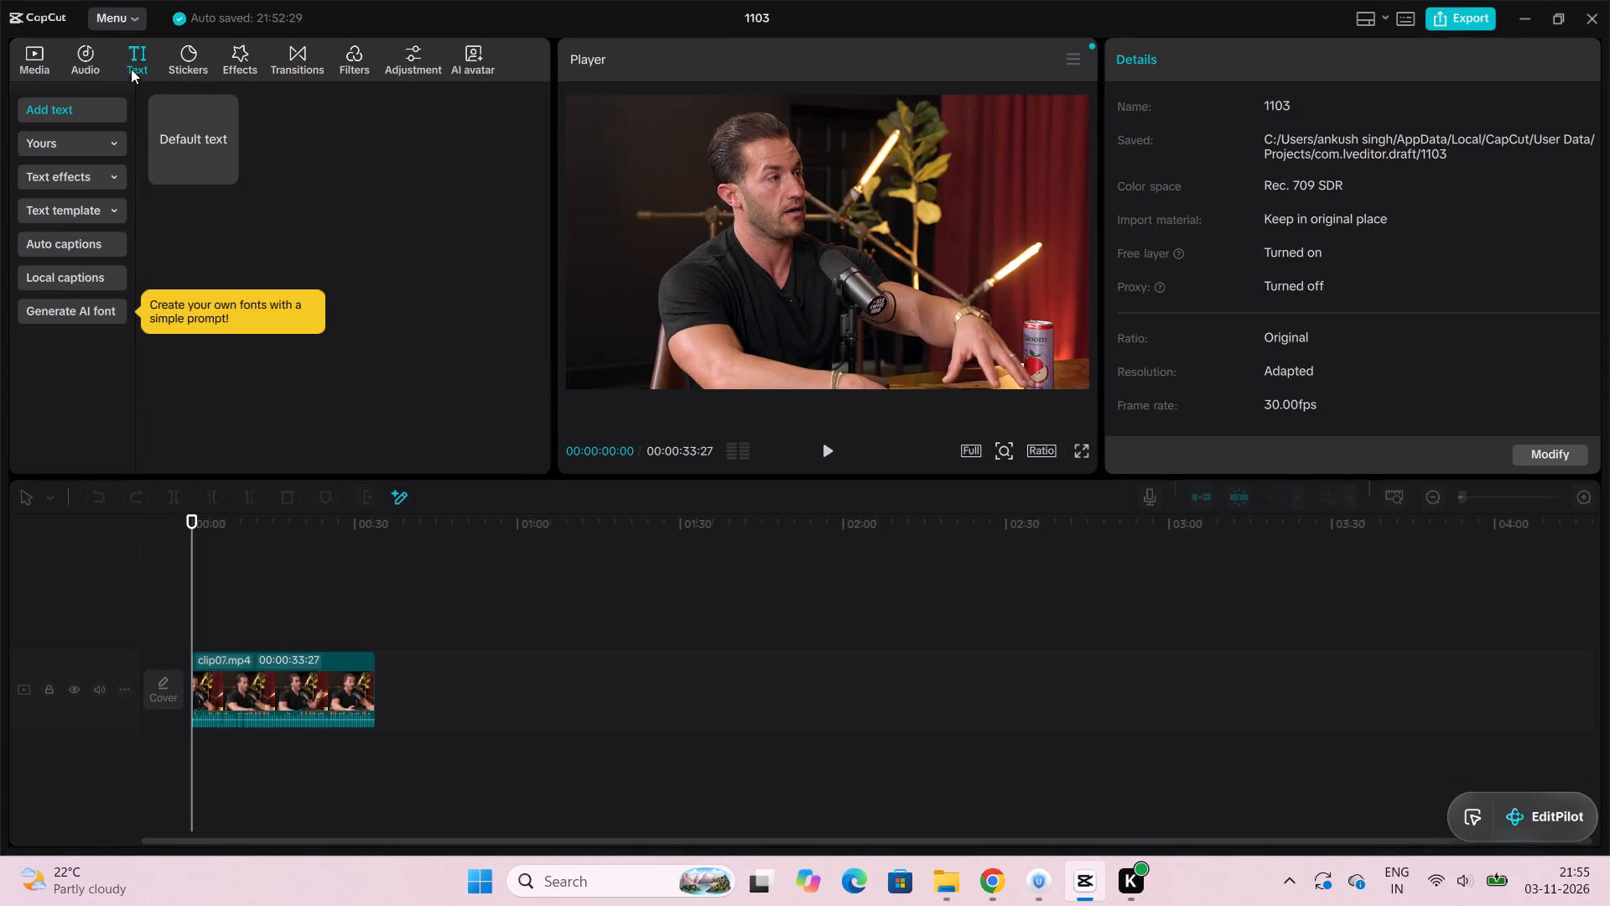
left_click(78, 254)
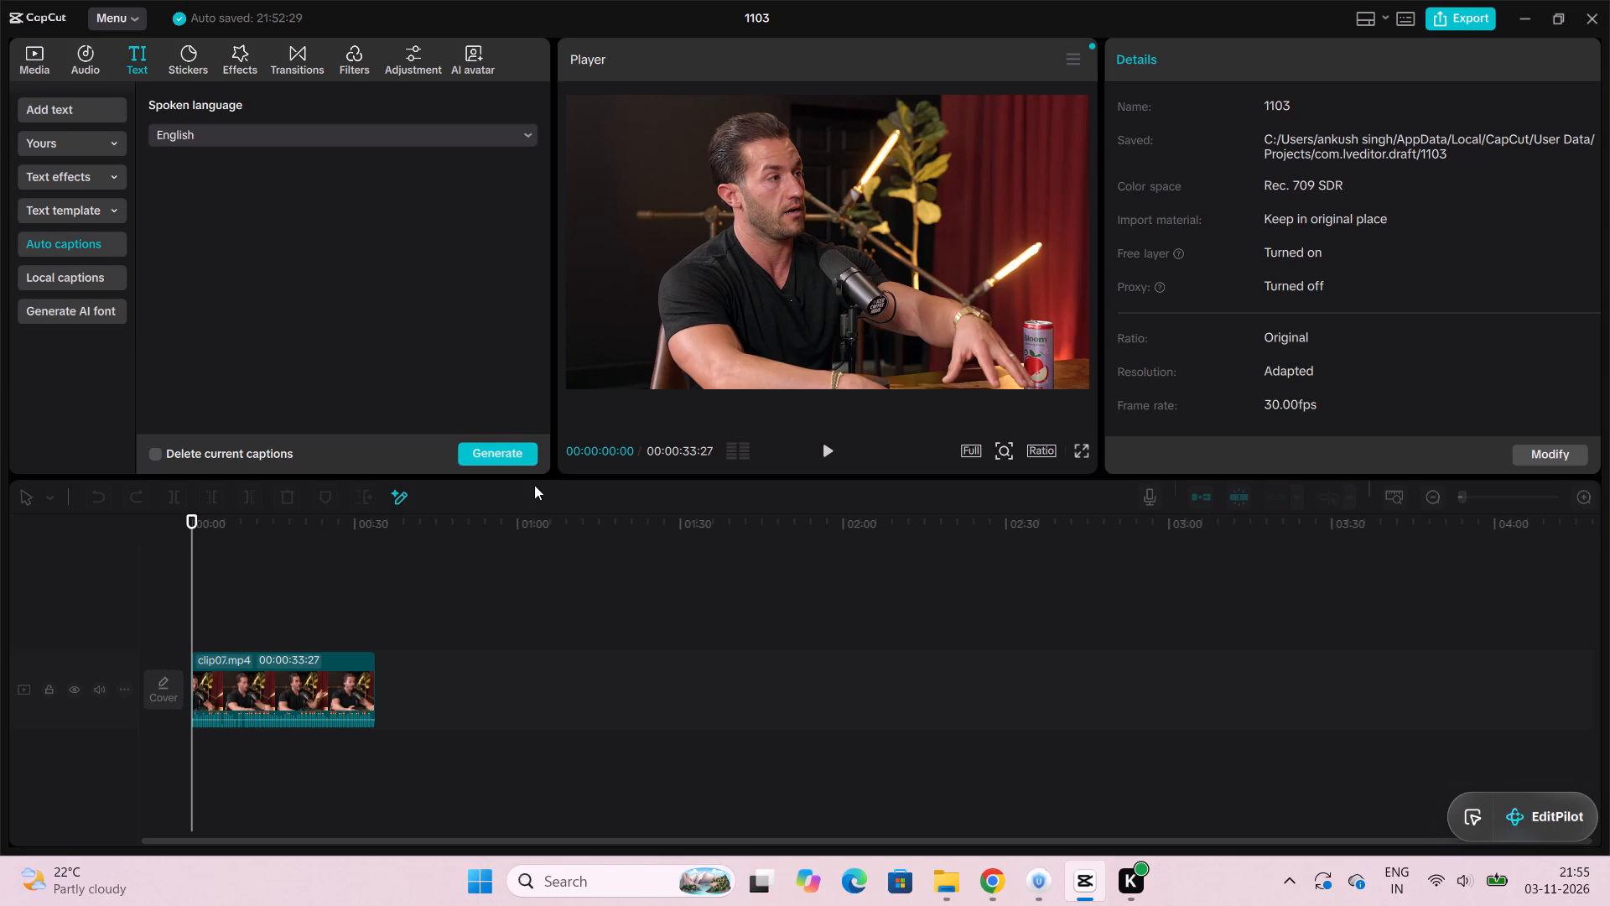
left_click(501, 452)
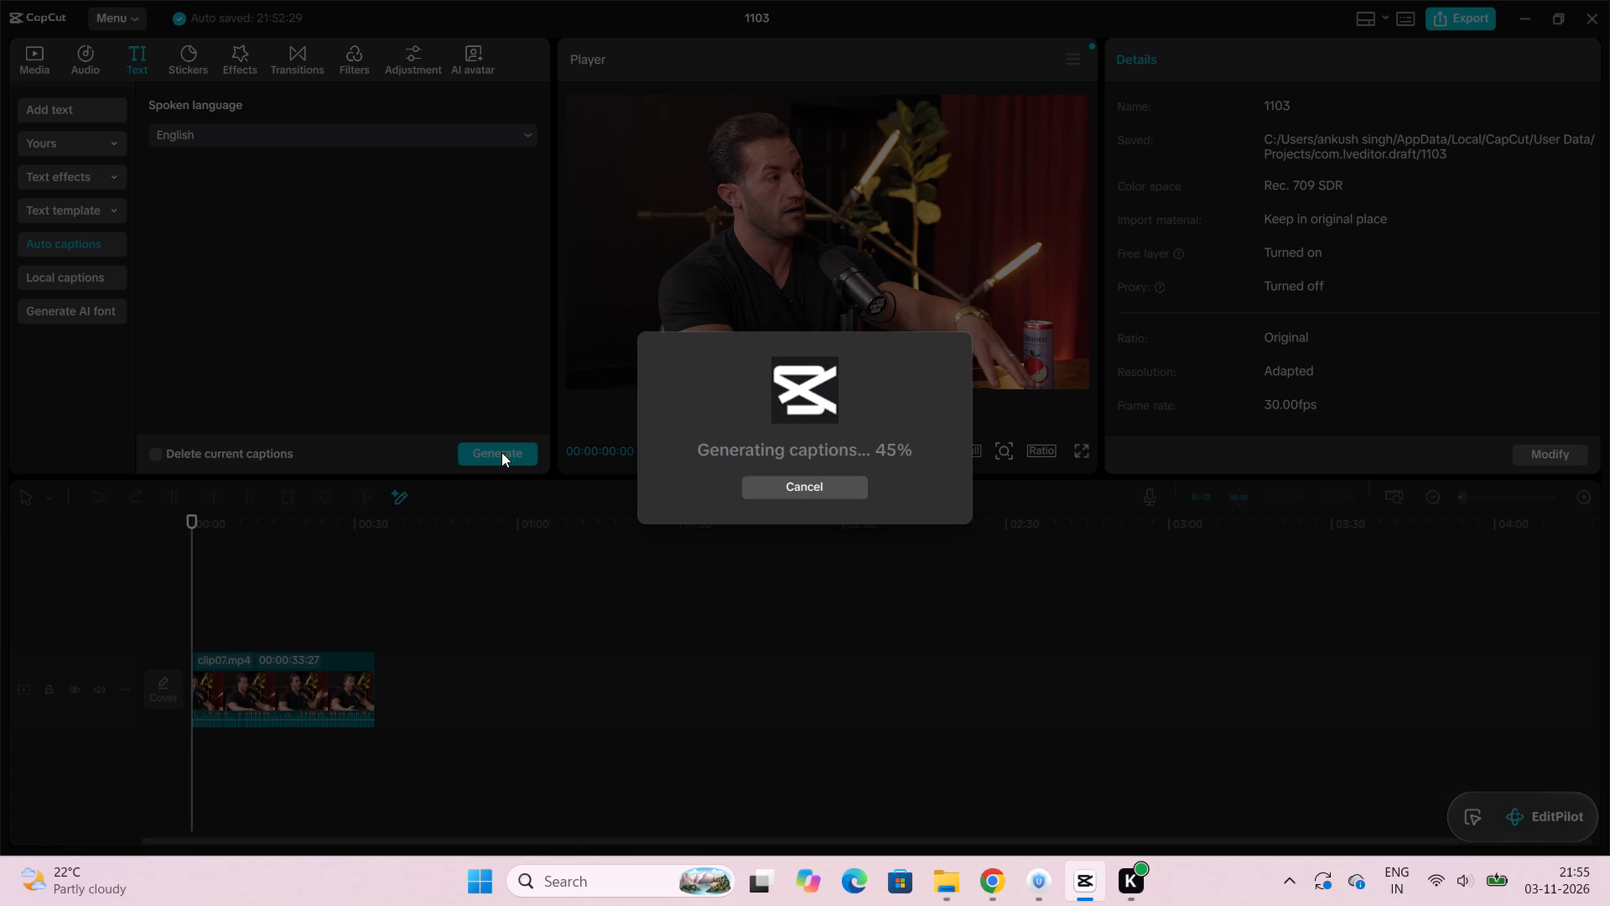
key("Return")
type("';k")
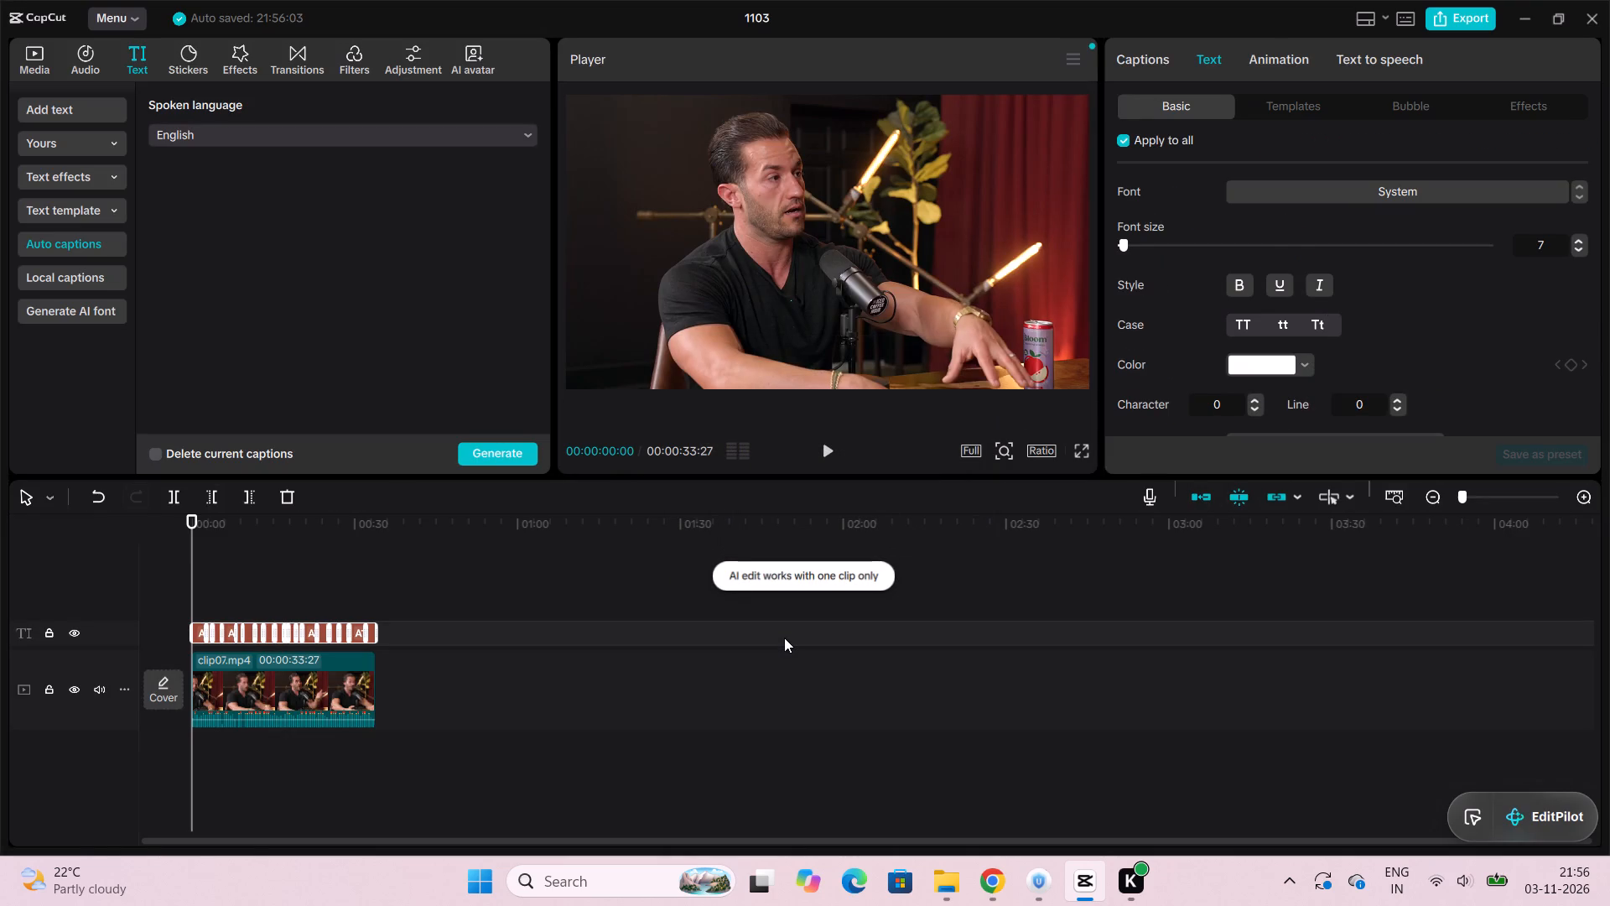
Play the captioned clip to its end, check the spoken language options, and replay the opening seconds.
left_click(826, 456)
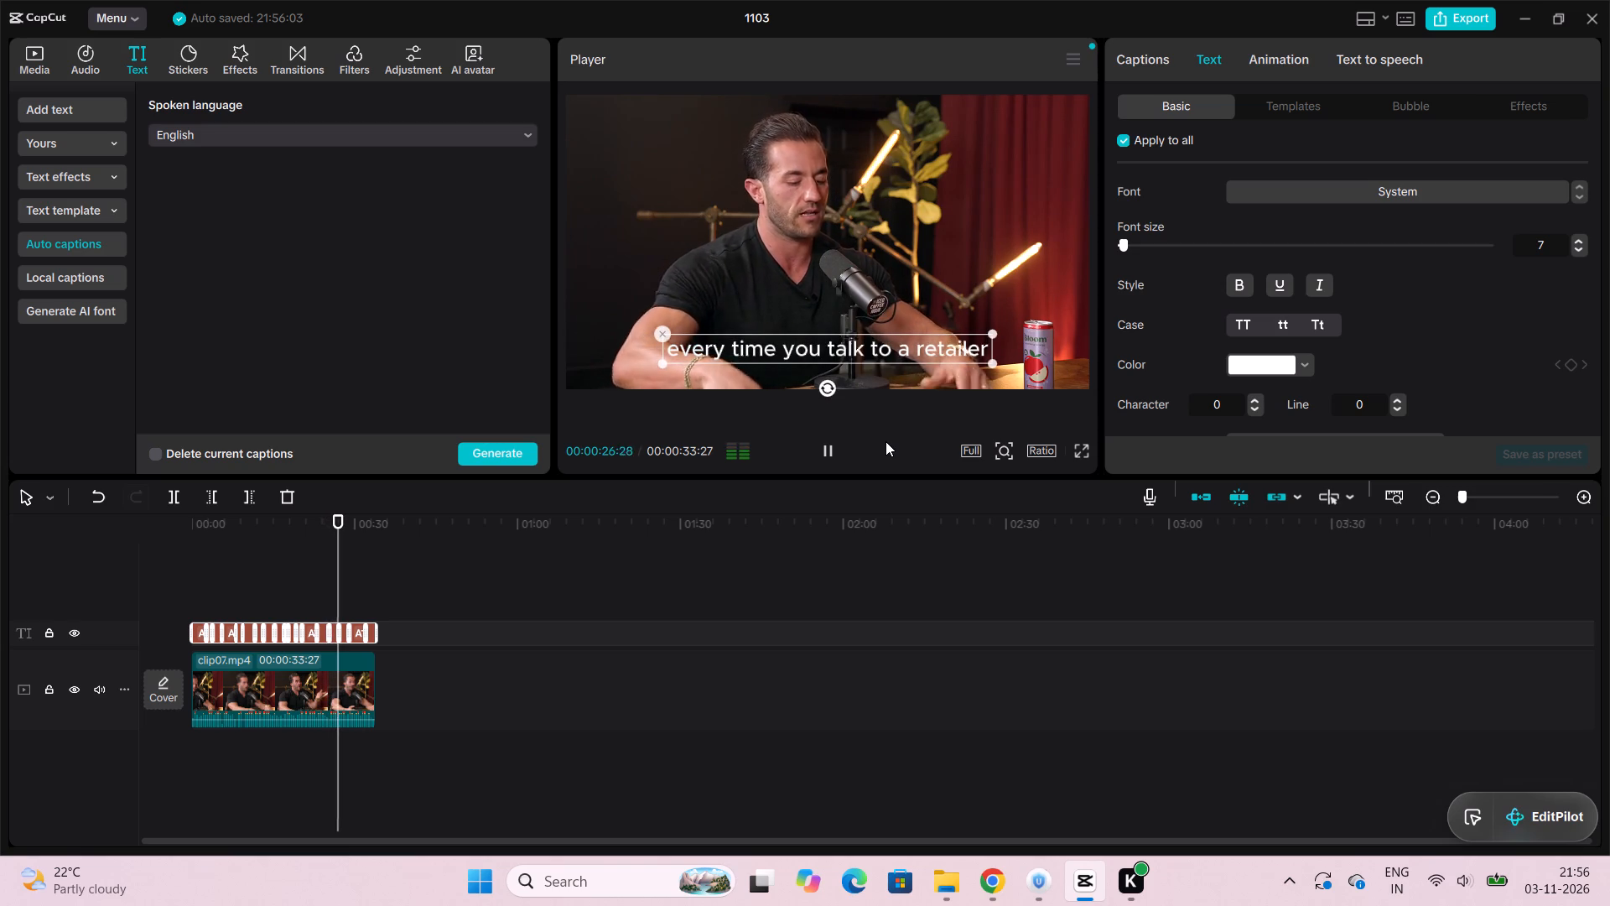
left_click(880, 423)
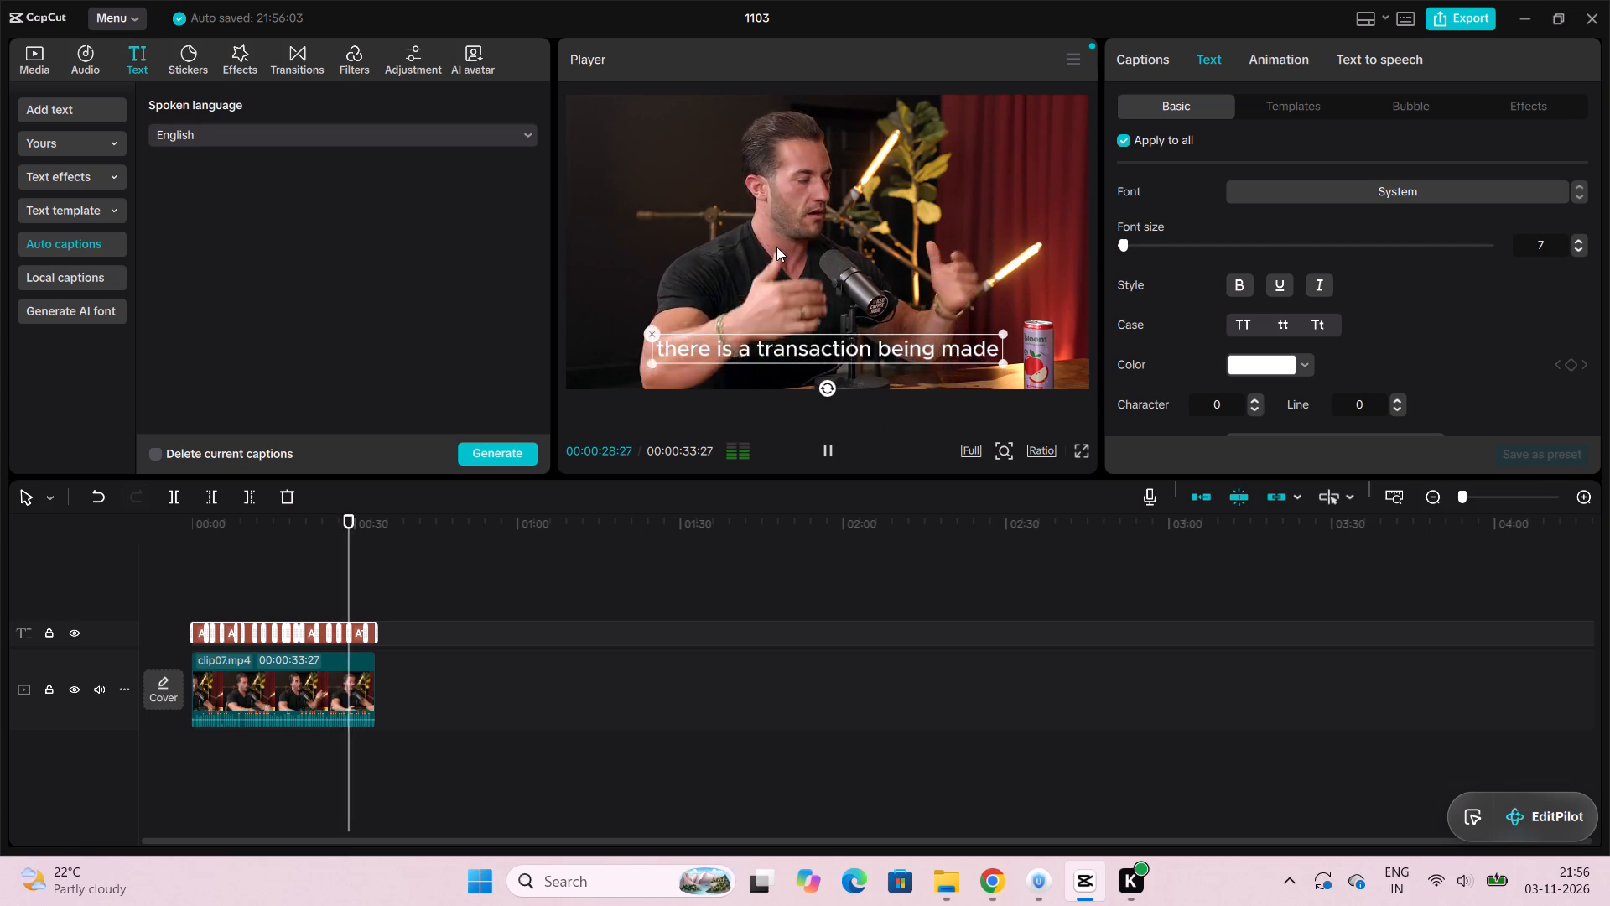
left_click(776, 247)
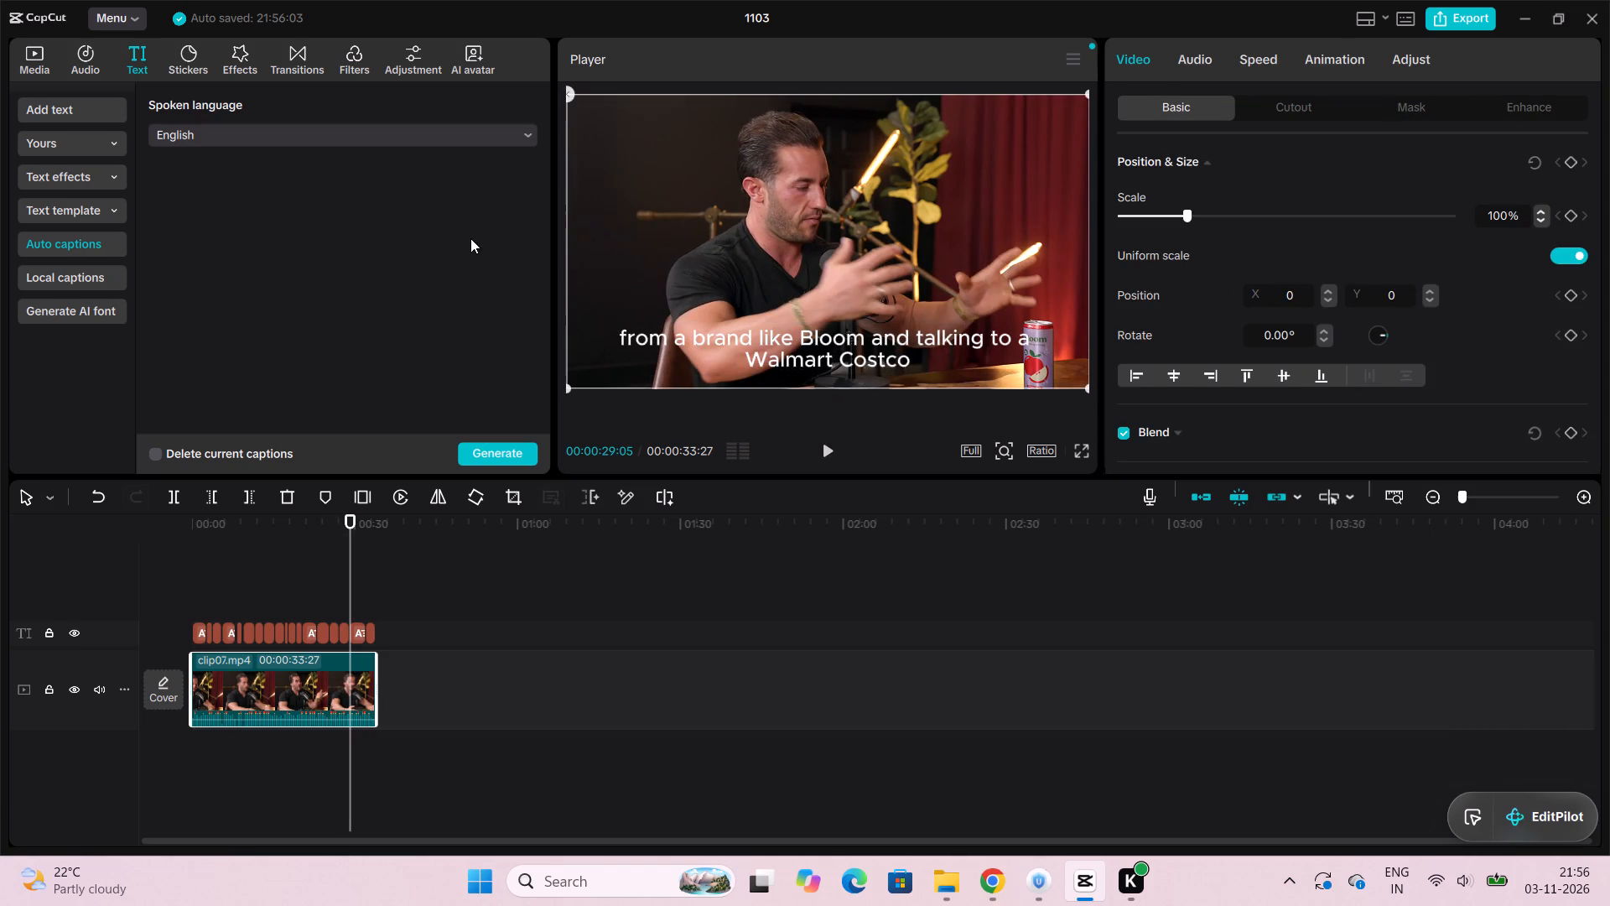
left_click(394, 134)
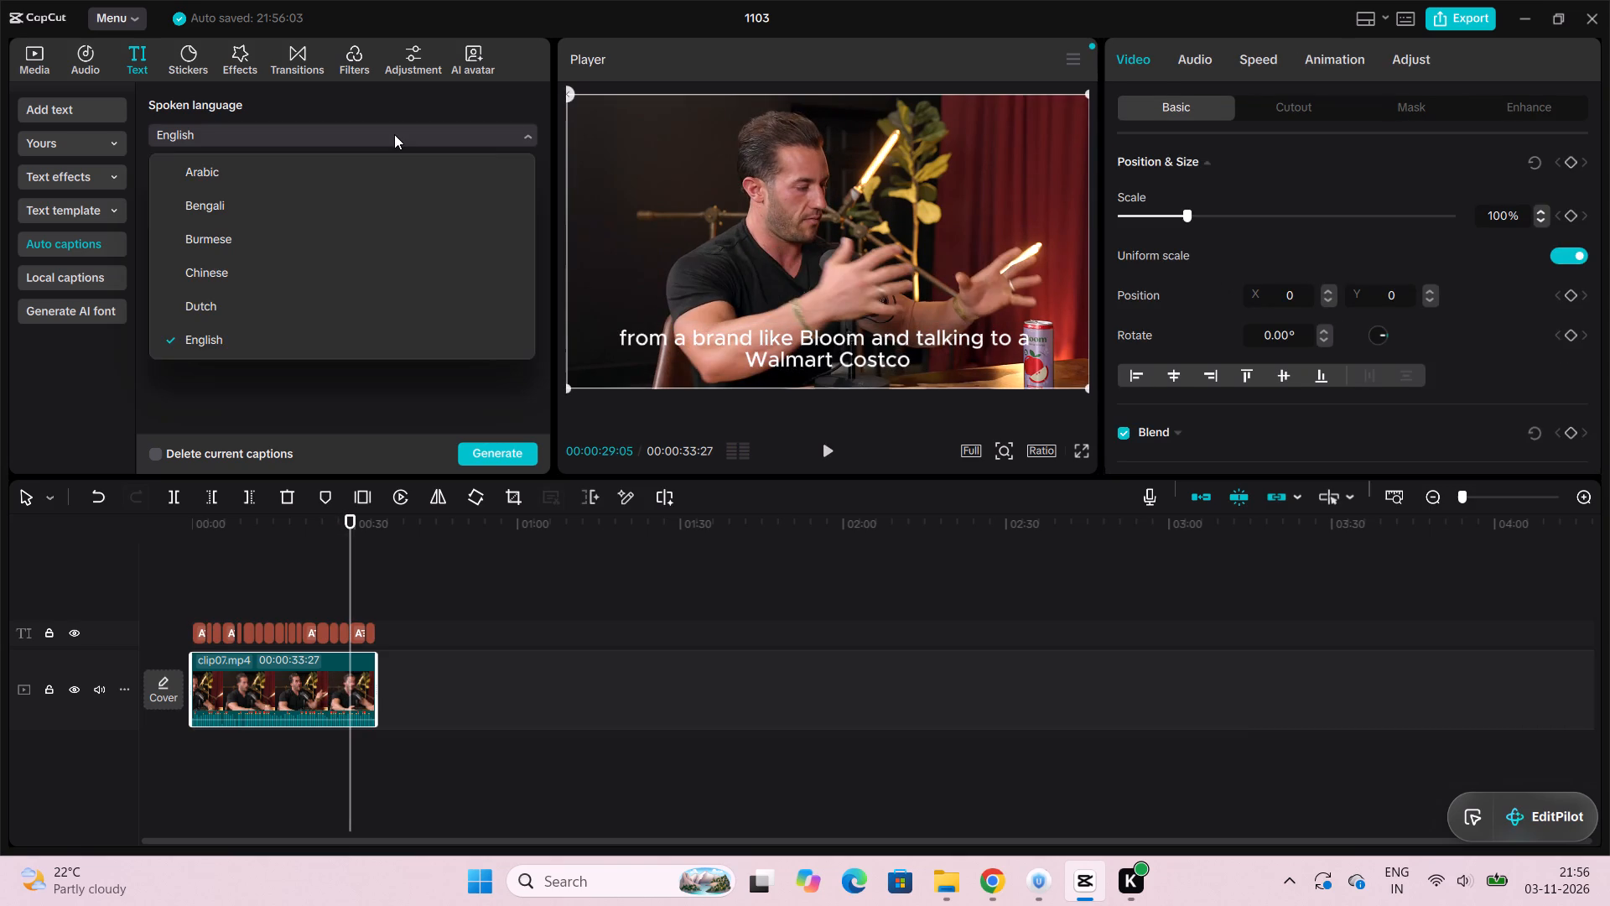
left_click(394, 134)
scroll(367, 284, "down", 2)
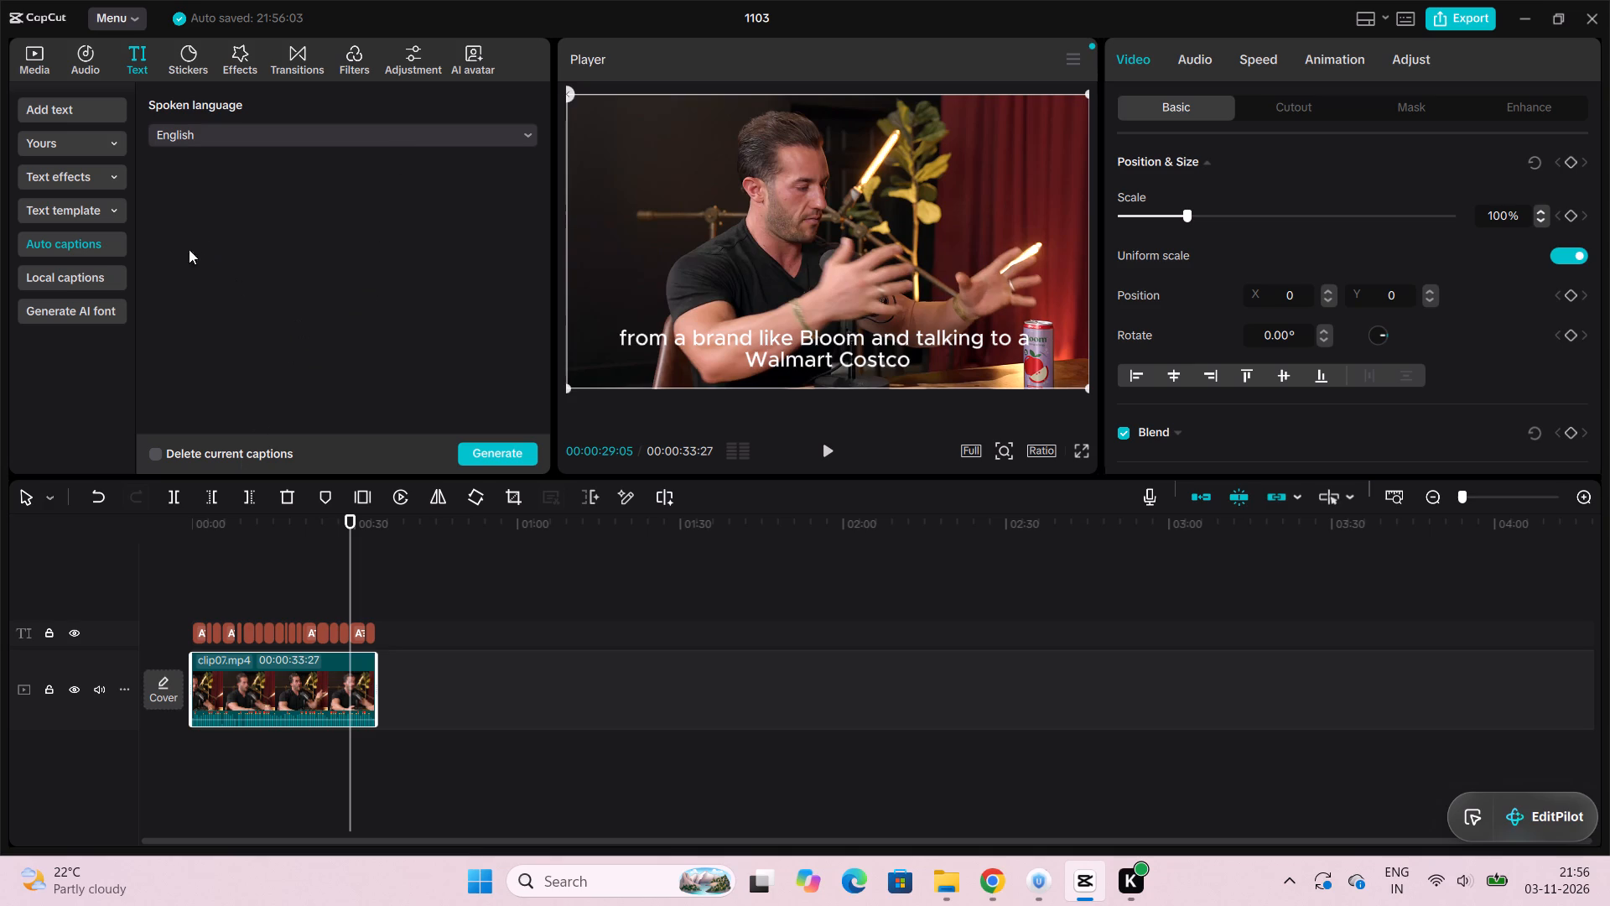
left_click(825, 459)
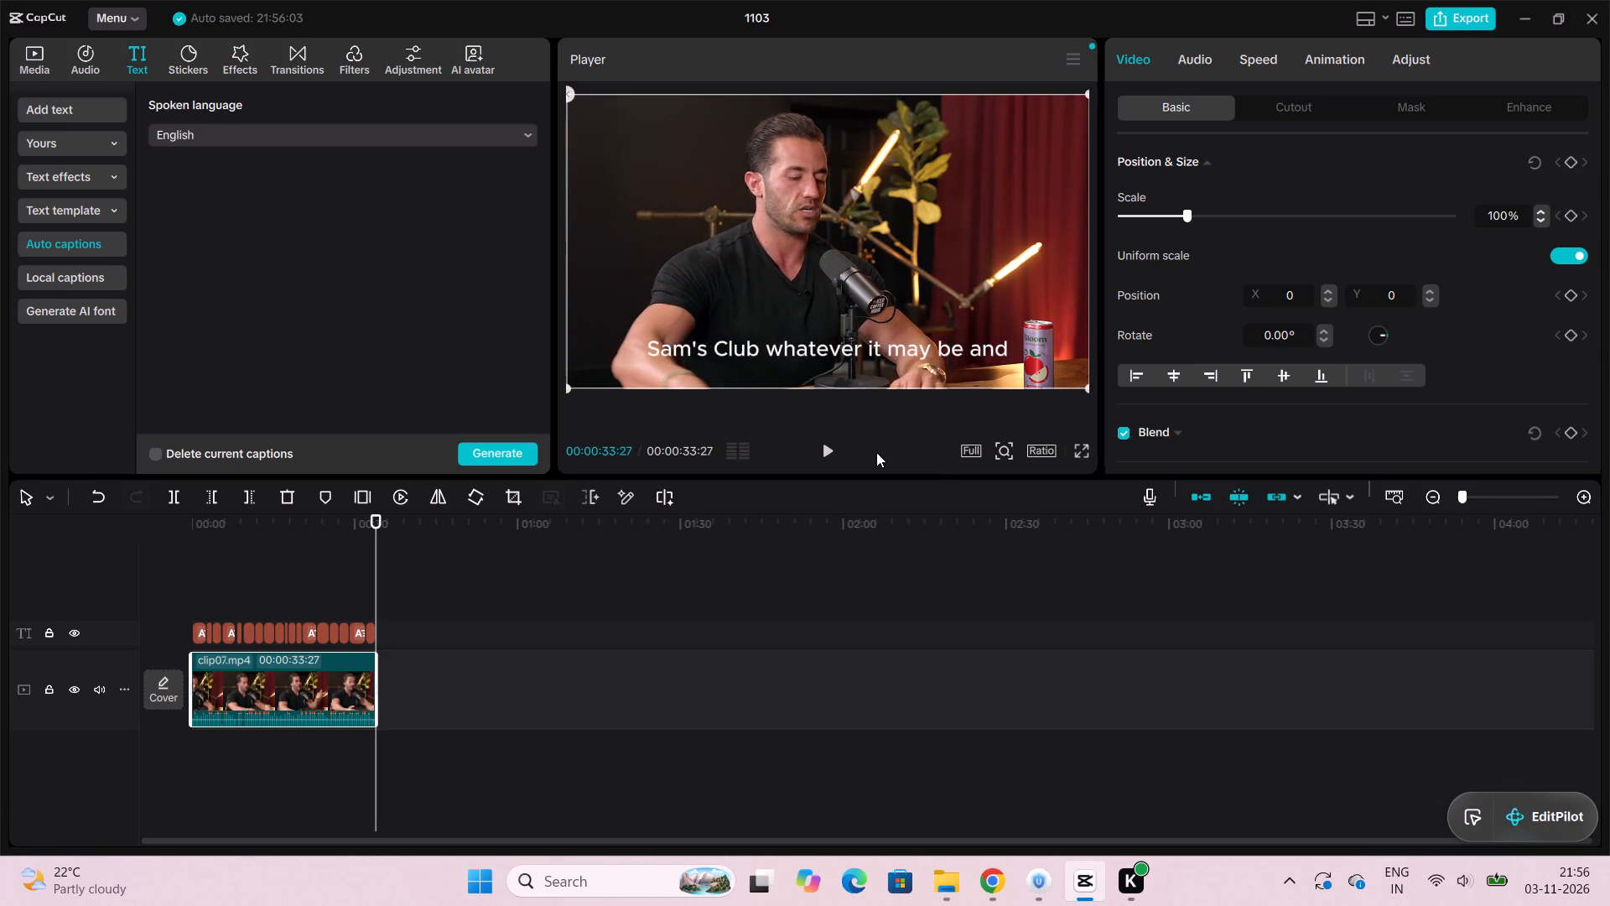
left_click(830, 452)
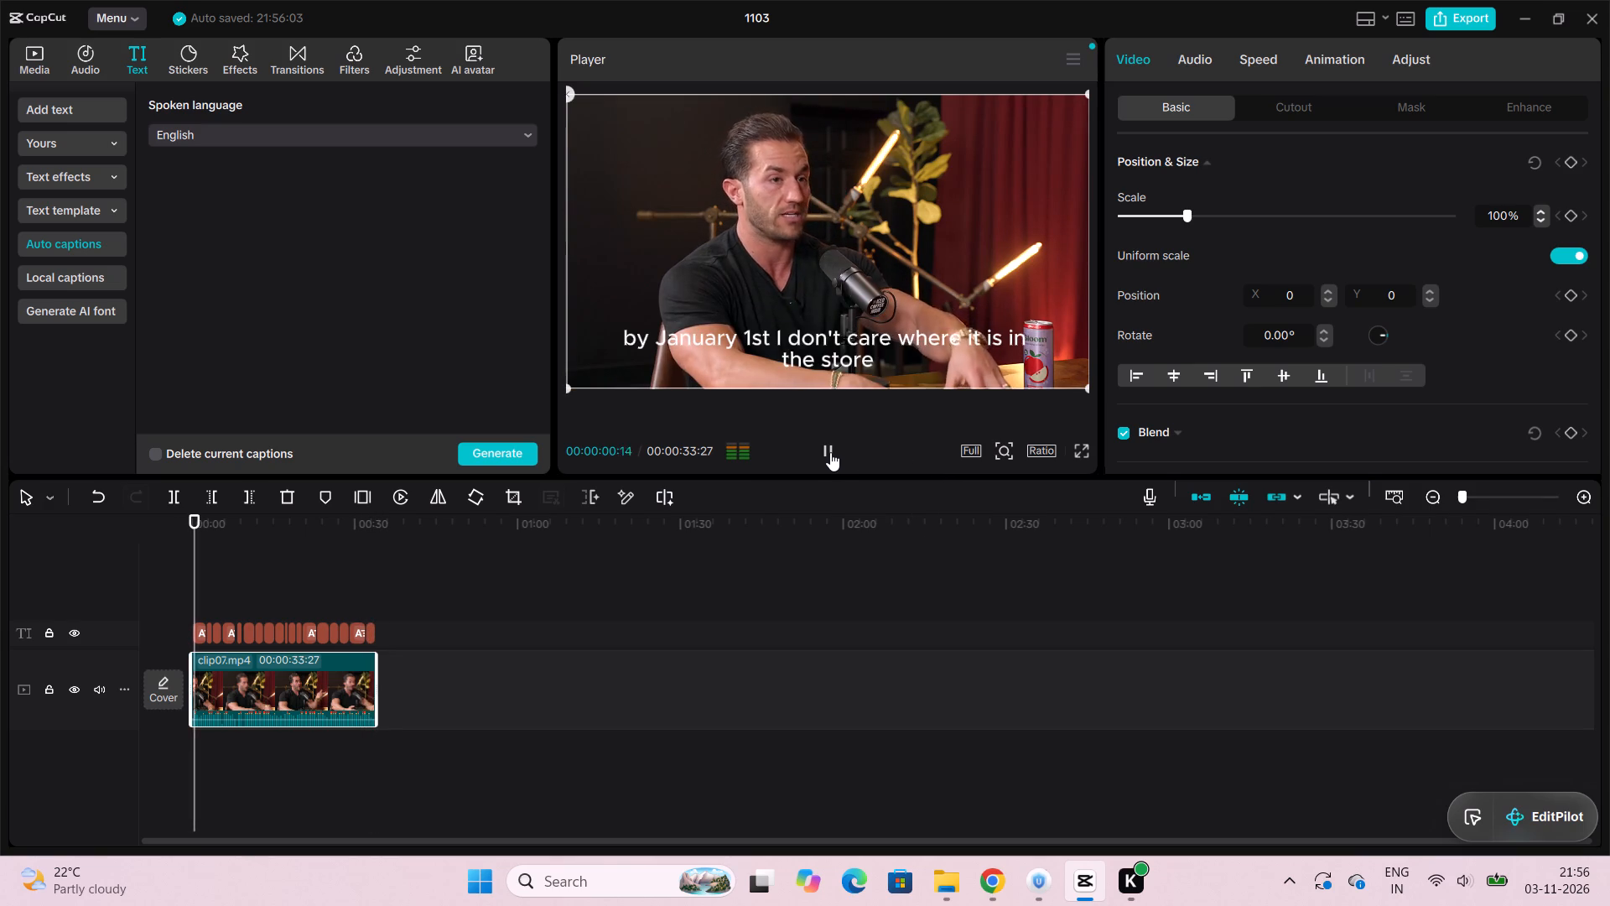
left_click(830, 452)
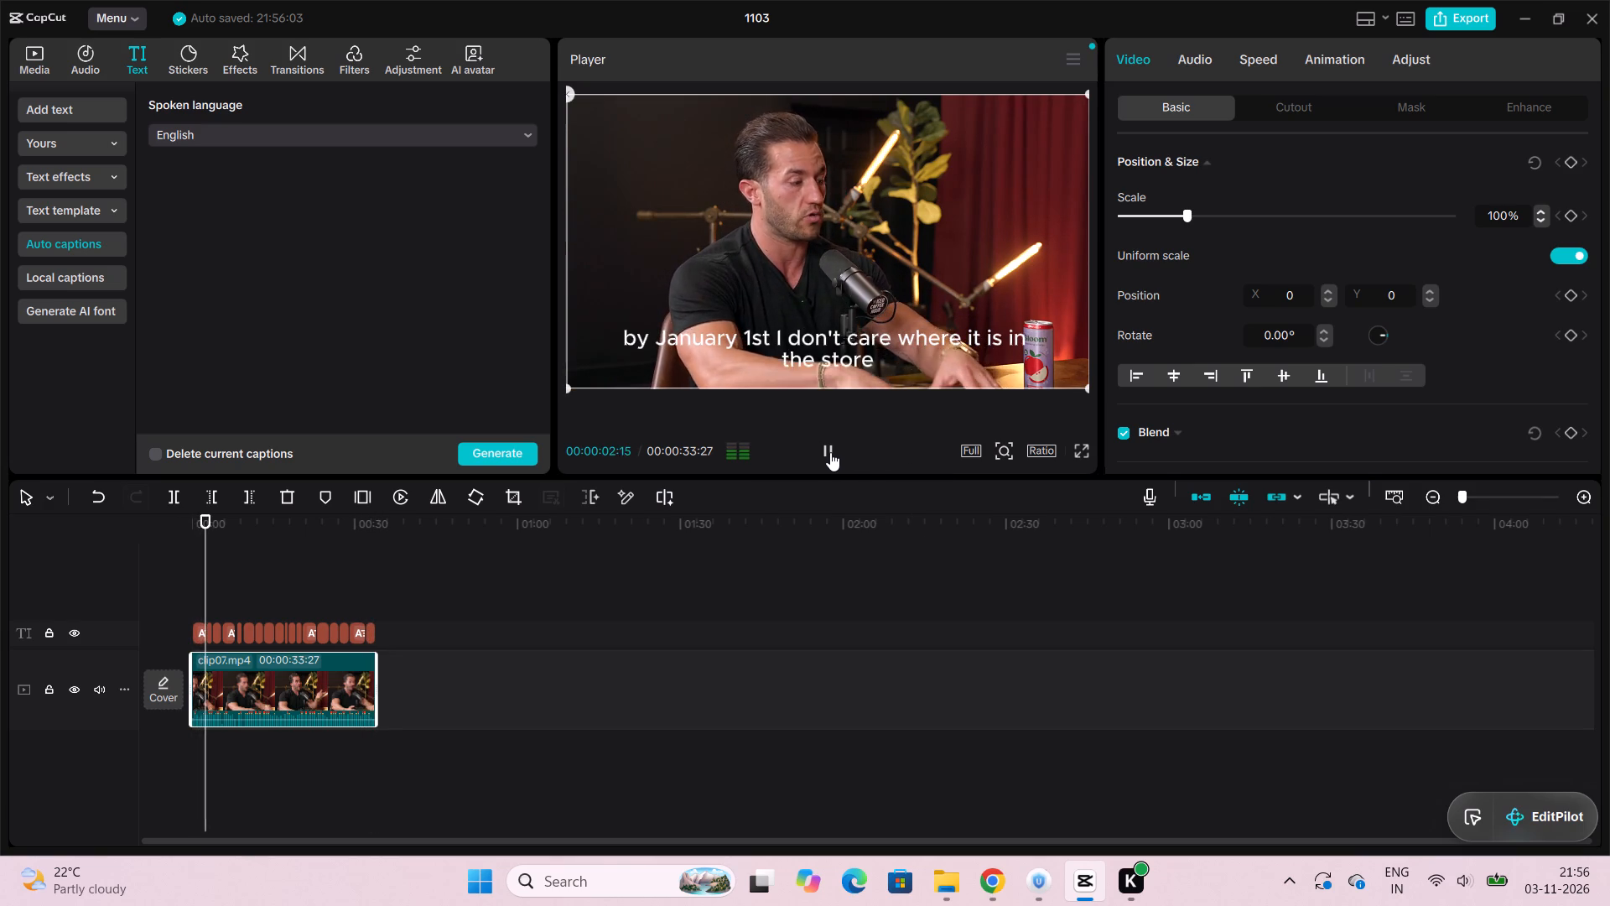
Look through the trending text effects and play a few more seconds of the captioned clip.
left_click(95, 184)
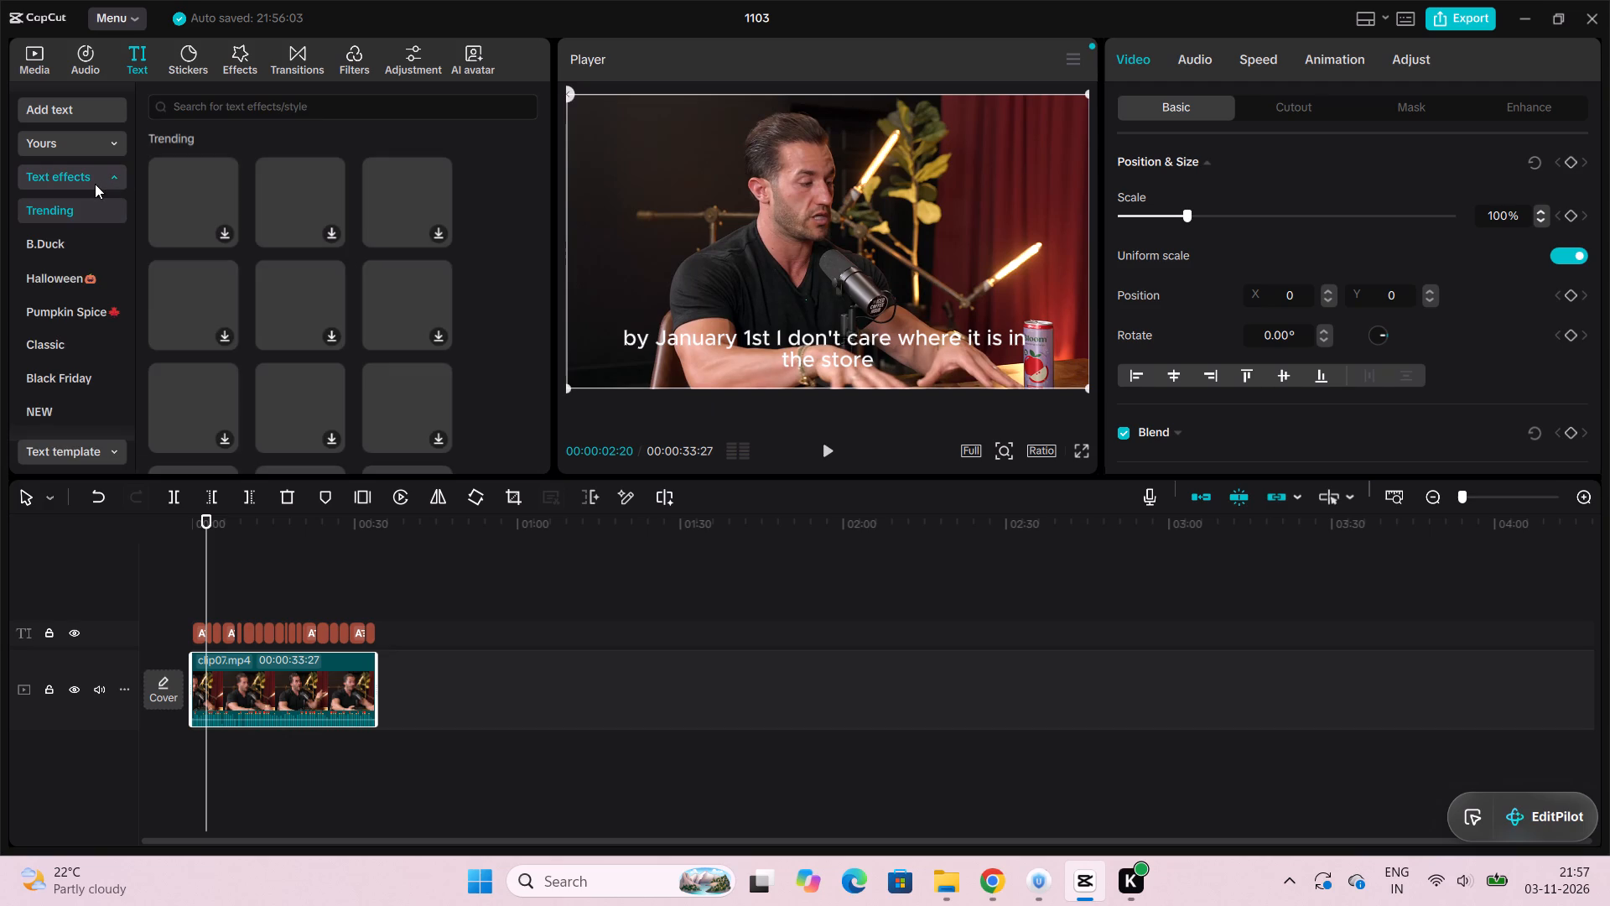
left_click(95, 184)
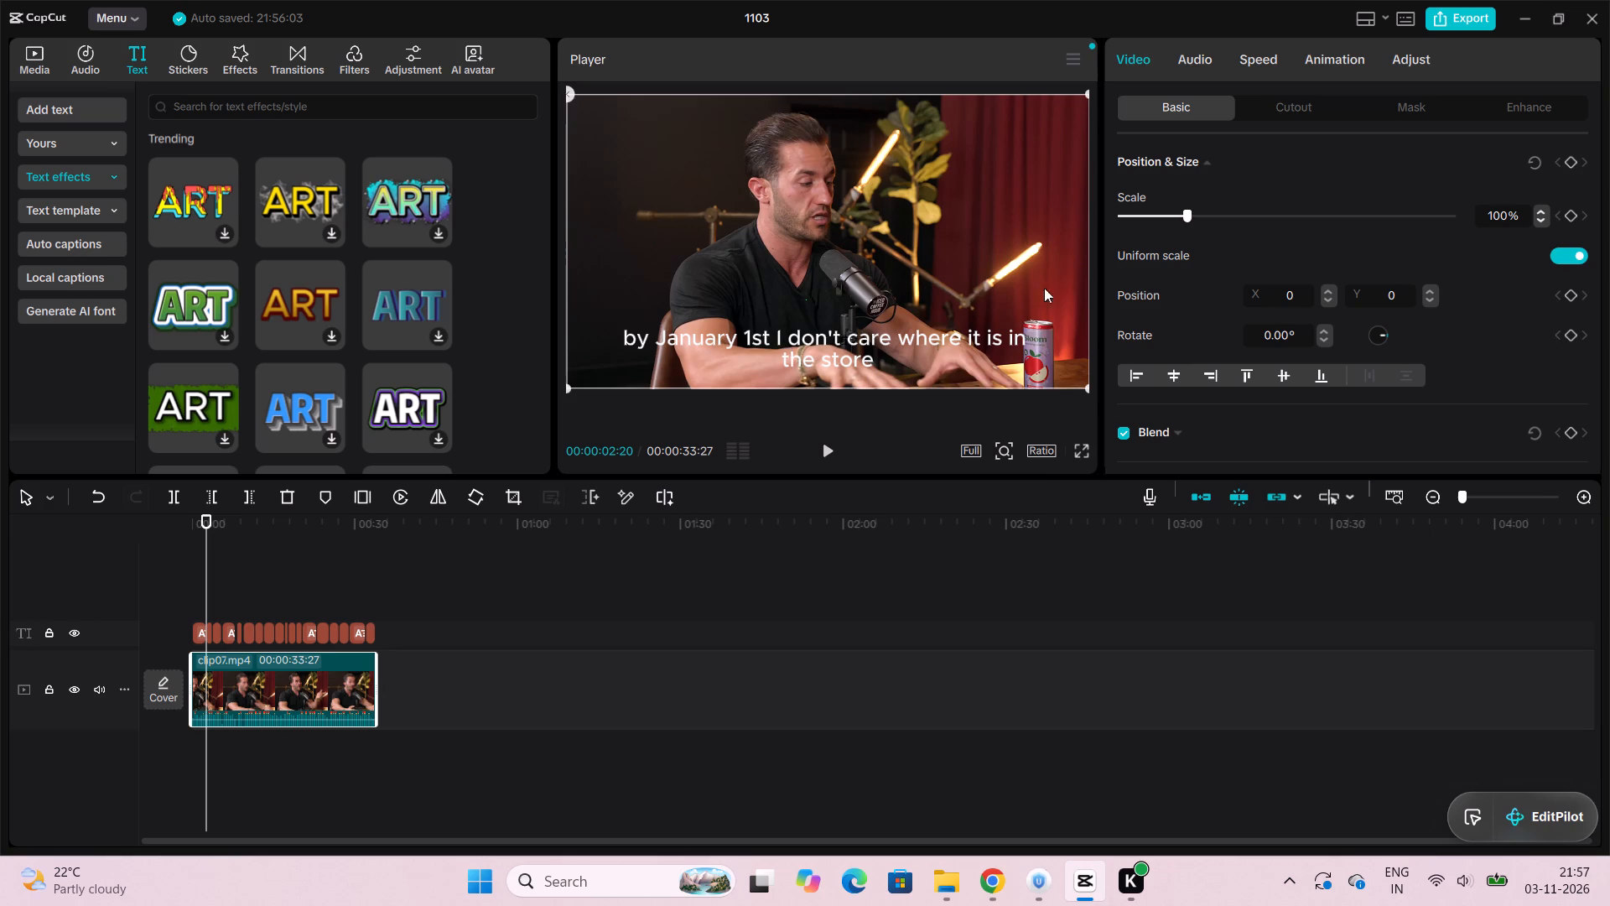
left_click(826, 453)
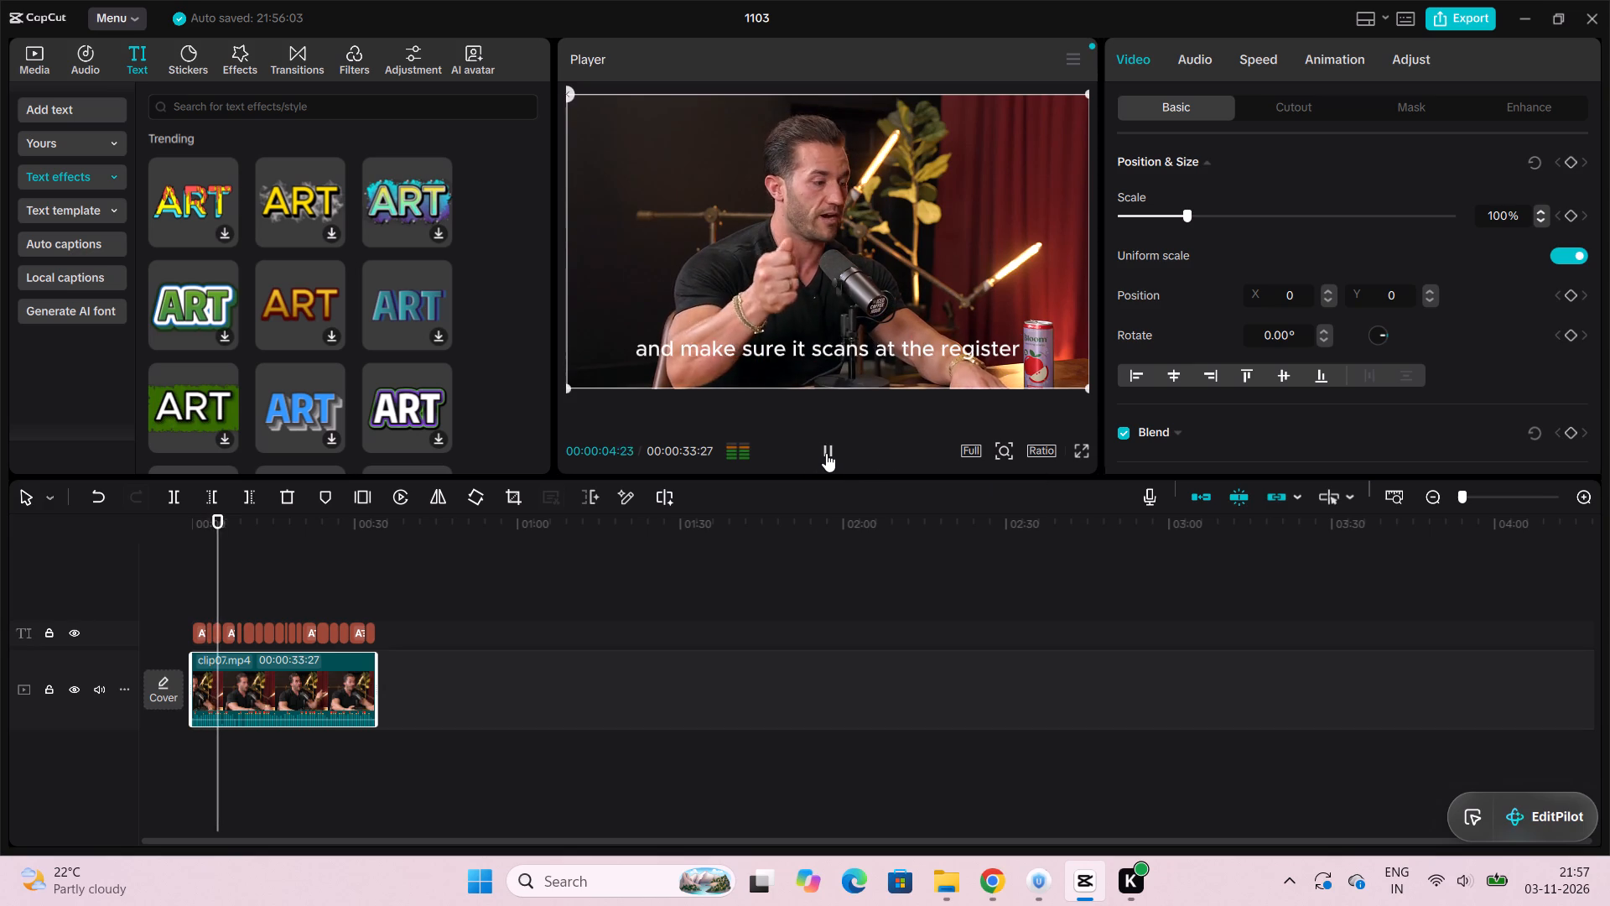
left_click(826, 453)
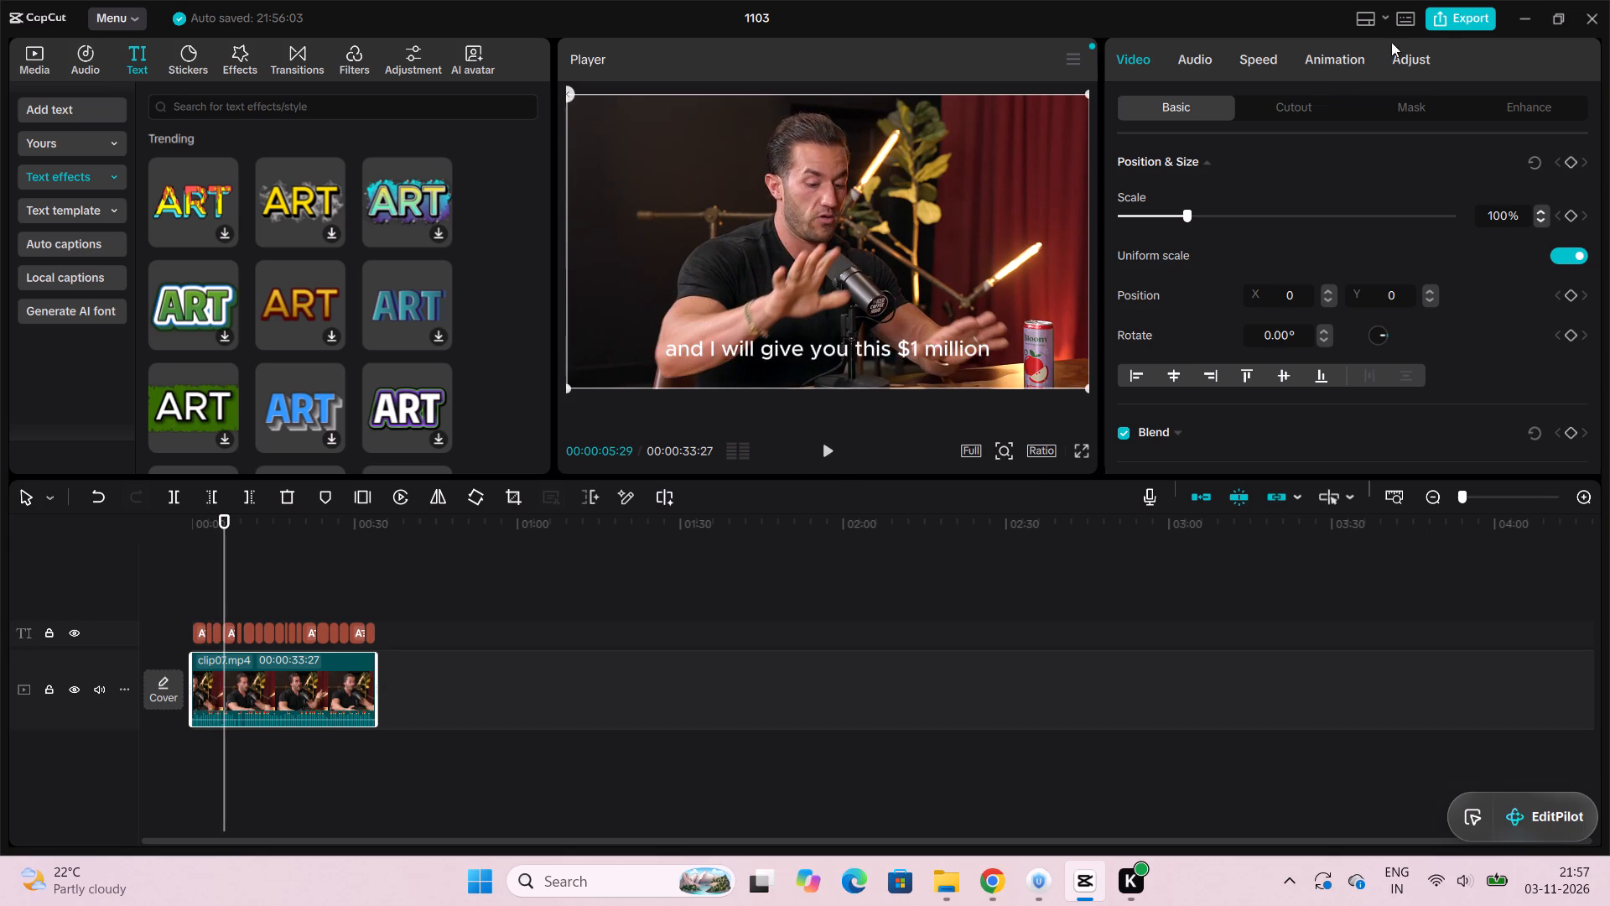
Export the captioned video as 1103 in mp4 format at 1080P, H.264, recommended bit rate and 30fps.
left_click(1439, 21)
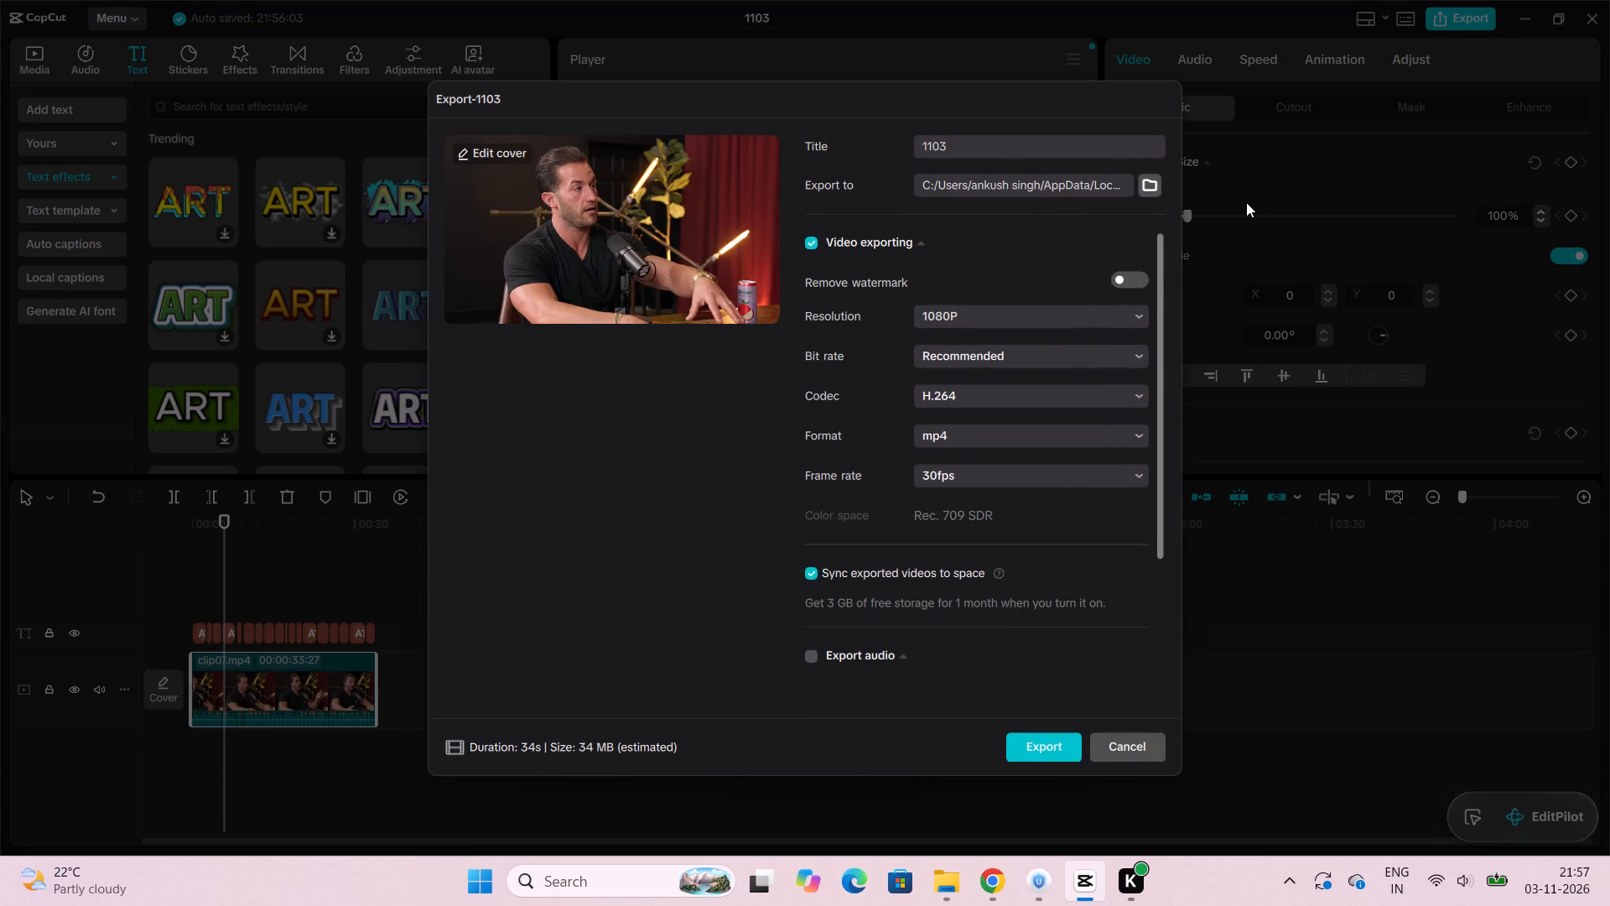
left_click(1030, 748)
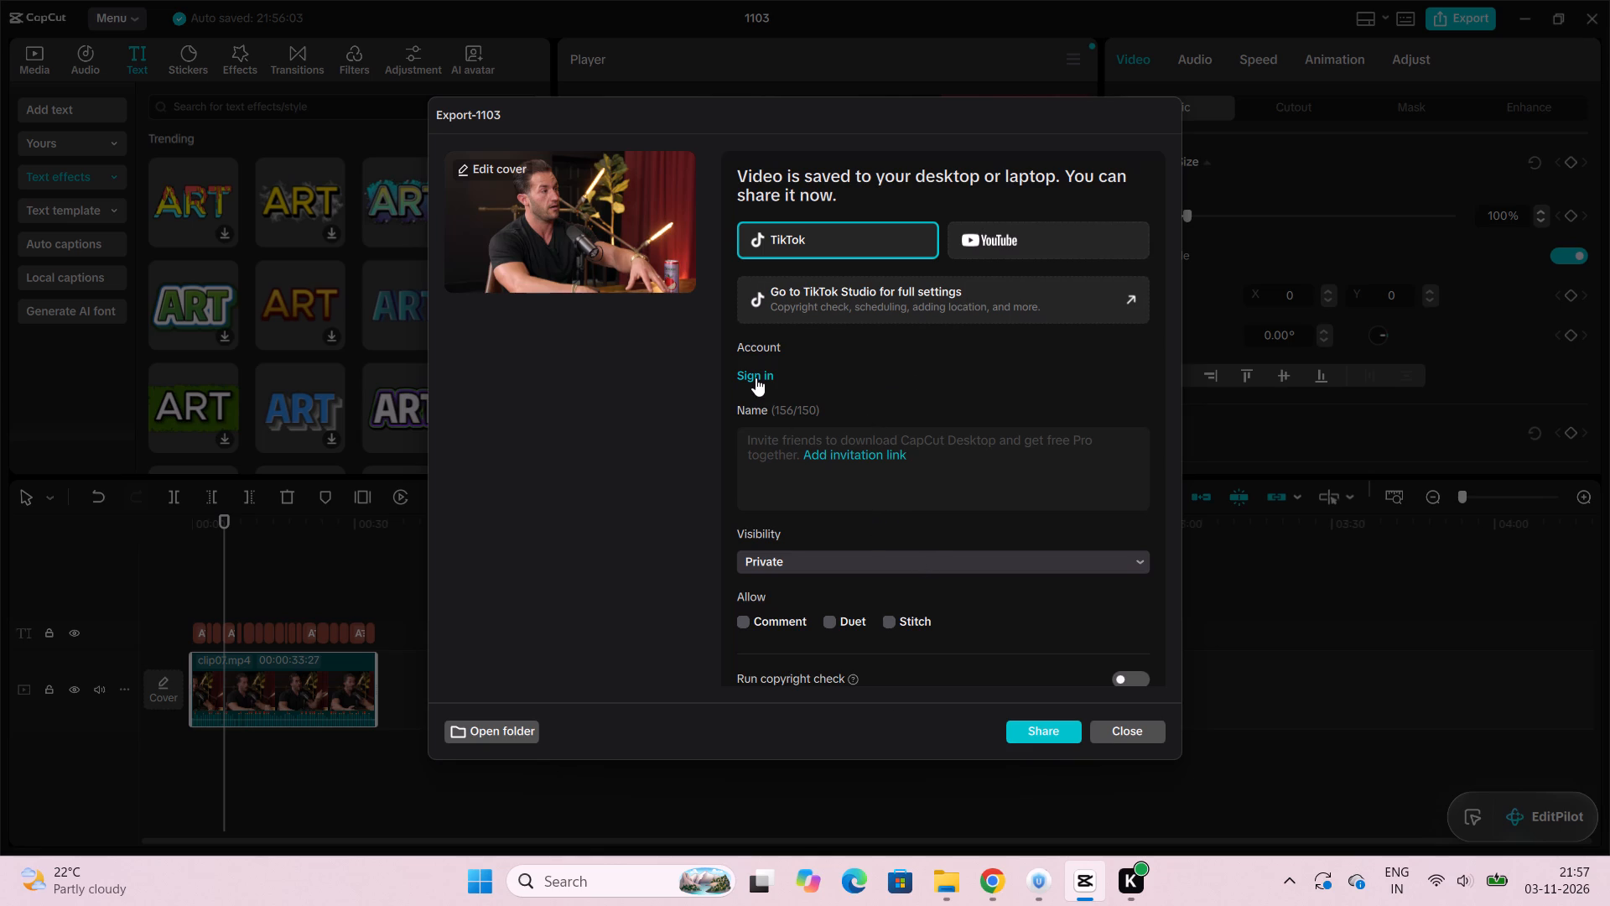
View the exported 1103 video in its folder, then return to CapCut and close the export dialog.
scroll(844, 524, "down", 2)
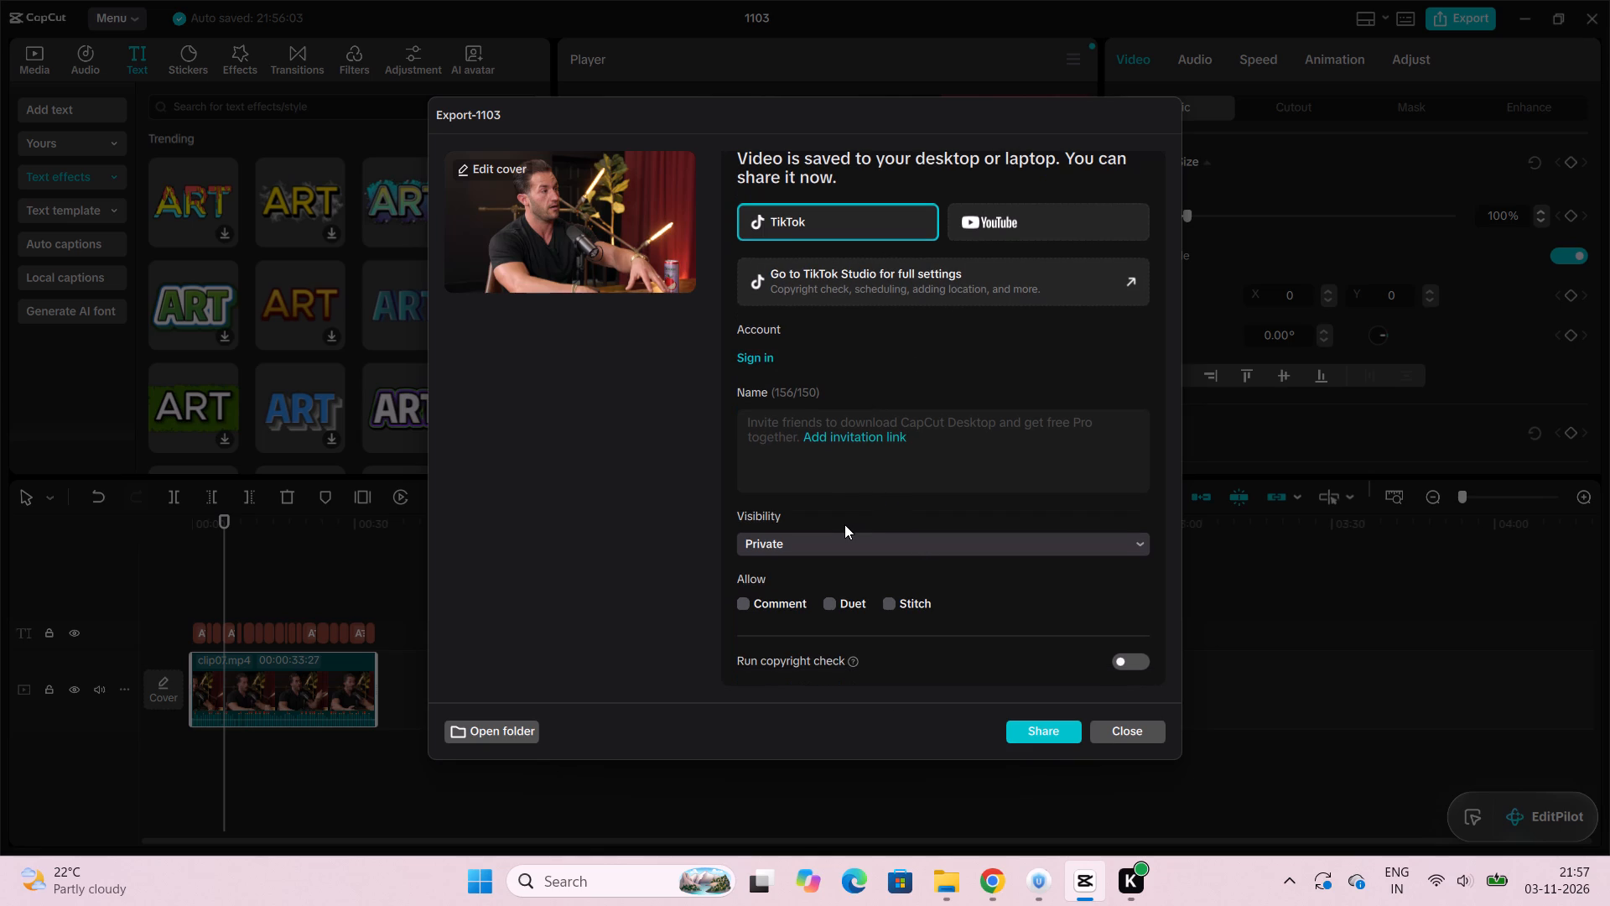
left_click(522, 724)
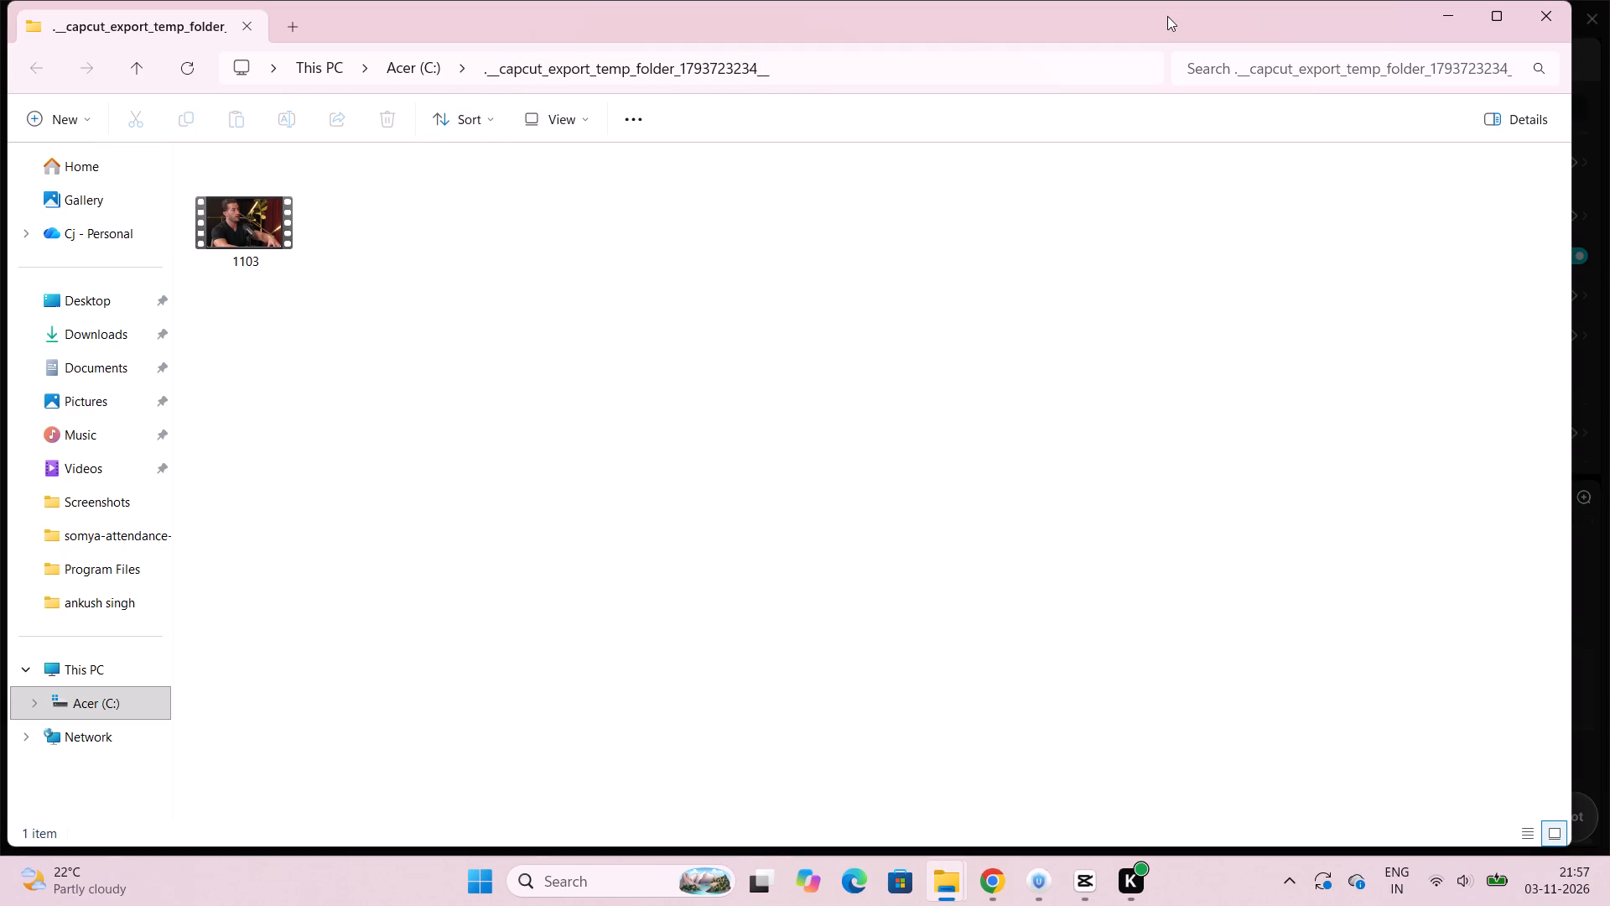
left_click(1451, 5)
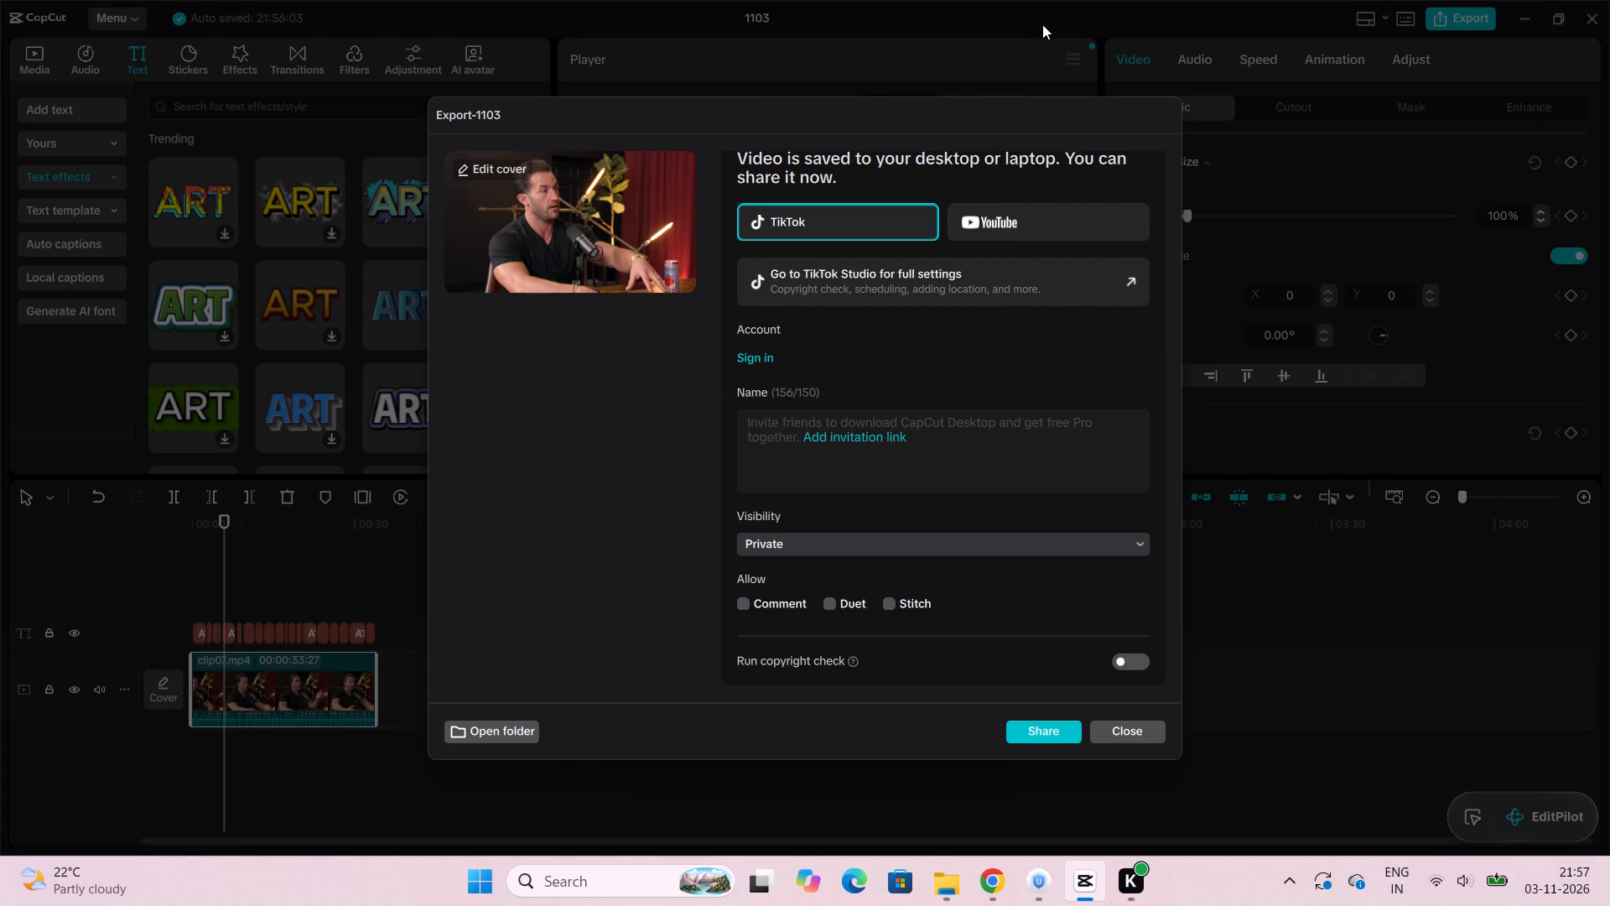
left_click(1143, 731)
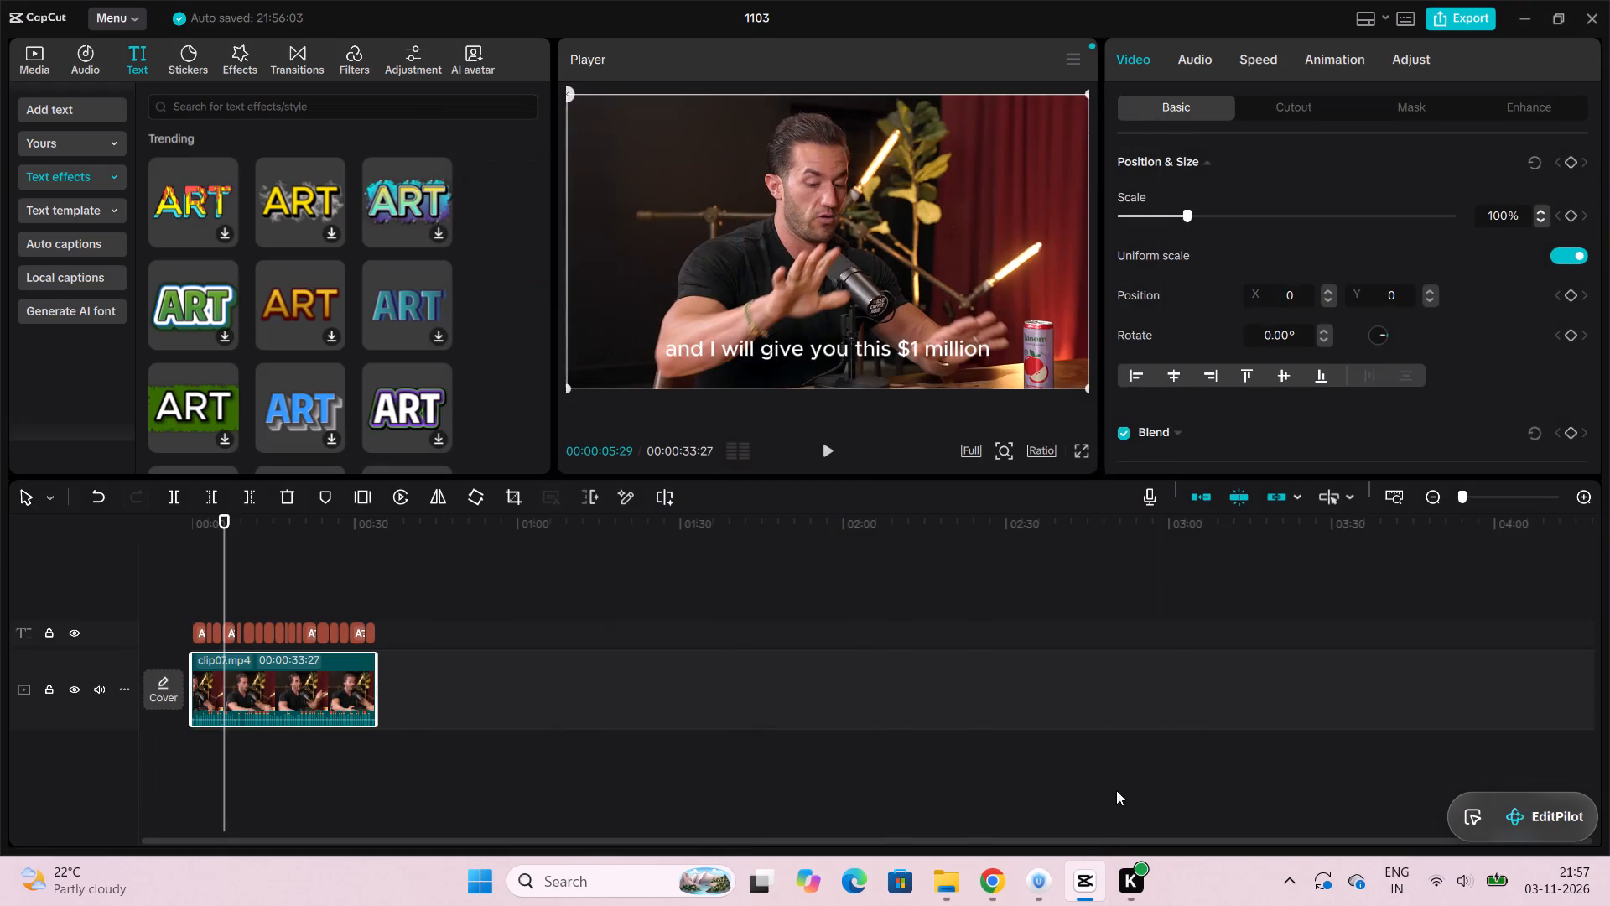
Switch to Chrome, open the bookmarked Content Rewards page in a new tab, and reject all cookies.
left_click(1001, 885)
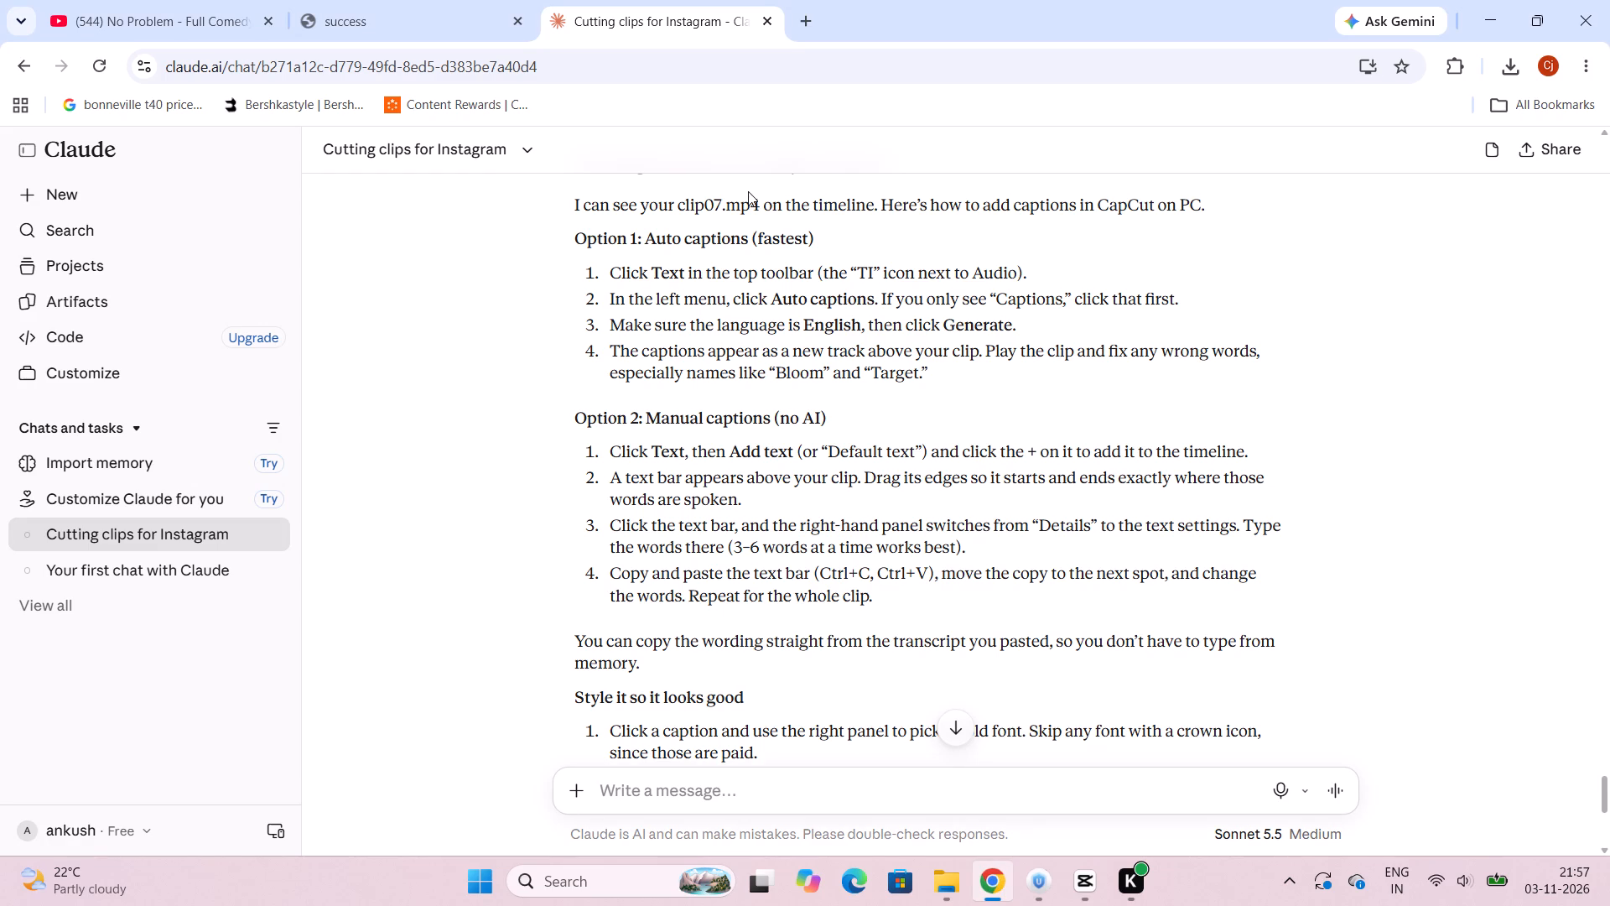
left_click(819, 13)
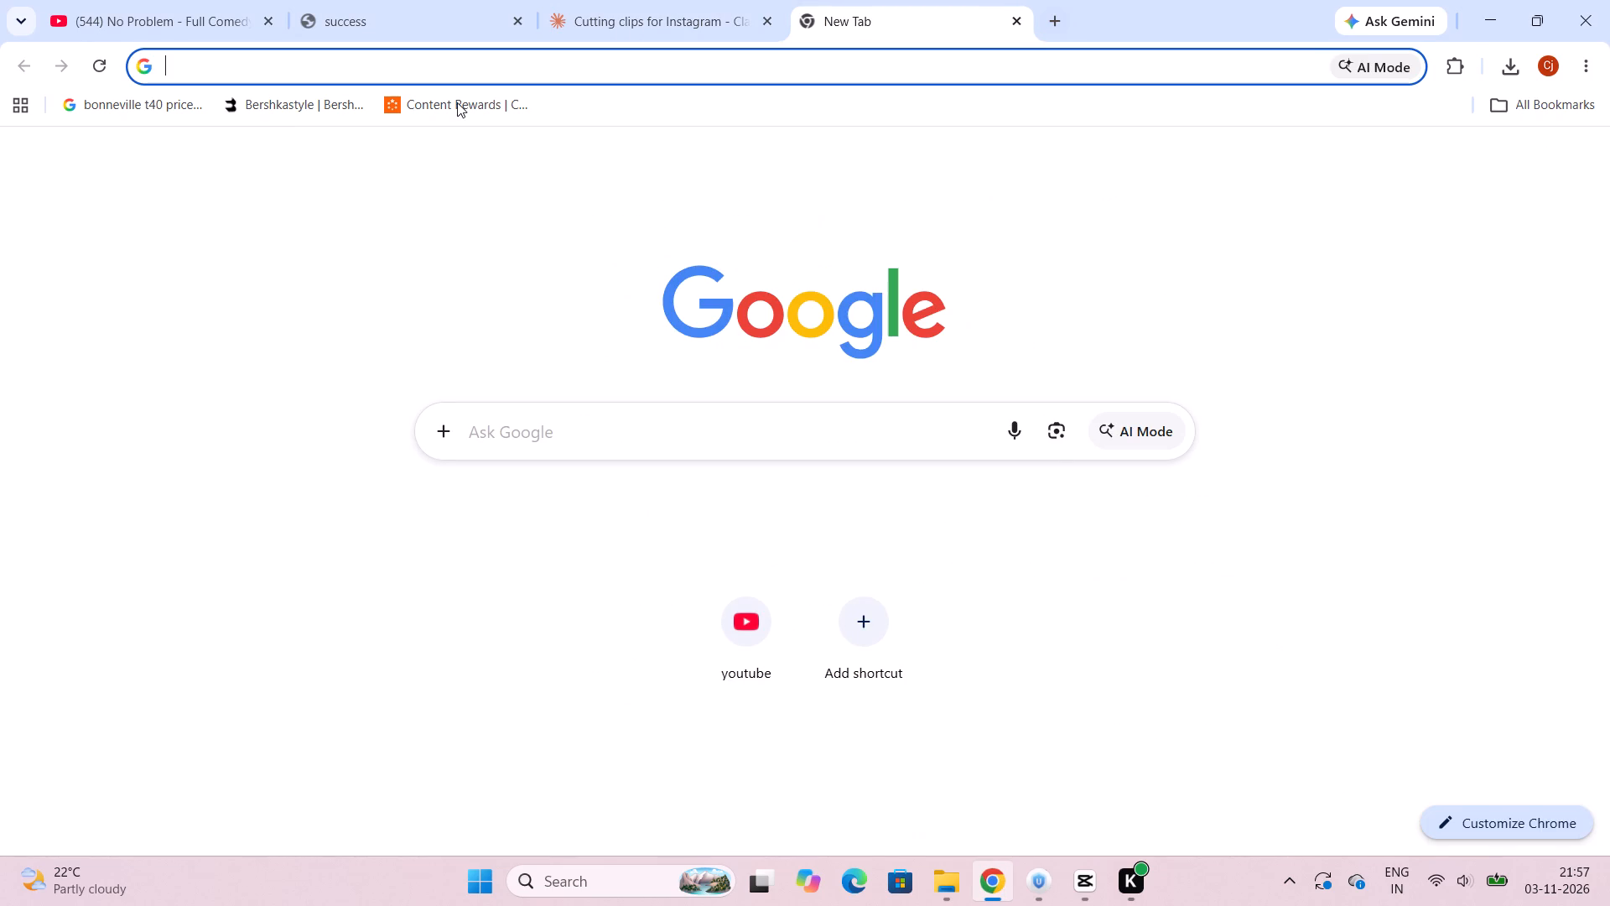
left_click(452, 102)
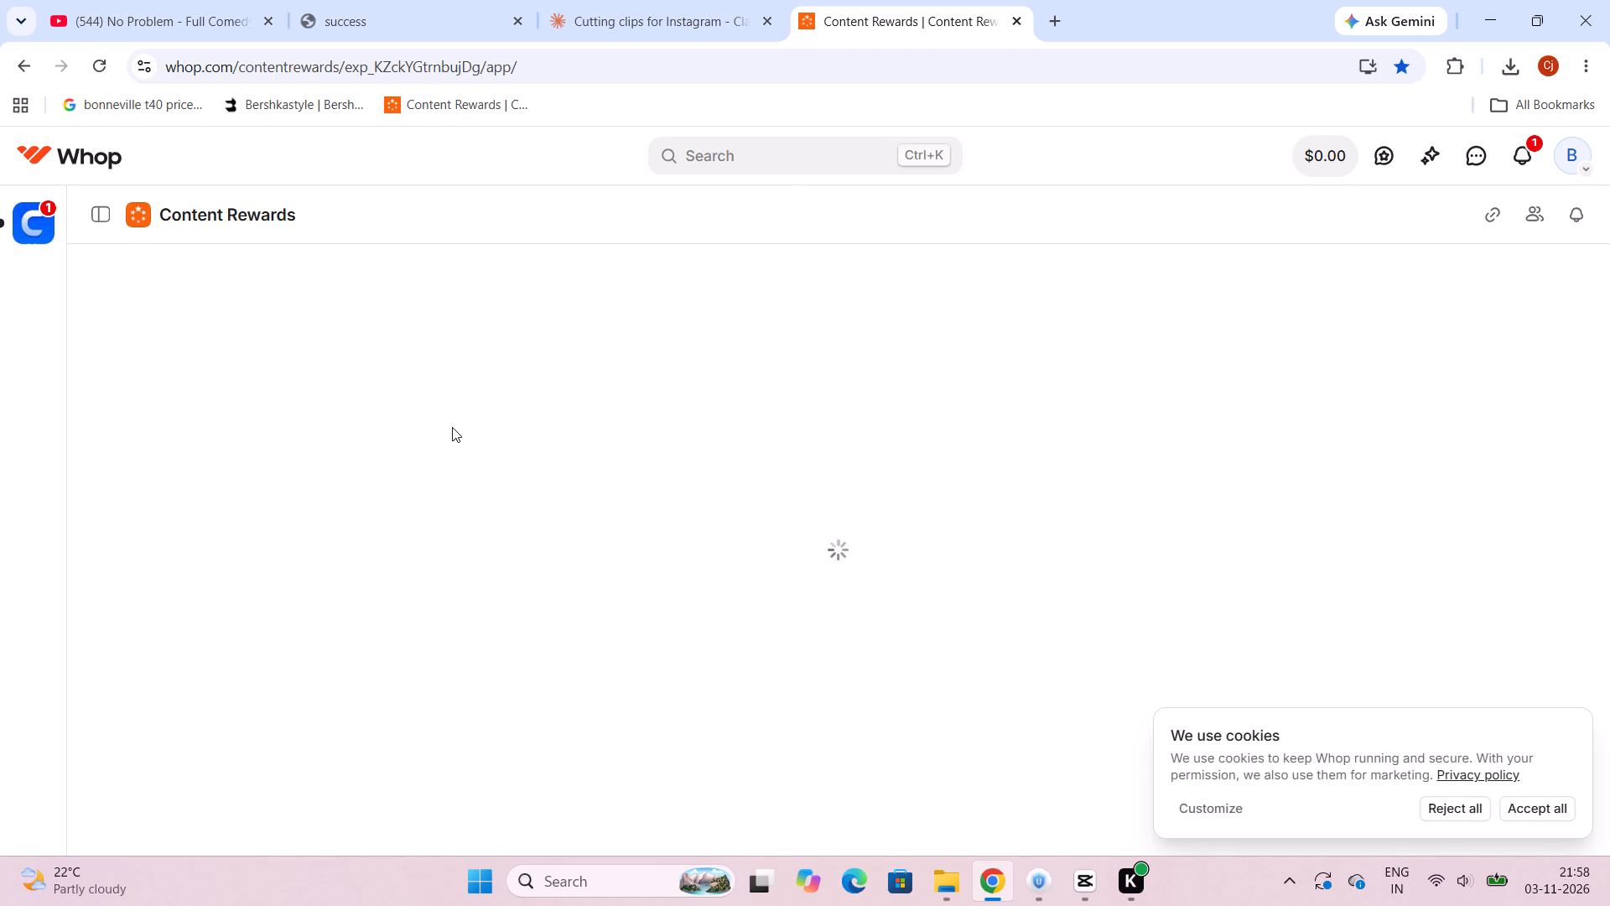
left_click(1452, 817)
Check the UrbanVPN connection, then close its window and dismiss its background notification.
left_click(1037, 881)
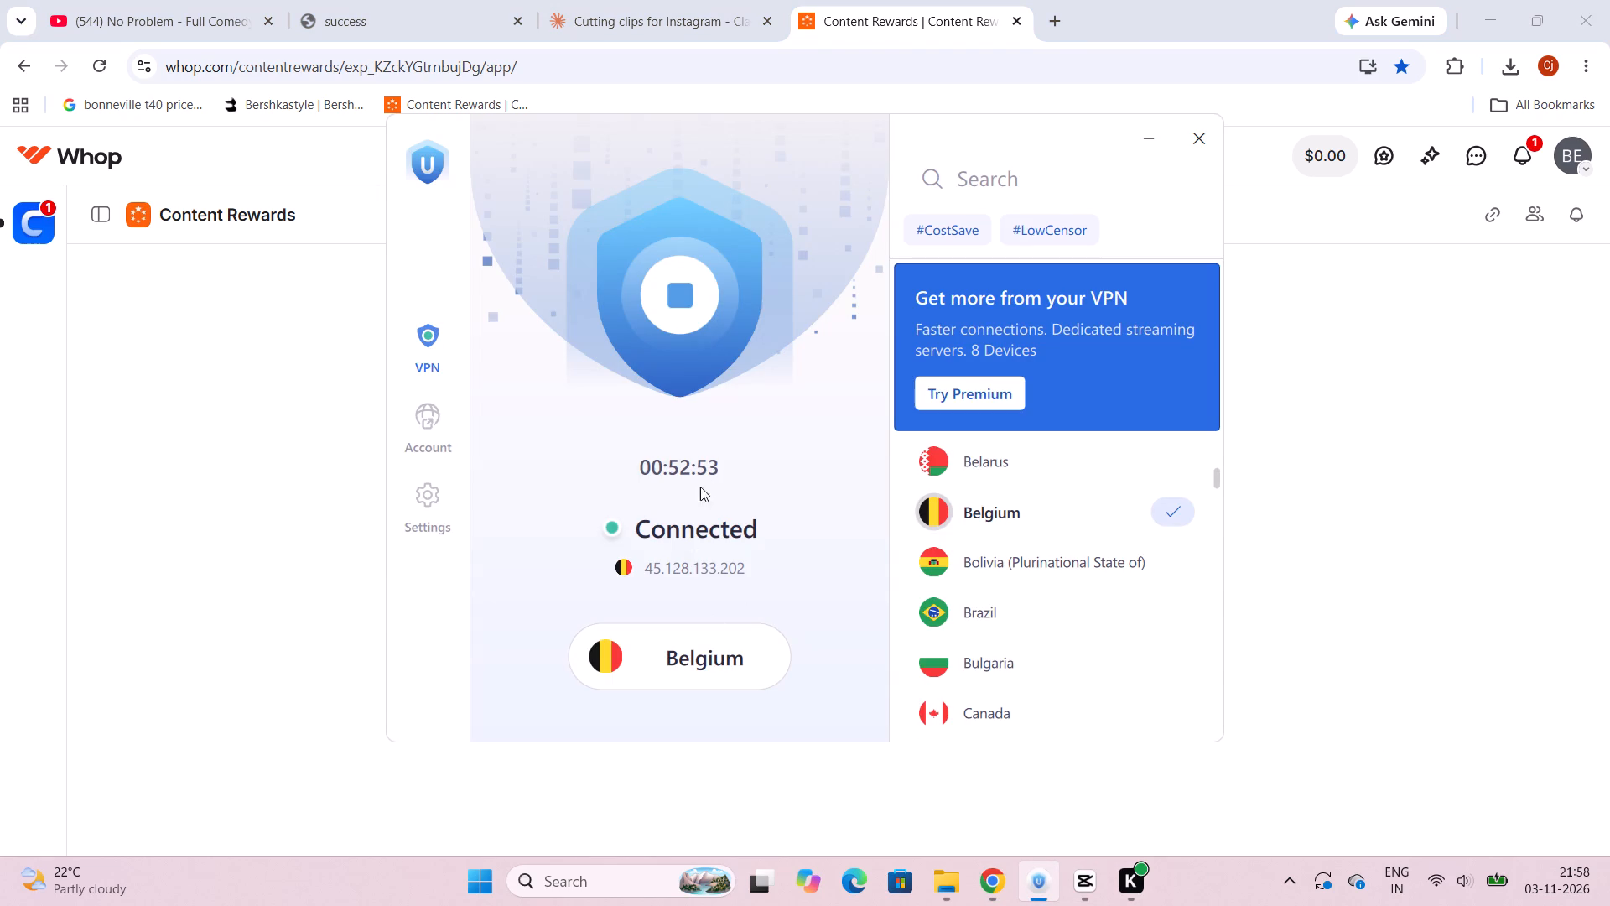
left_click(1185, 136)
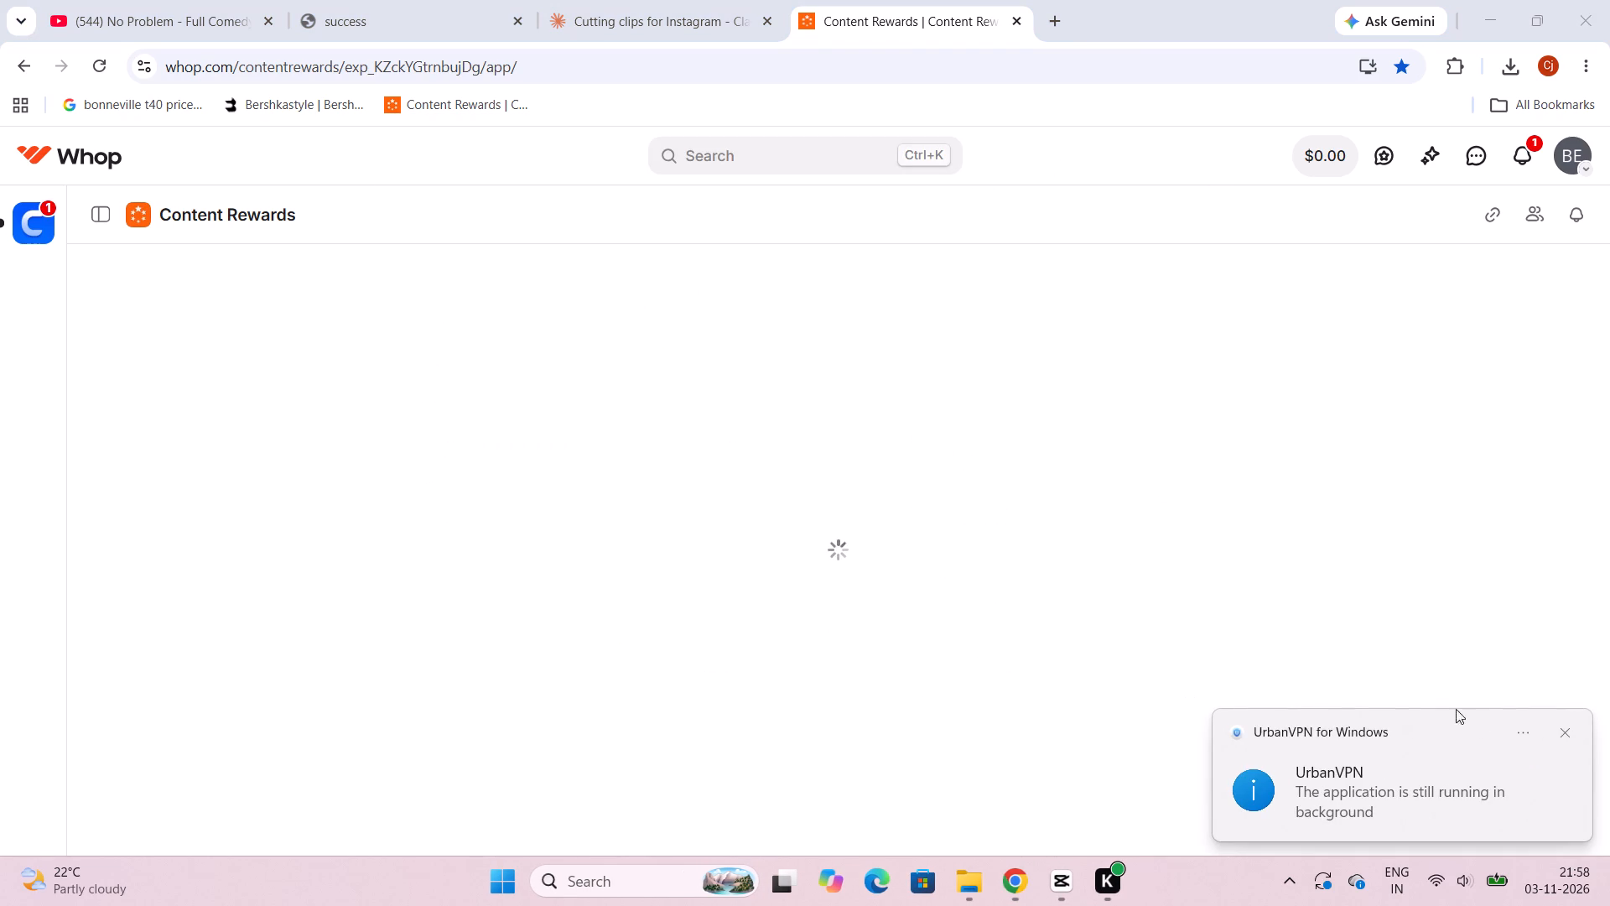
left_click(1562, 733)
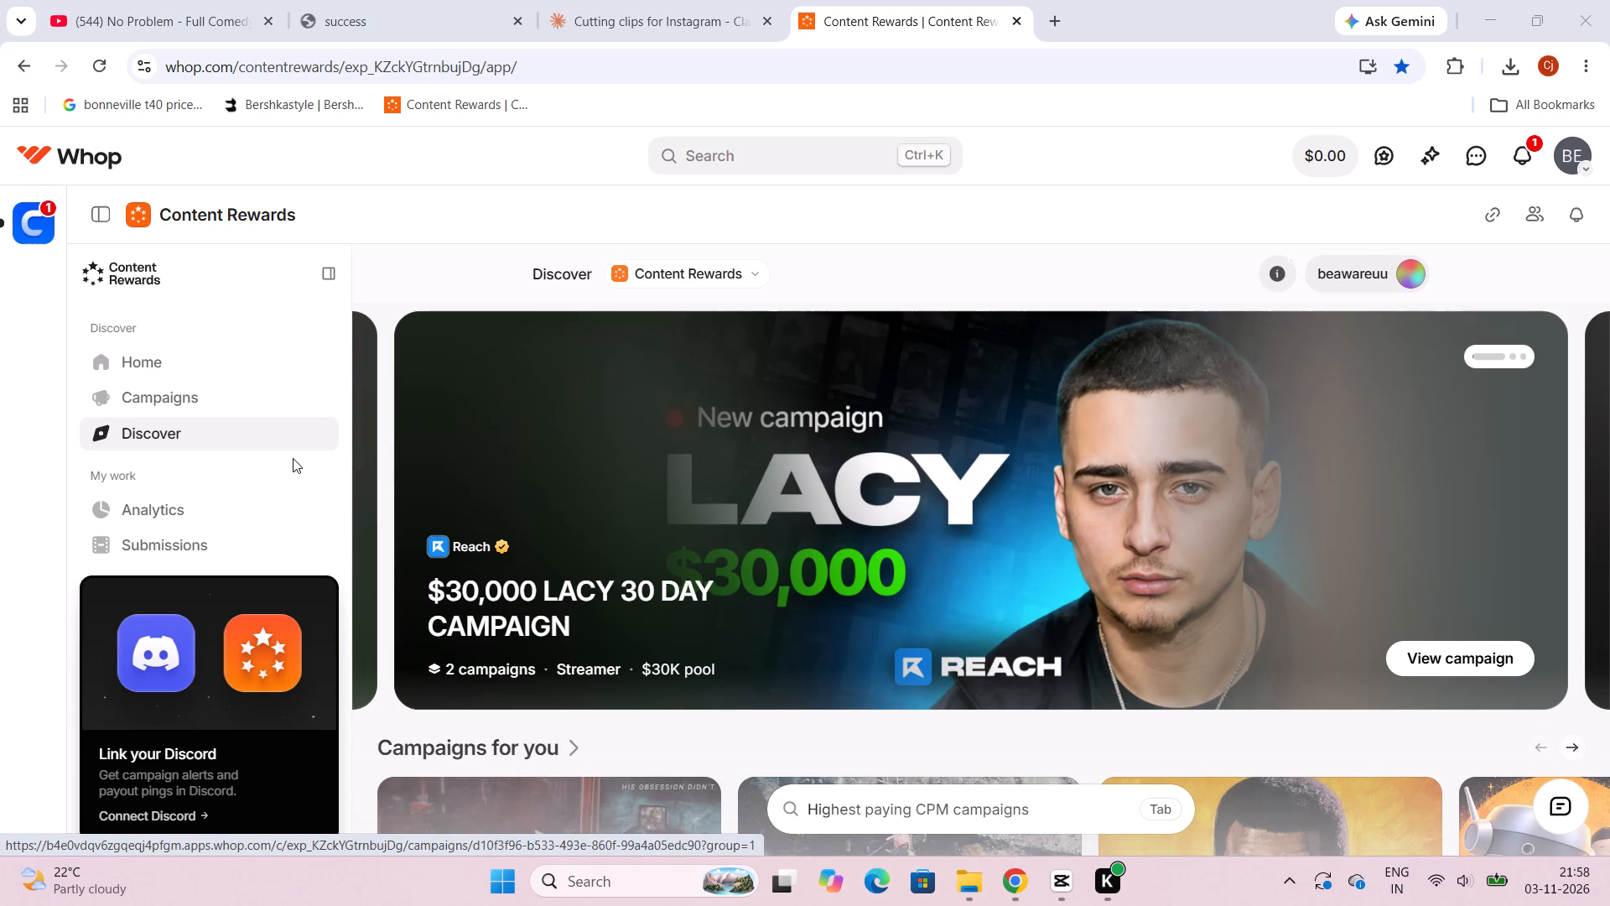
Open the Campaigns page of Content Rewards.
left_click(174, 390)
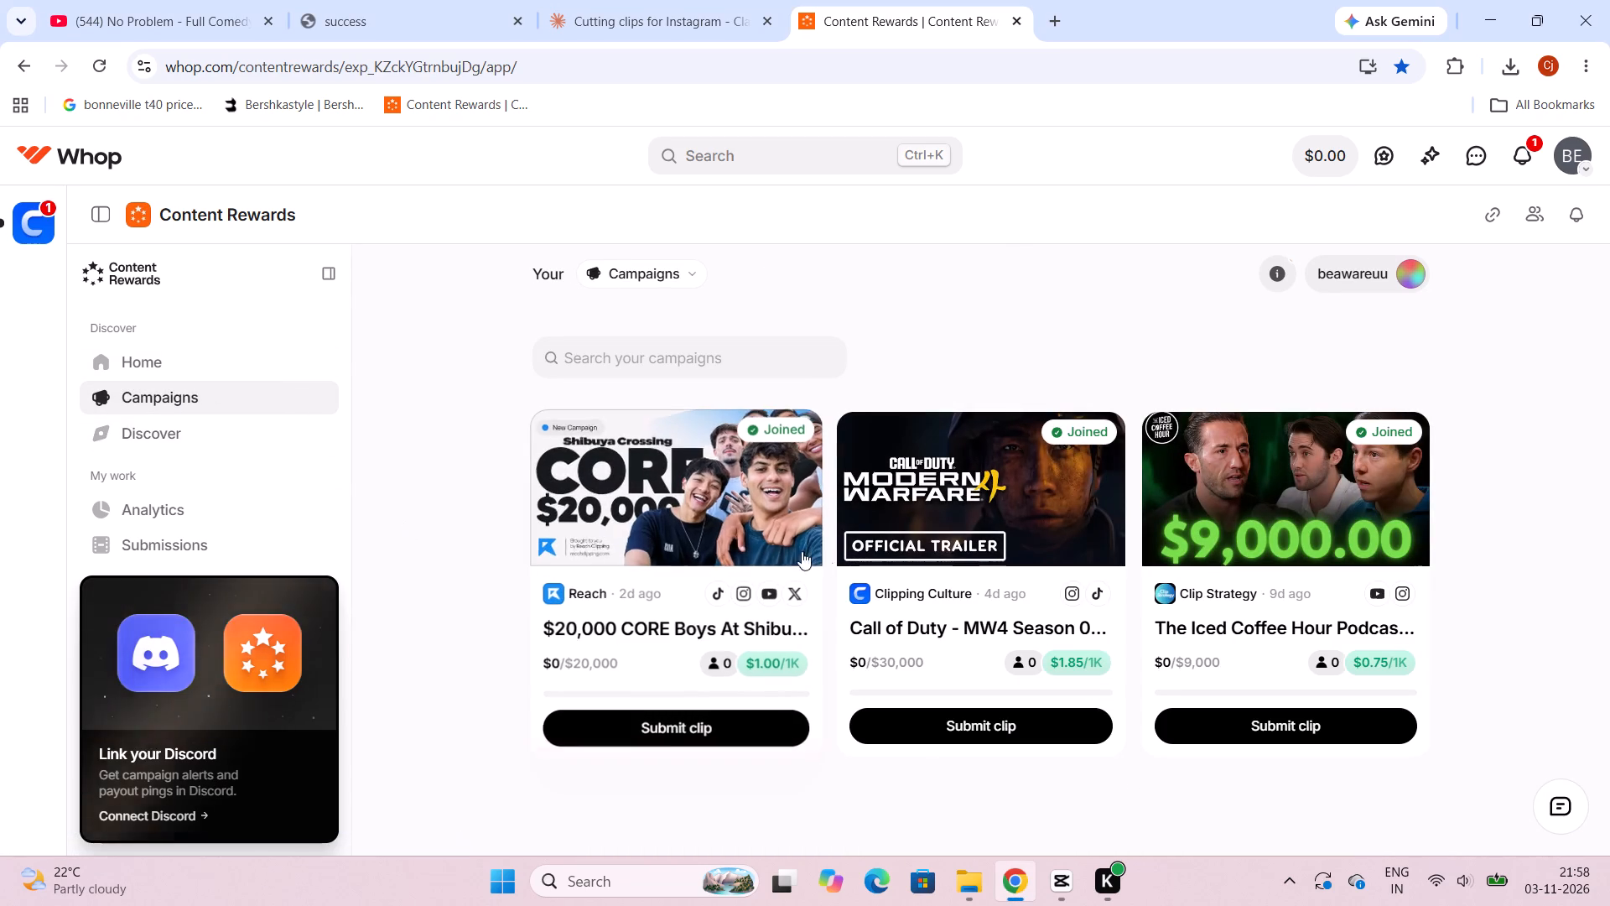
Open The Iced Coffee Hour Podcast x Greg Lav campaign and start linking an Instagram account to submit a clip.
left_click(1232, 521)
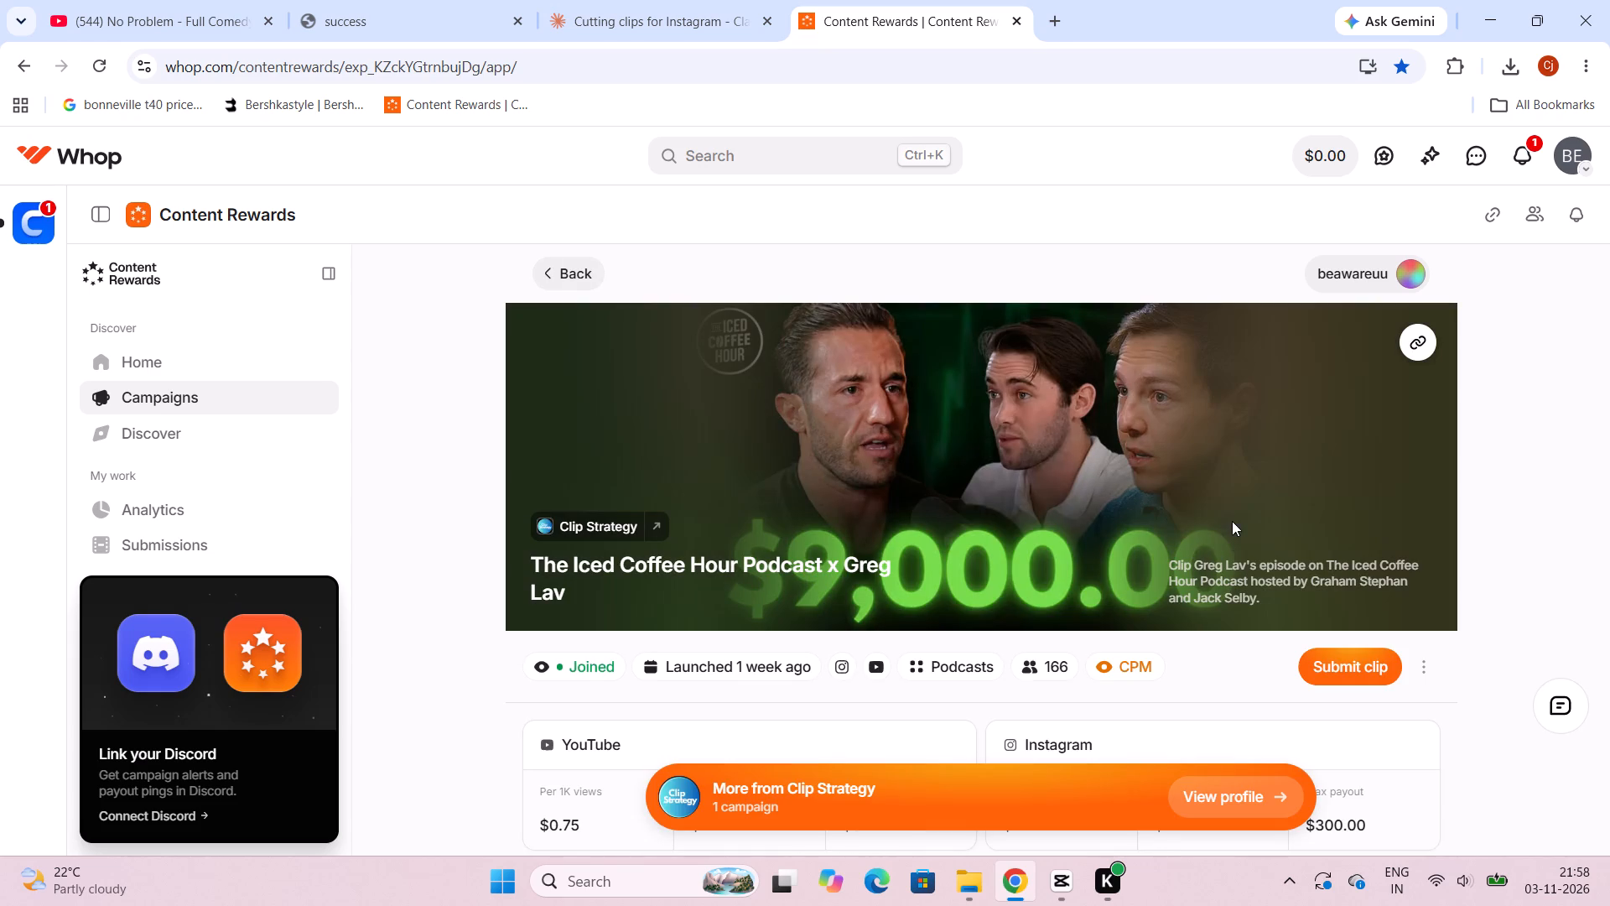
scroll(1137, 560, "down", 2)
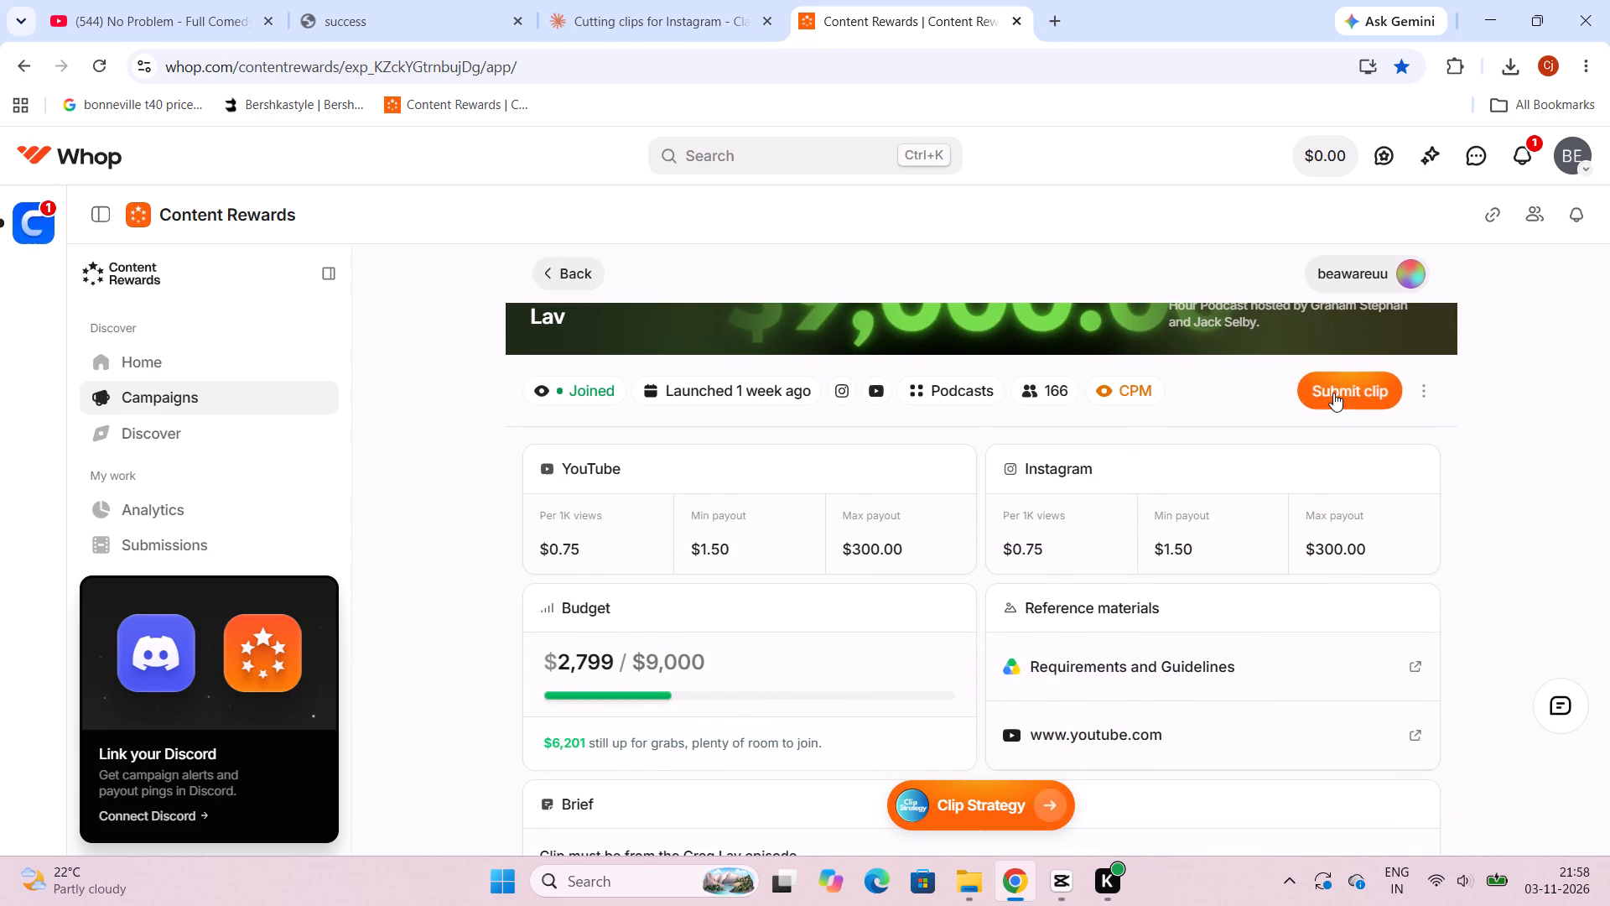
left_click(1335, 388)
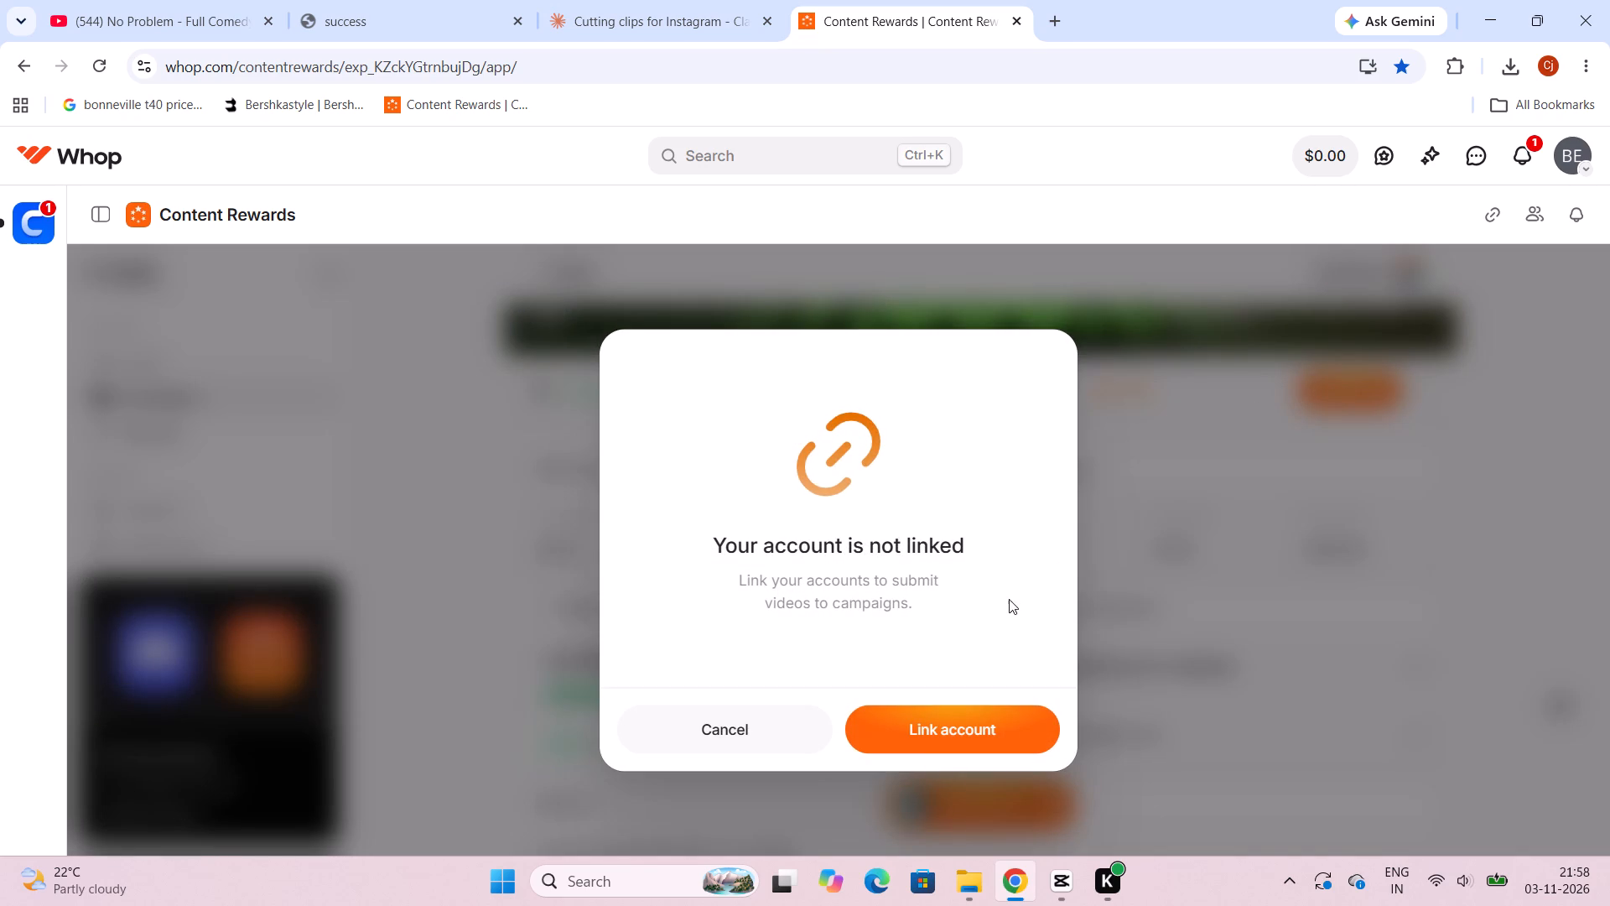
left_click(879, 721)
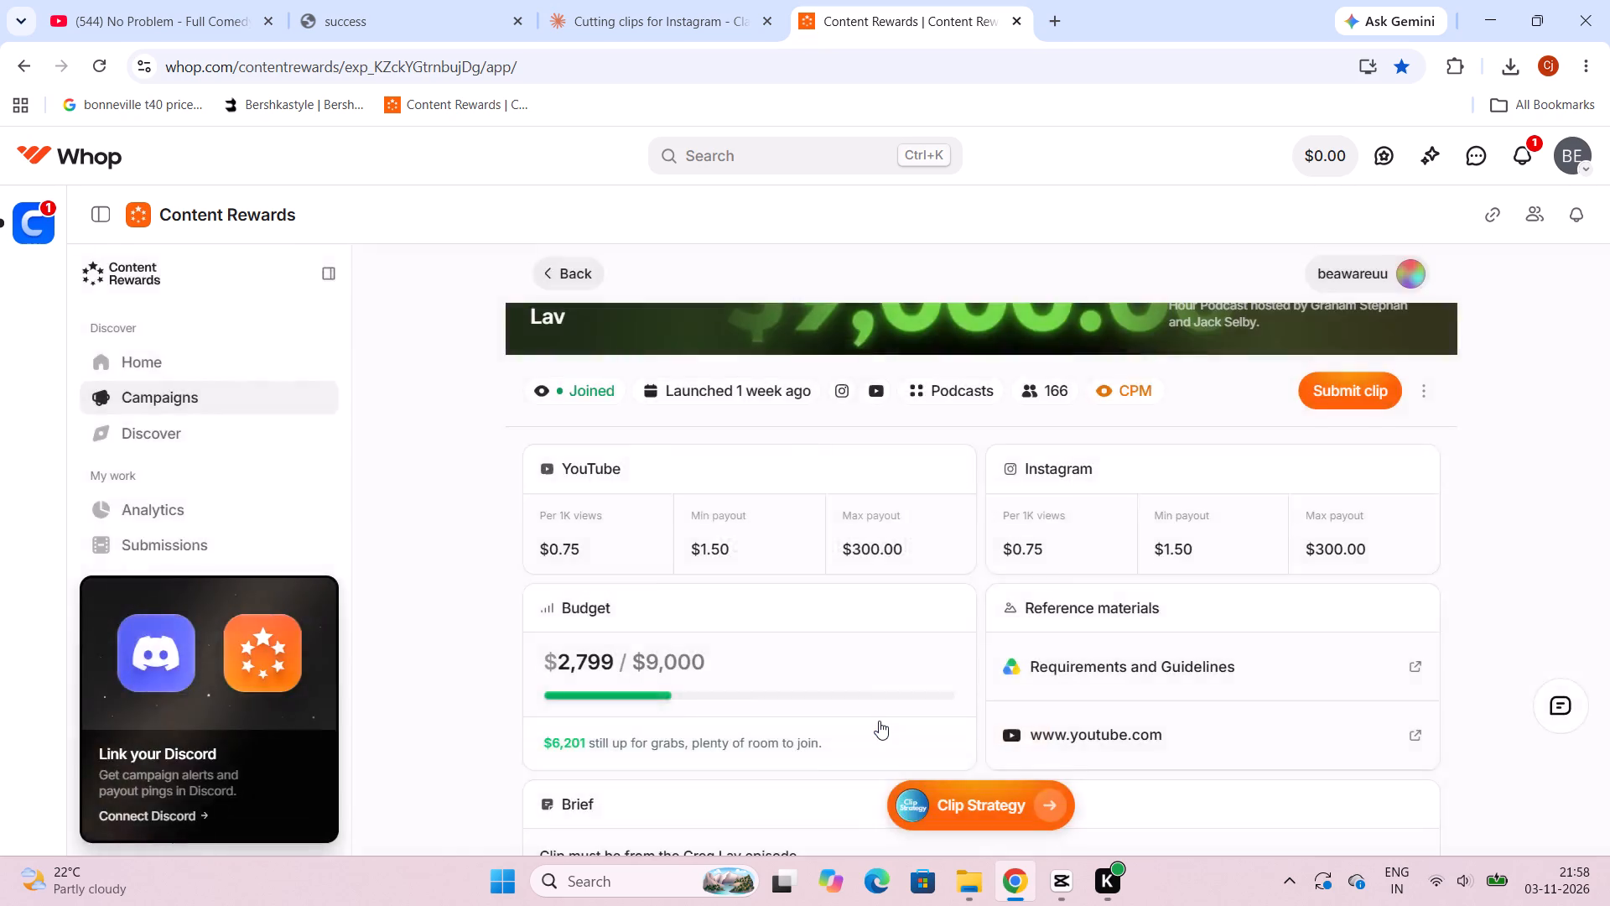
left_click(824, 499)
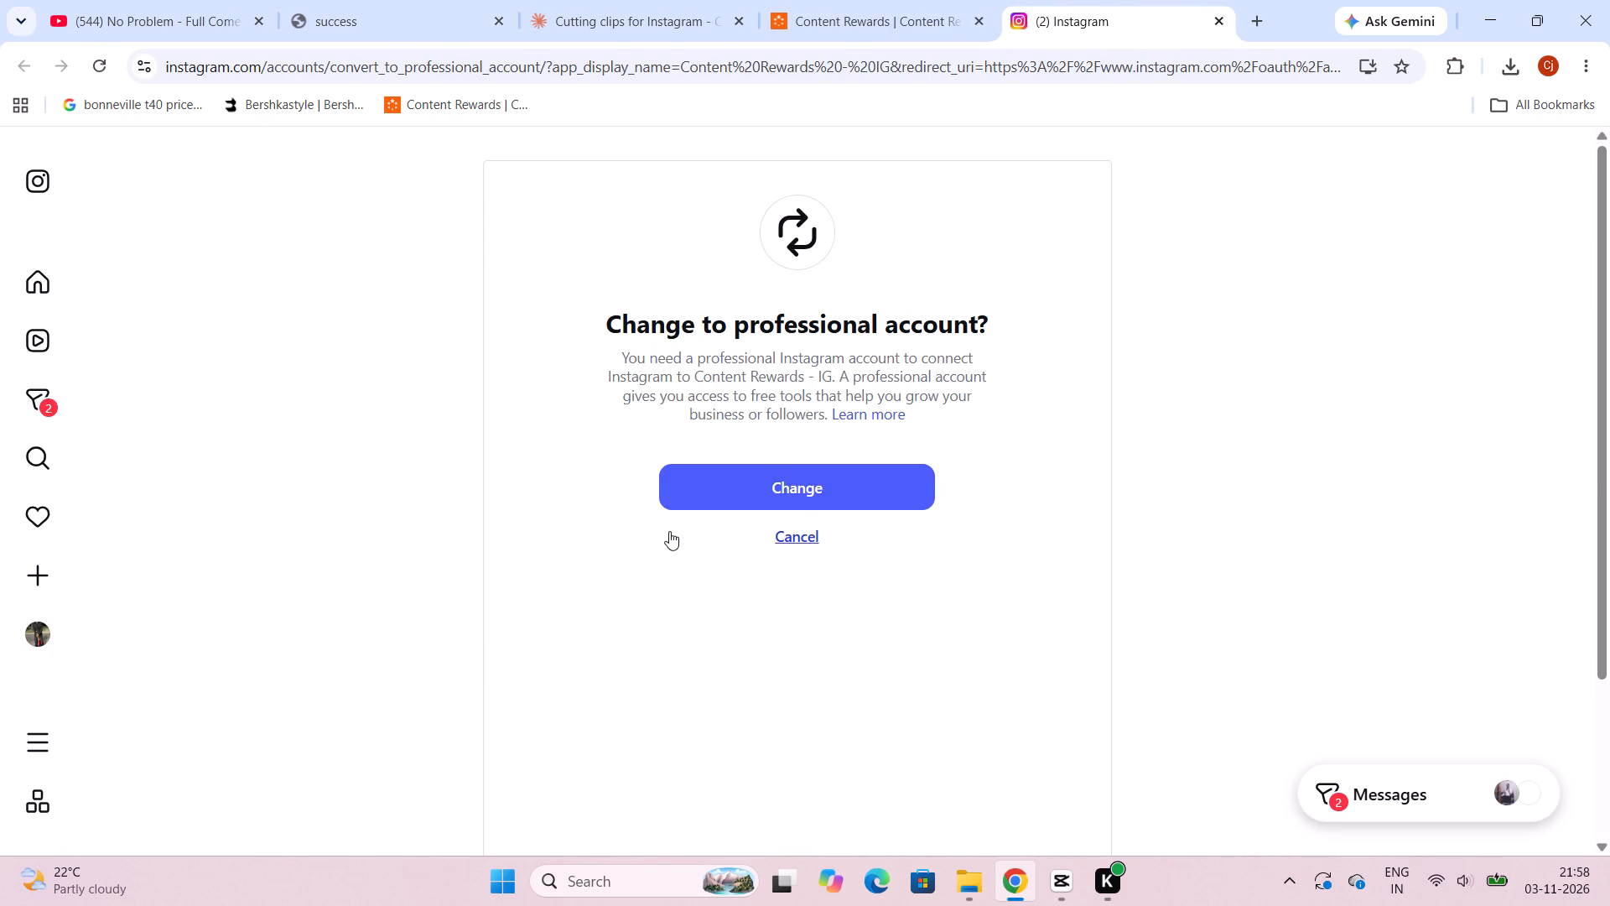
Switch Instagram to the Culture___cut account, go to its home feed, and close the Instagram tab.
left_click(29, 742)
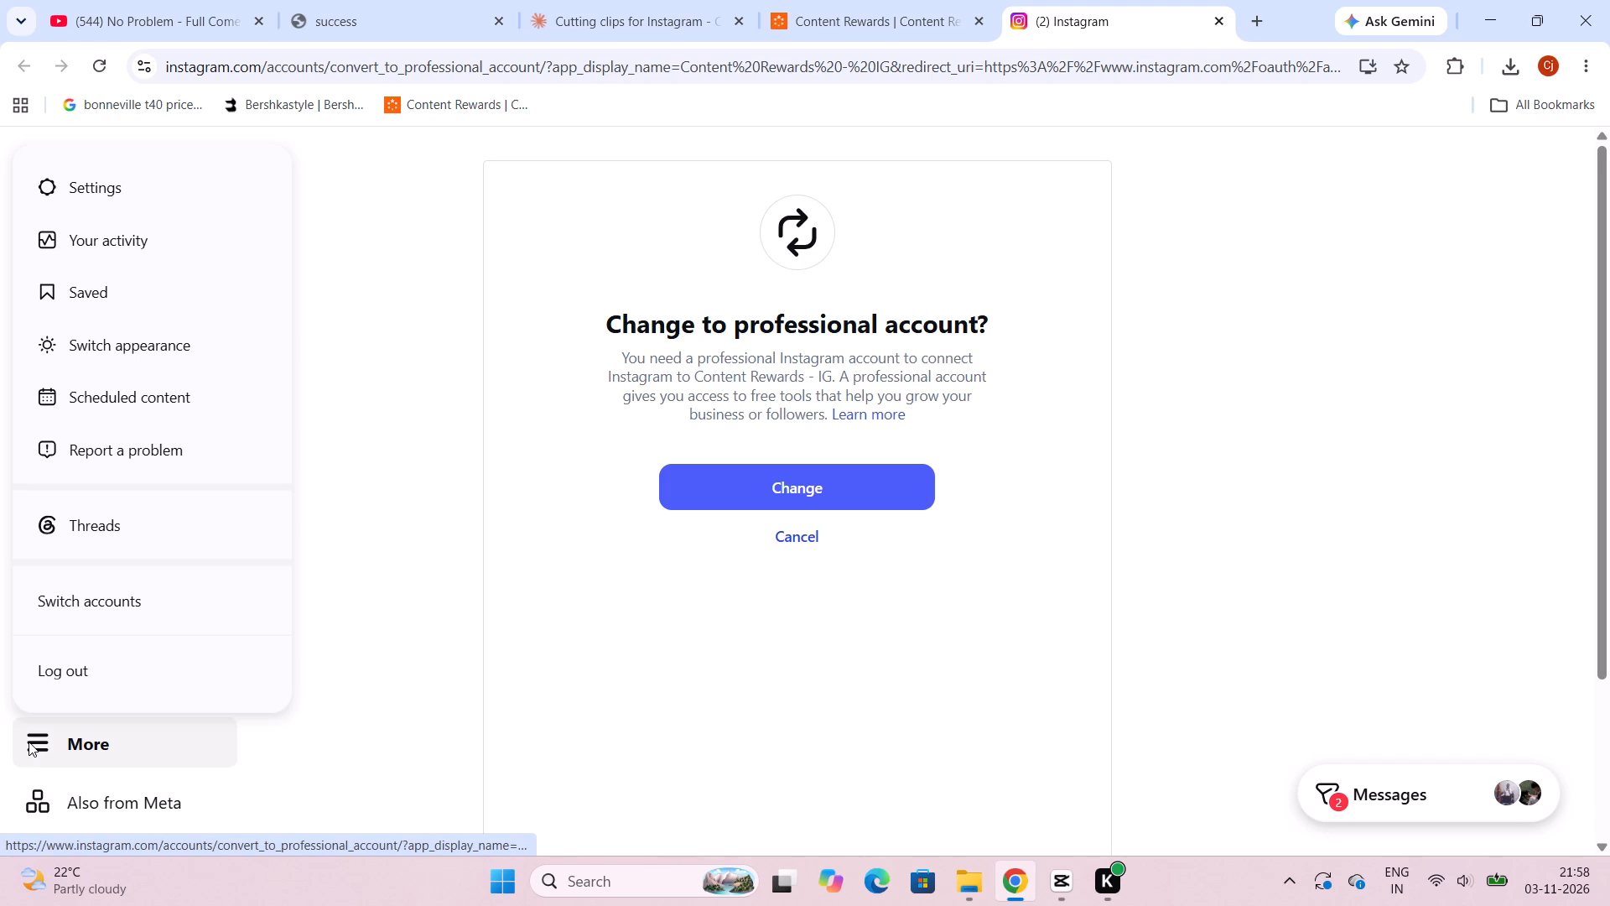
left_click(101, 603)
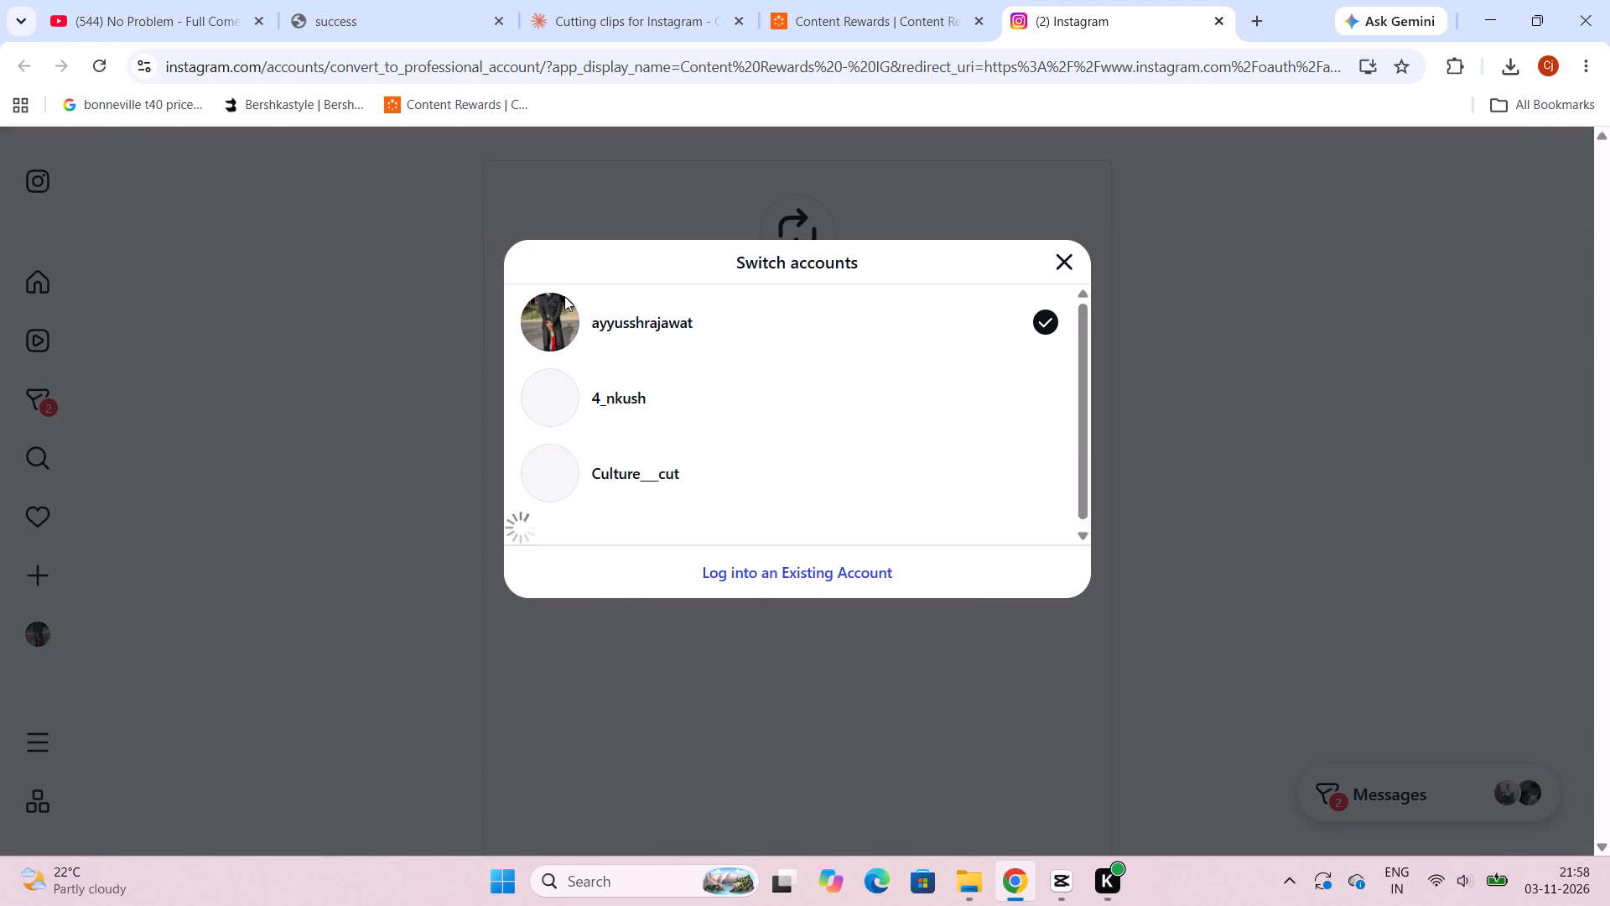
left_click(611, 476)
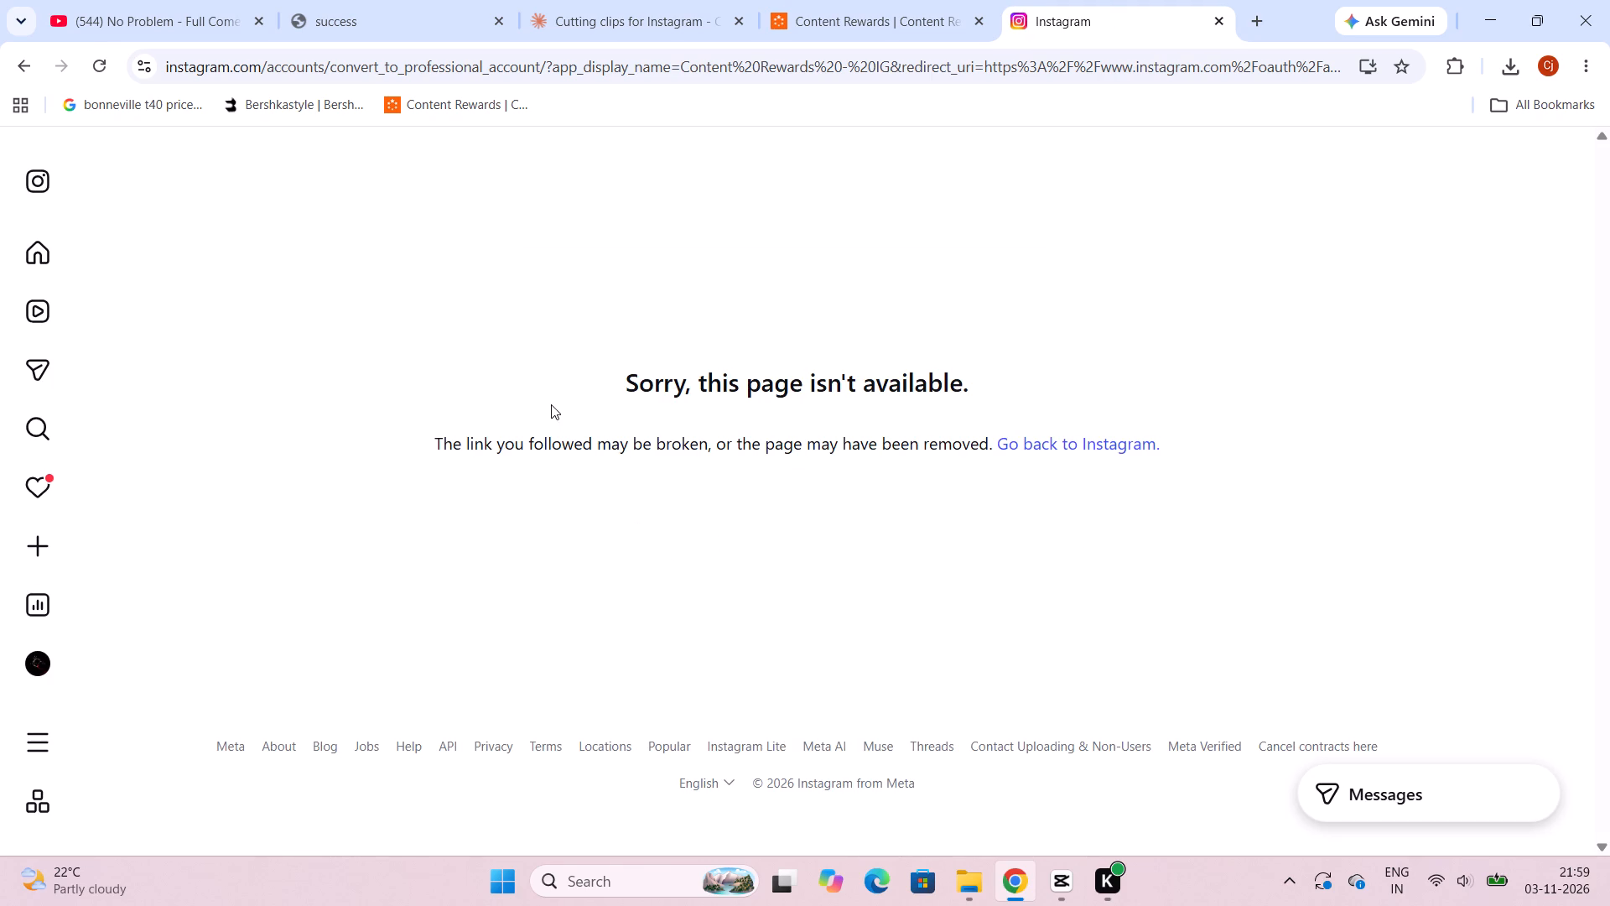
left_click(107, 70)
left_click(34, 257)
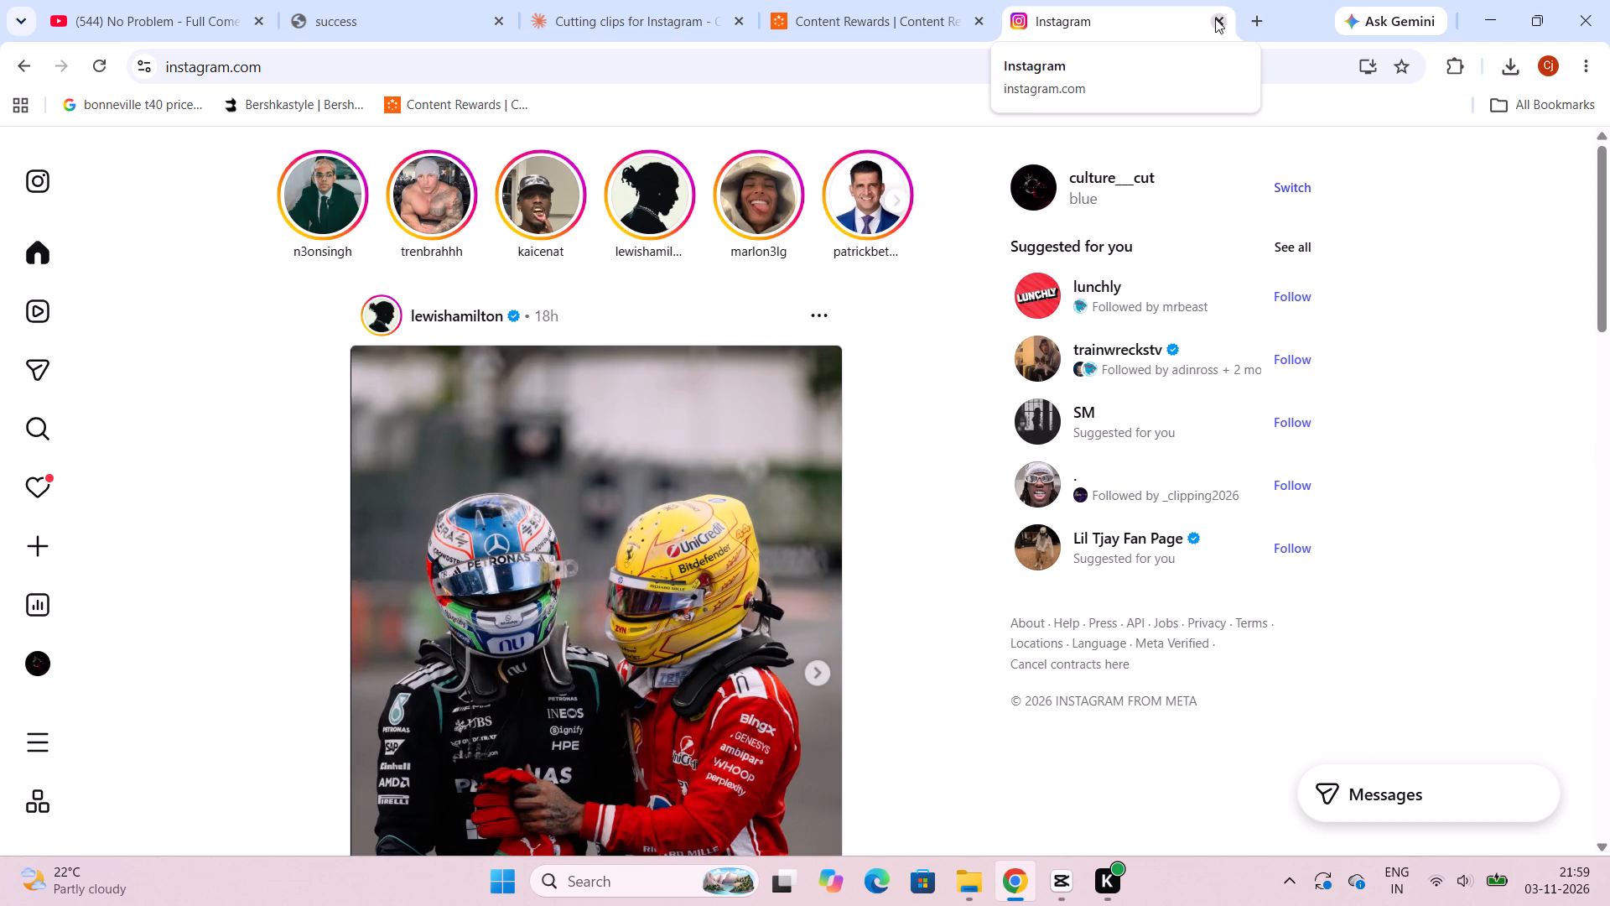
left_click(1215, 18)
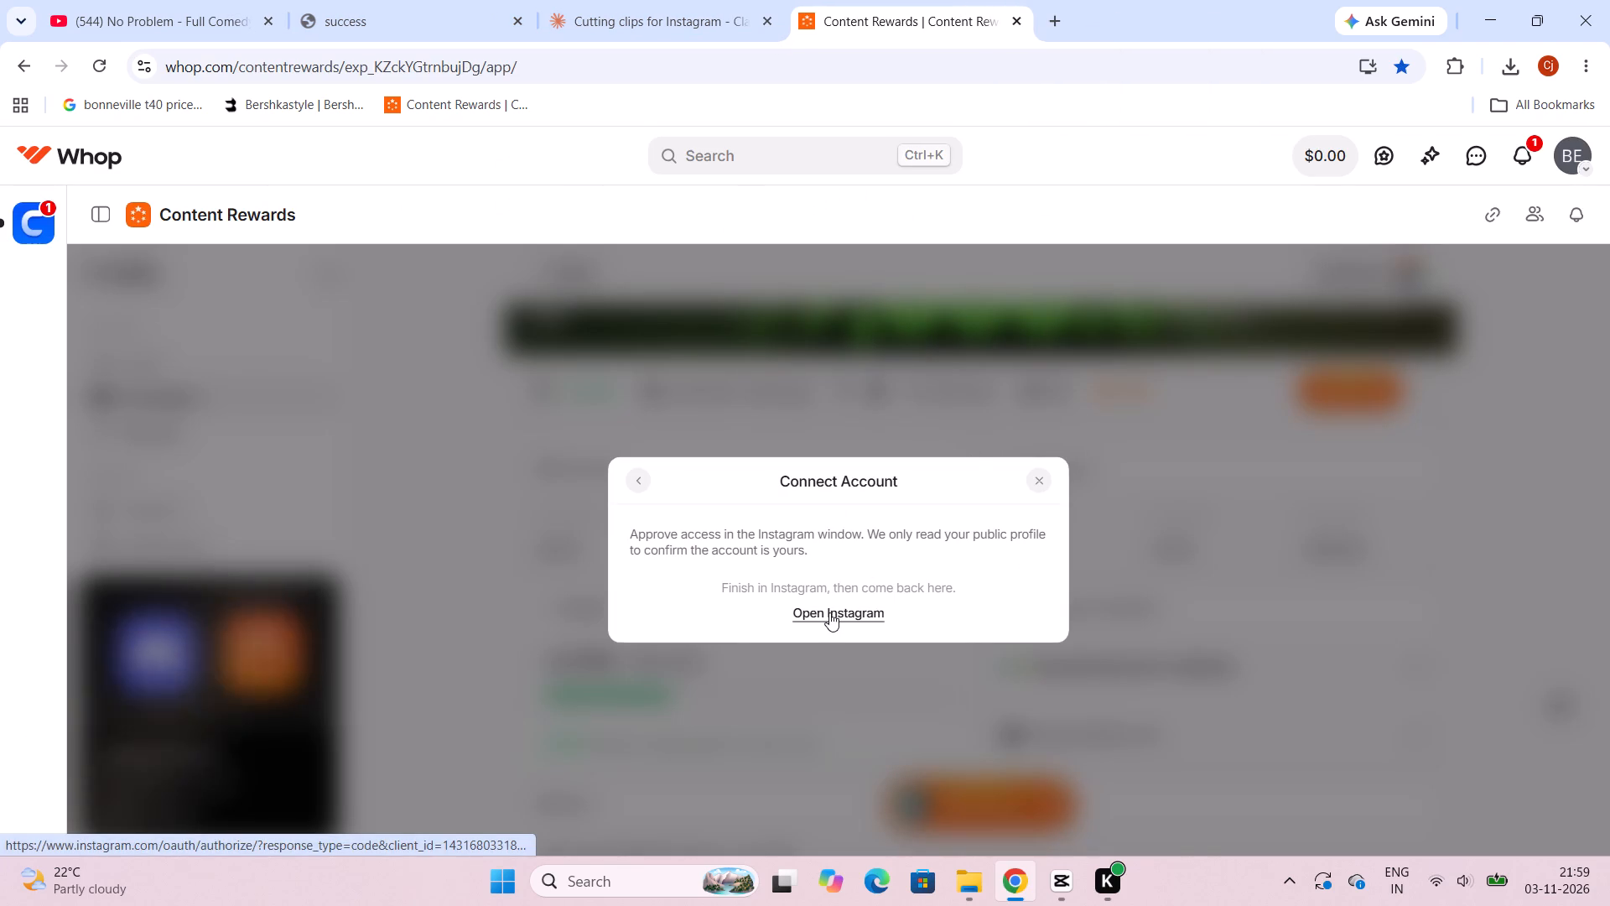
Restart the Instagram account linking, allow Content Rewards access to culture___cut, and return to the campaign page.
left_click(1030, 473)
left_click(1322, 398)
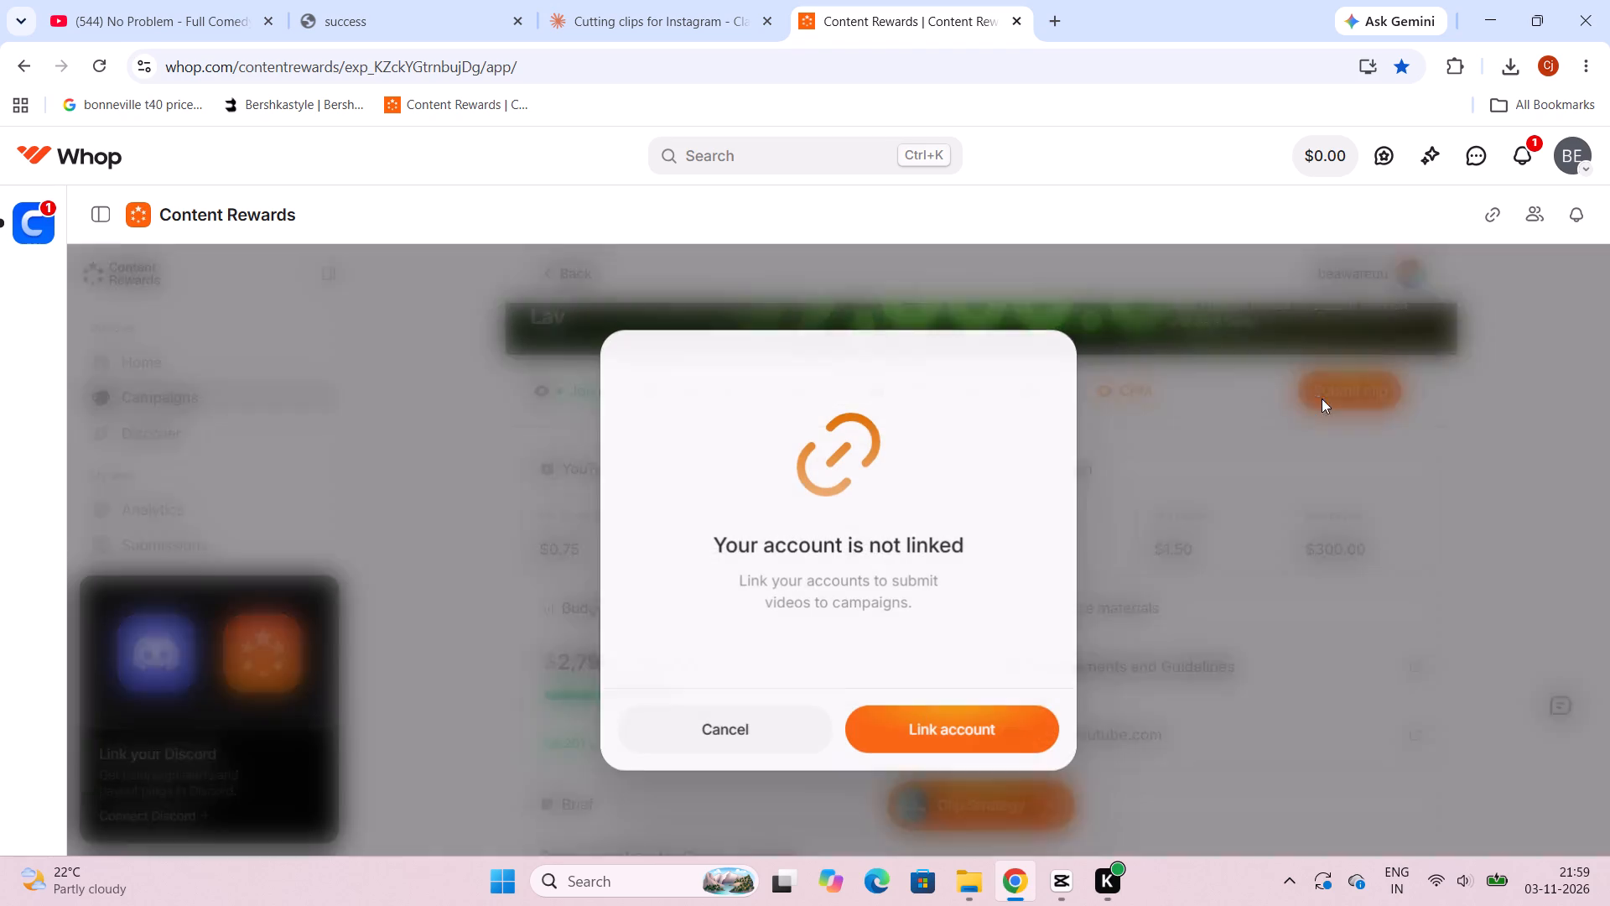
left_click(932, 731)
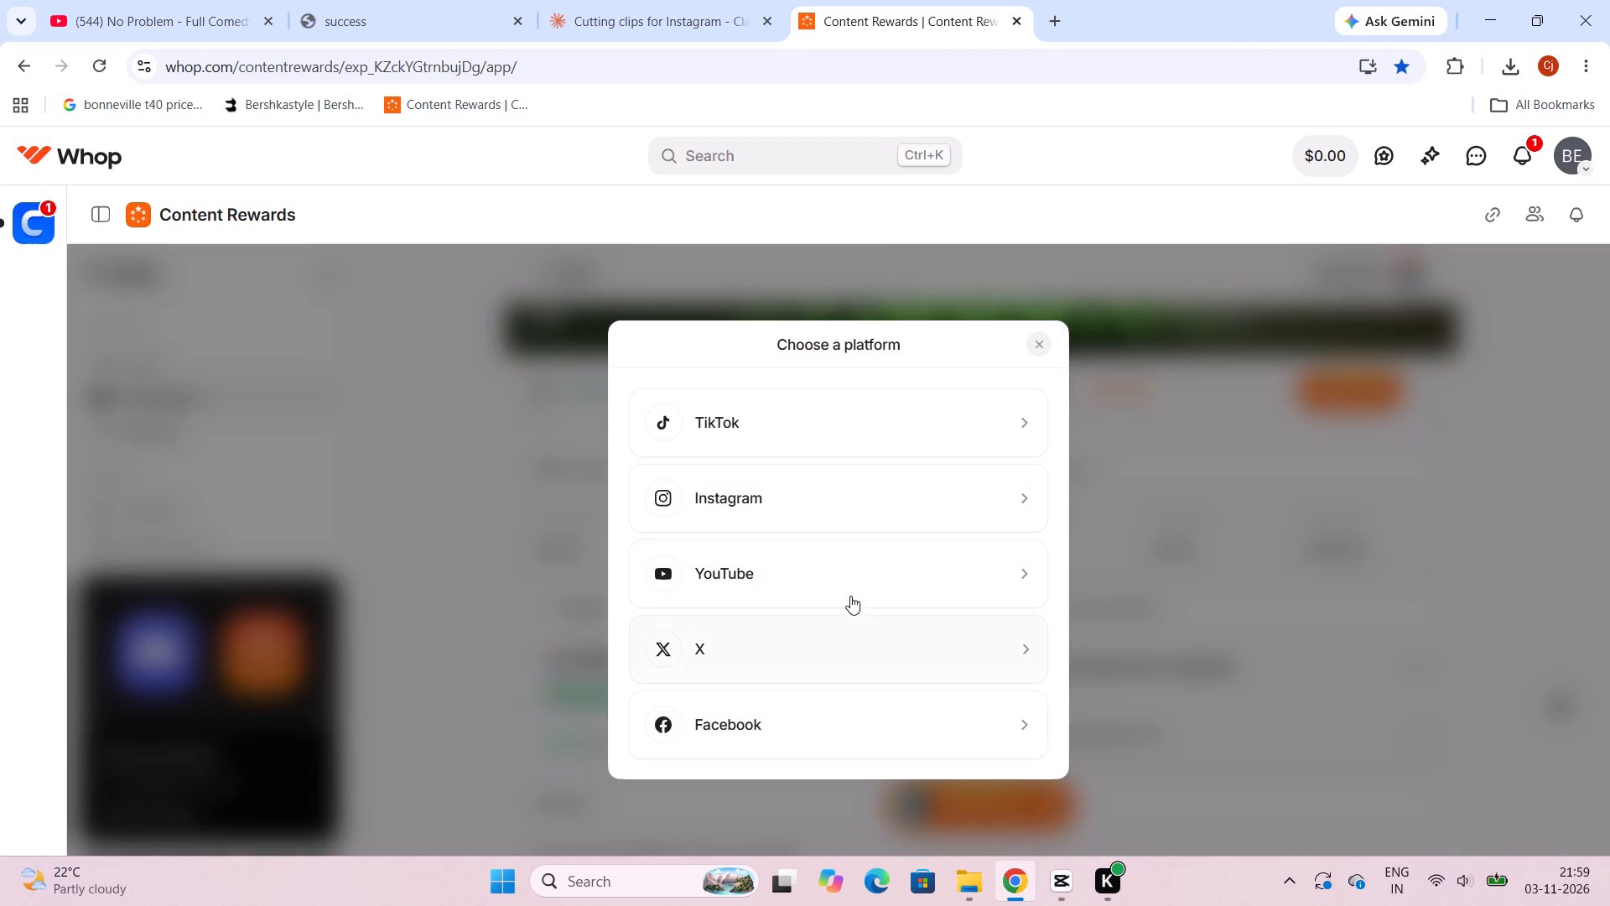
left_click(843, 507)
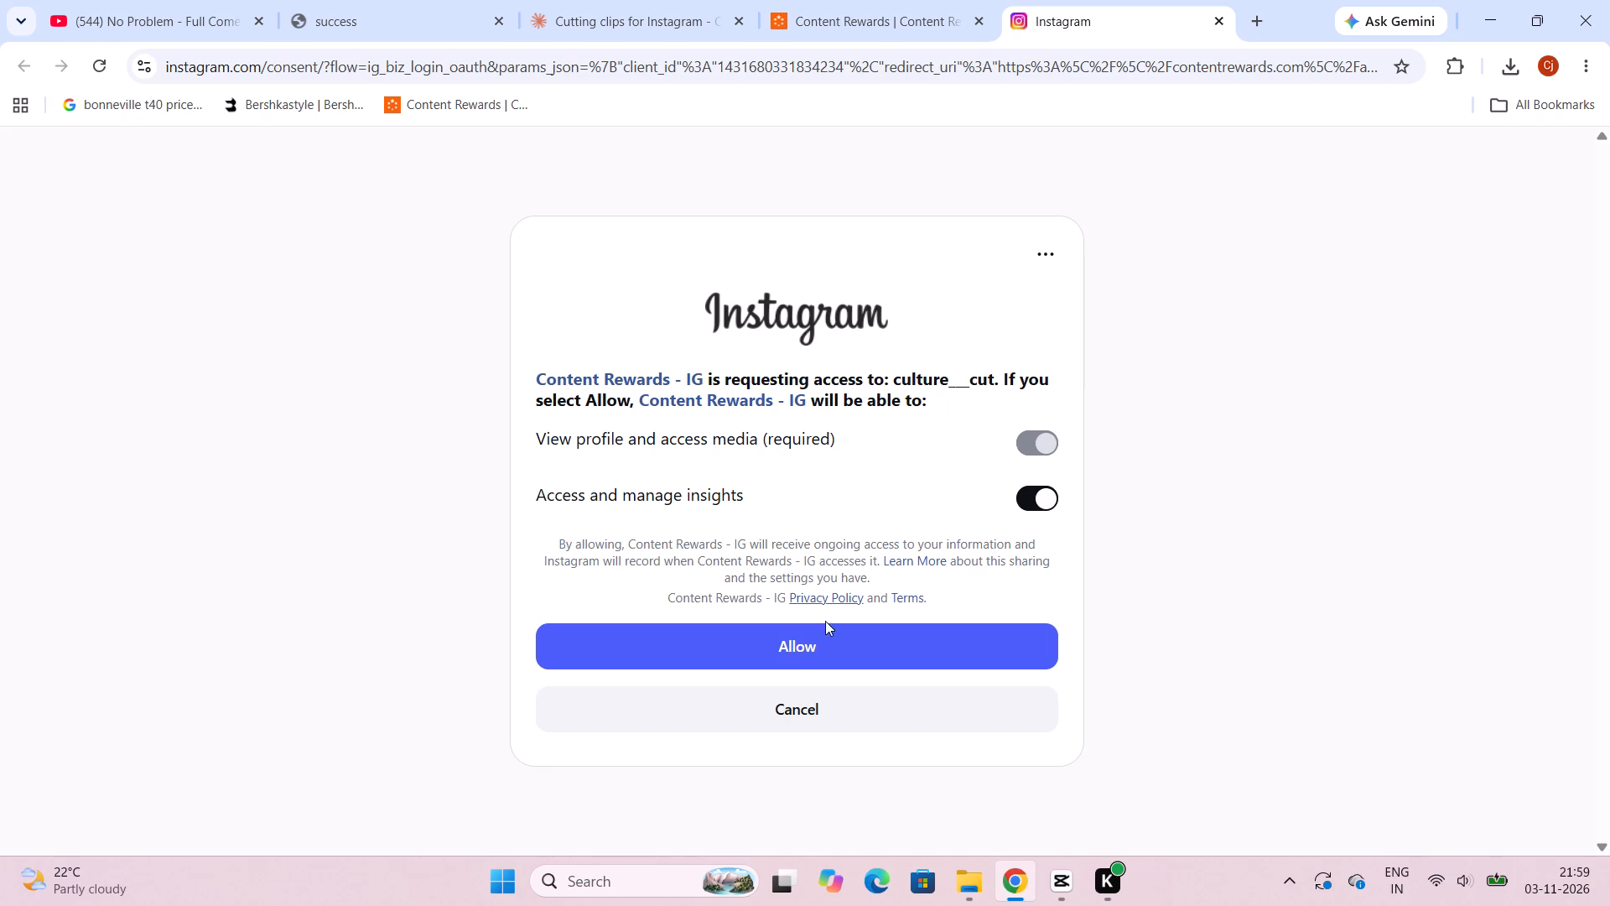
left_click(814, 643)
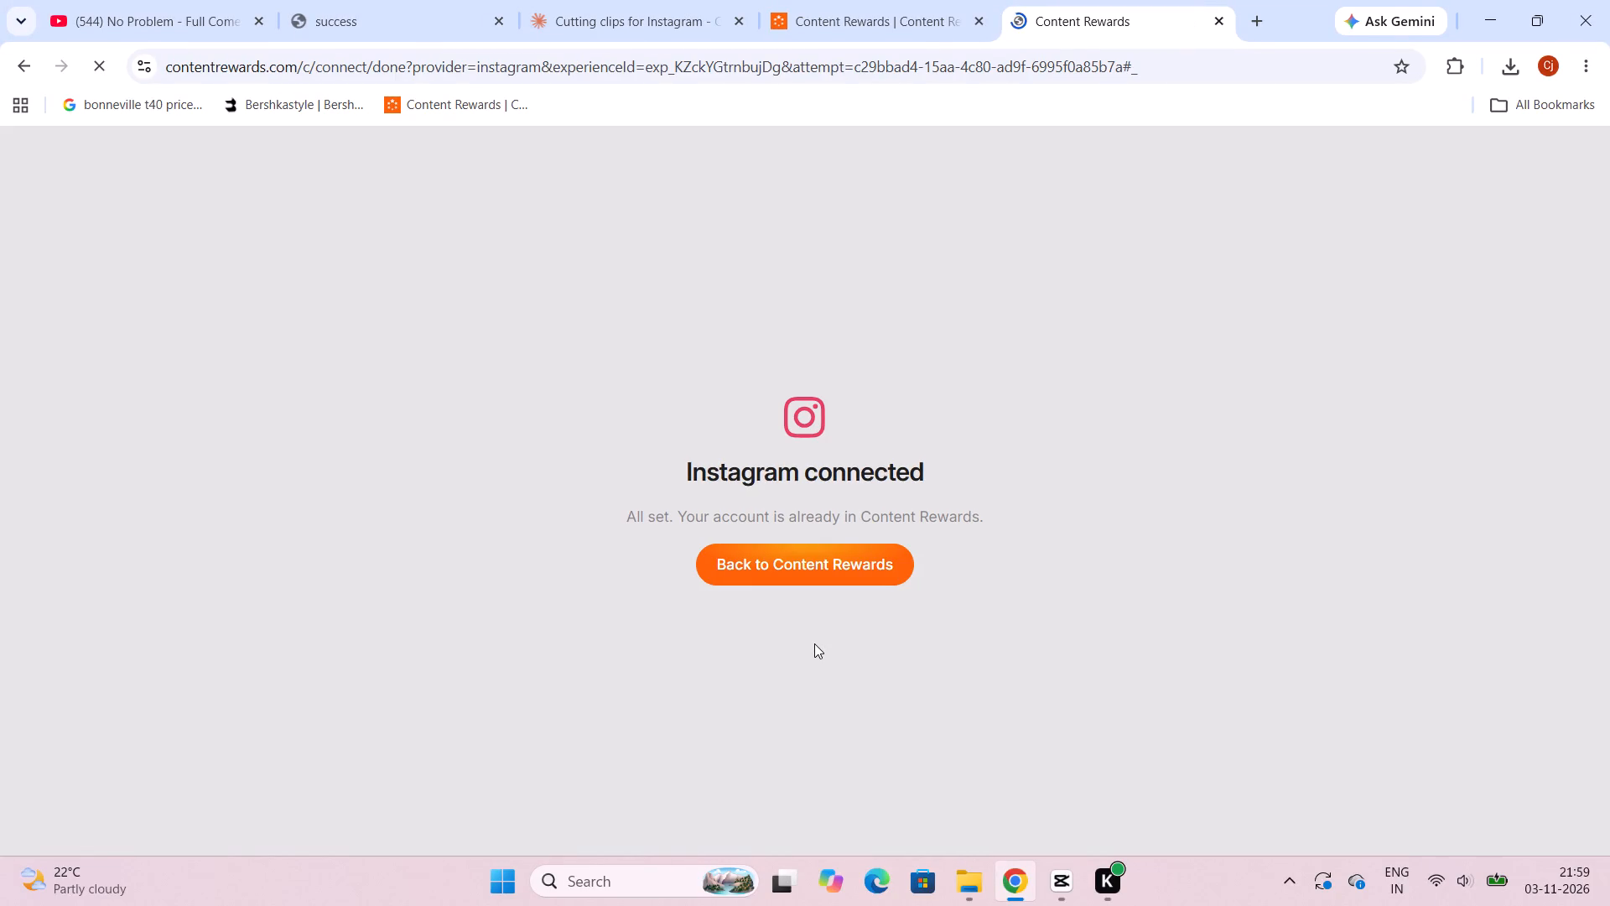
left_click(802, 562)
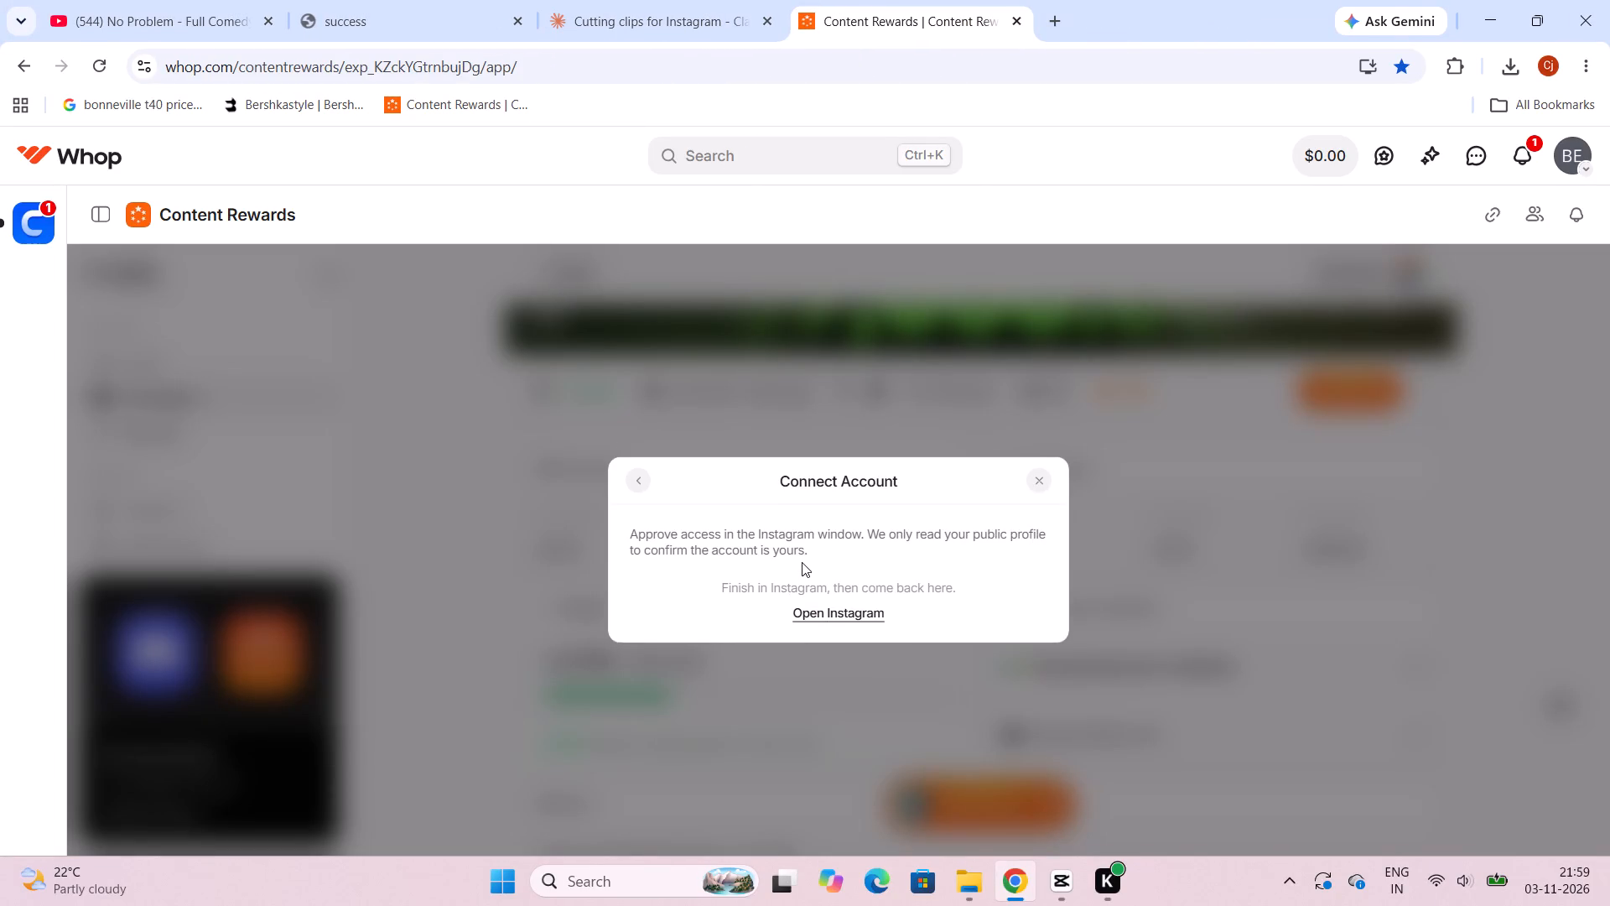
left_click(980, 638)
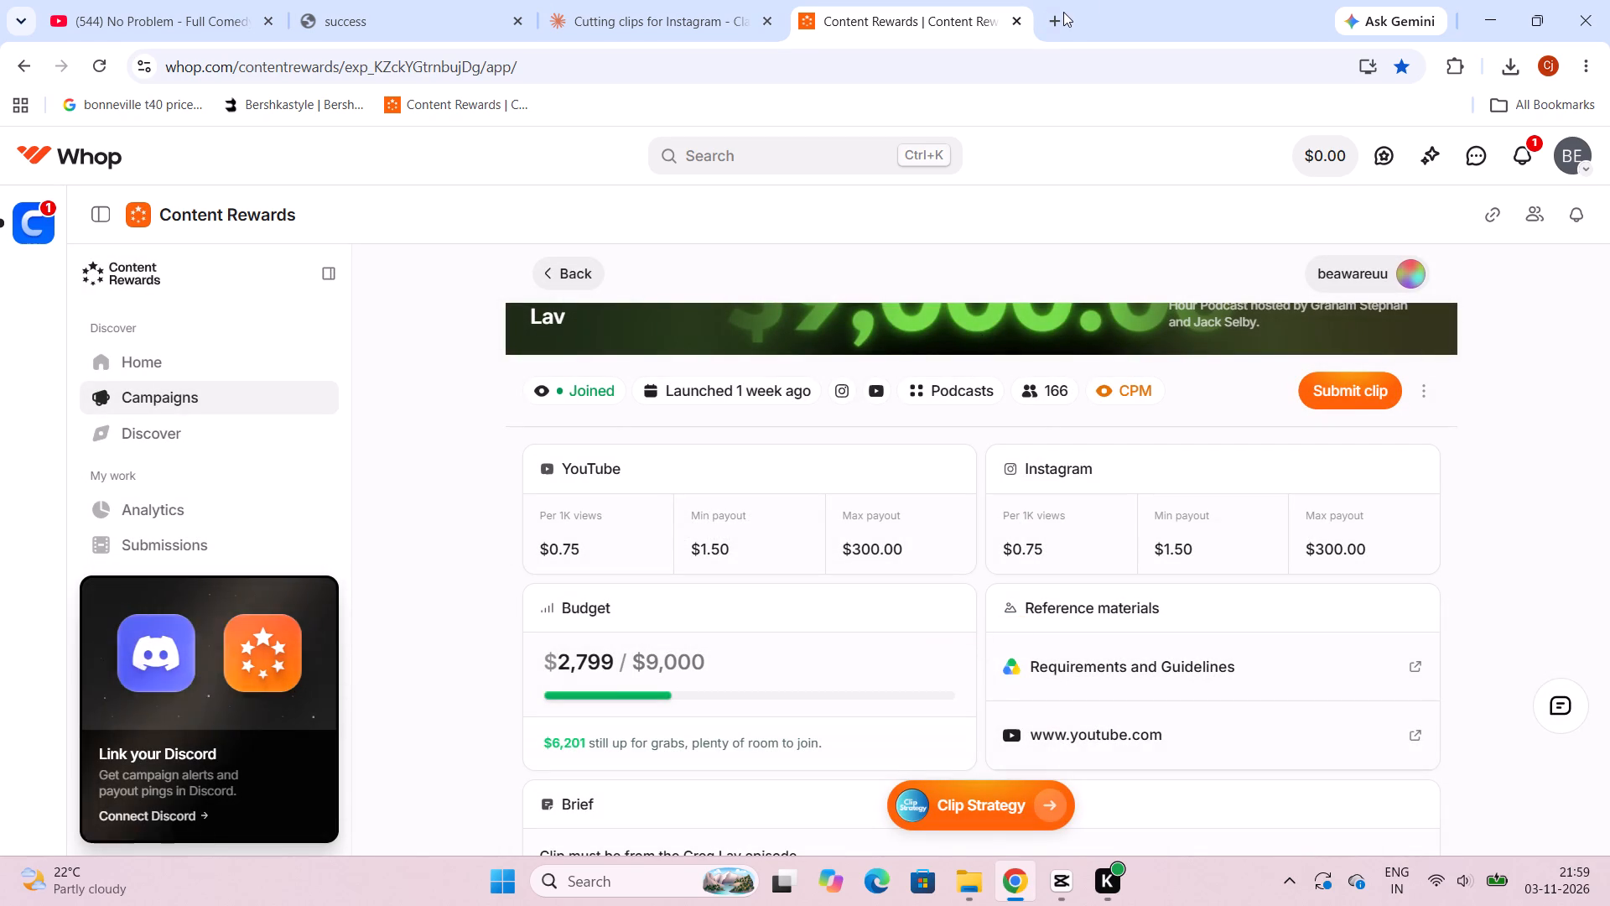
Search for Instagram in a new tab, open the site, and go to the culture___cut profile.
left_click(1062, 14)
left_click(873, 410)
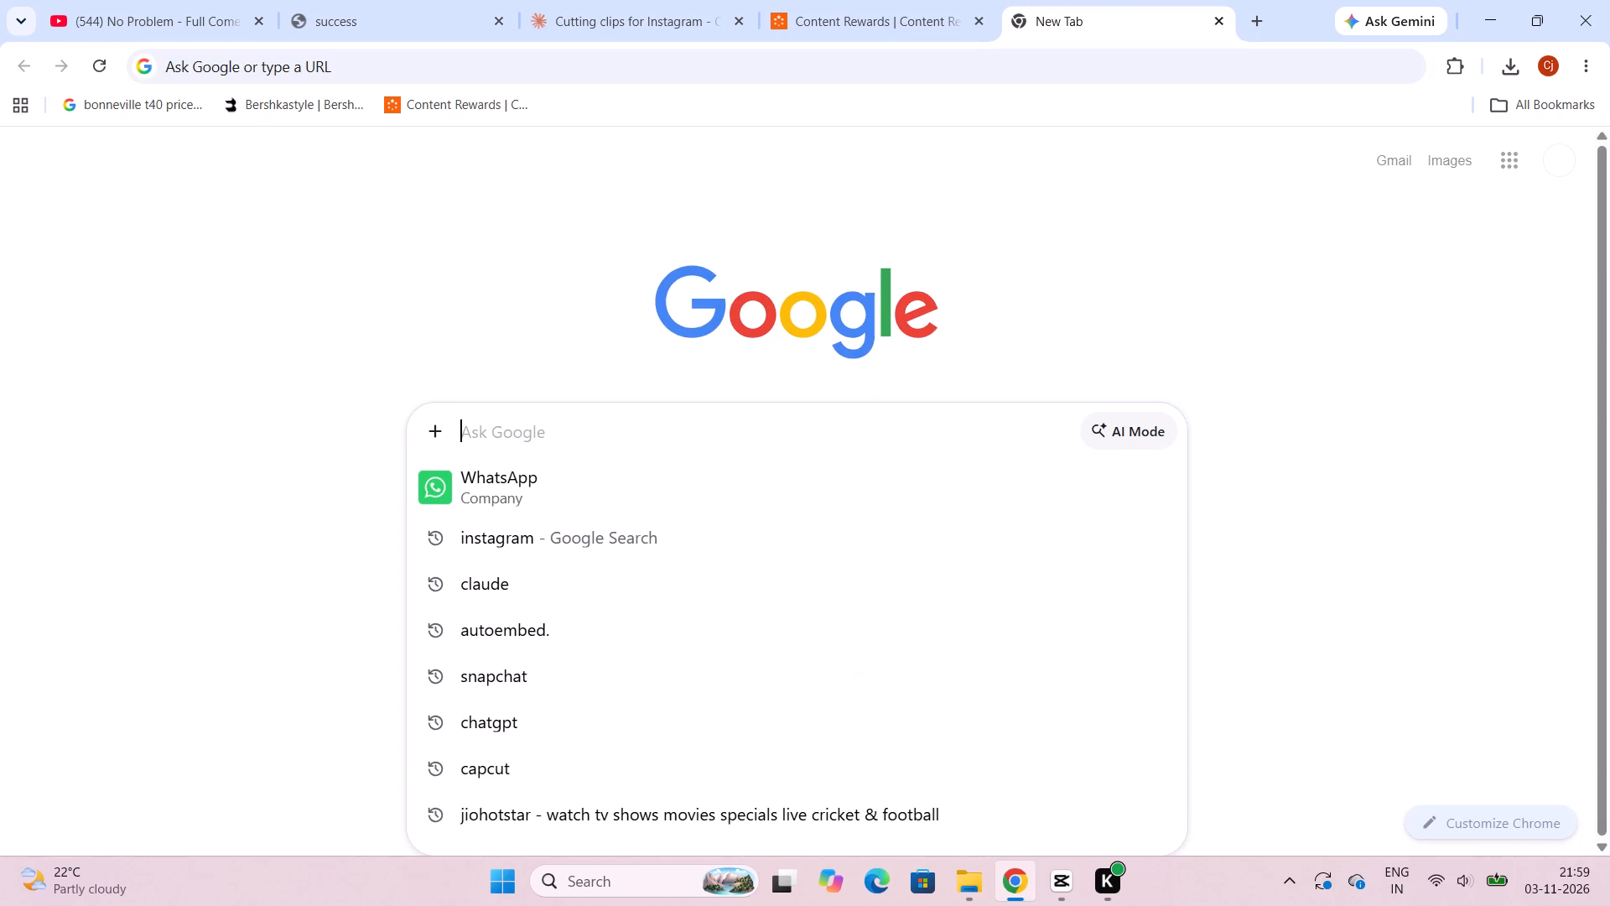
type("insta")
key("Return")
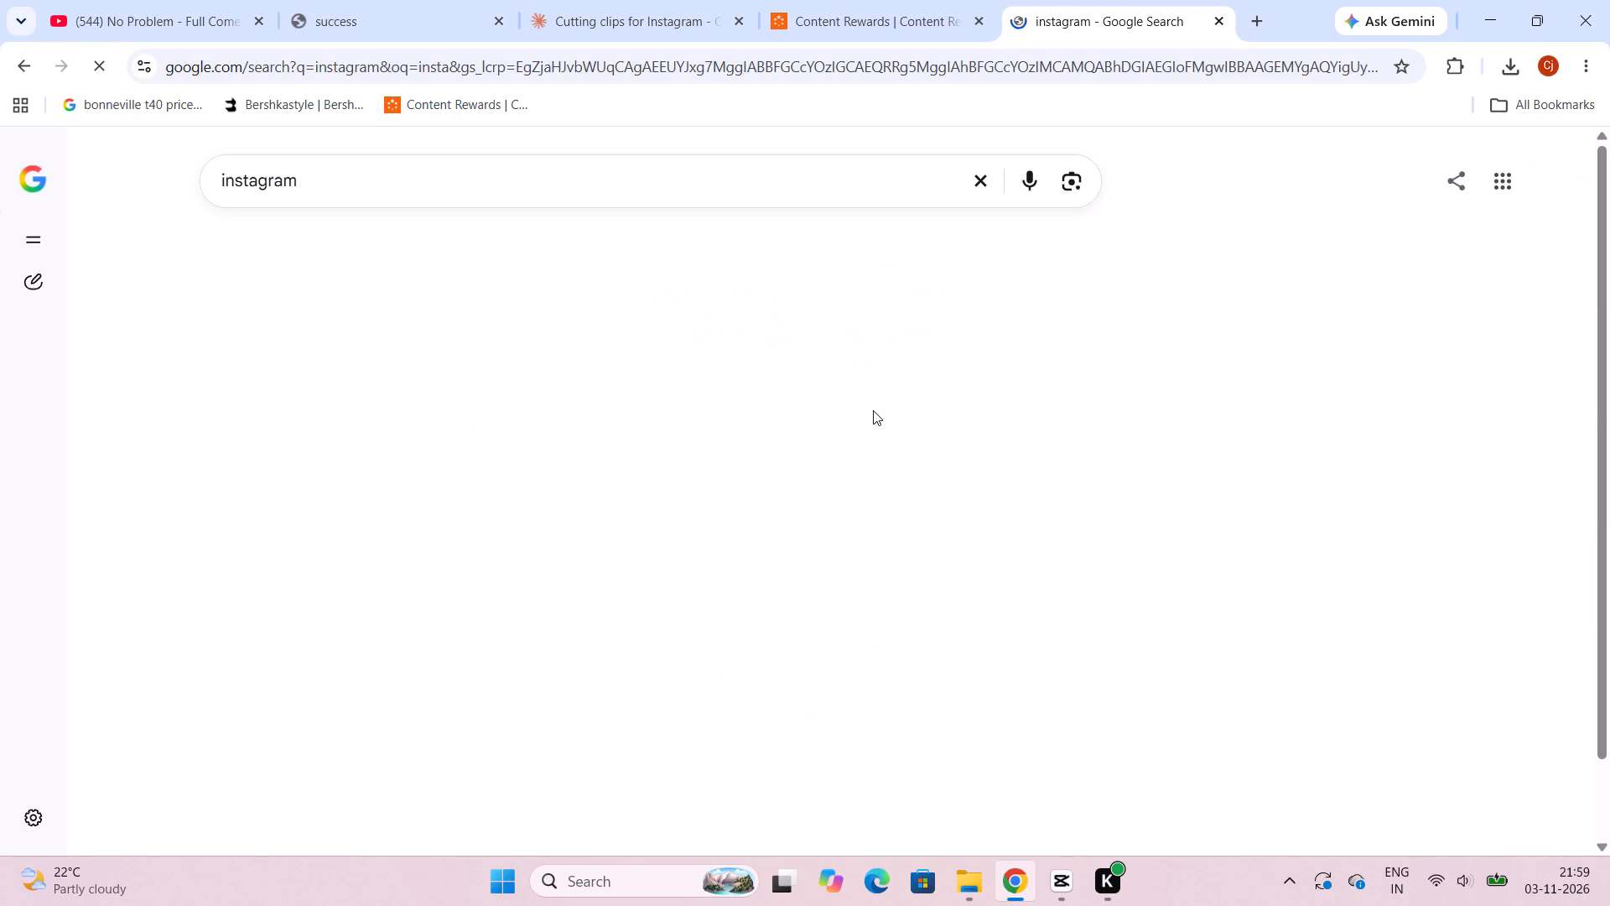
left_click(239, 362)
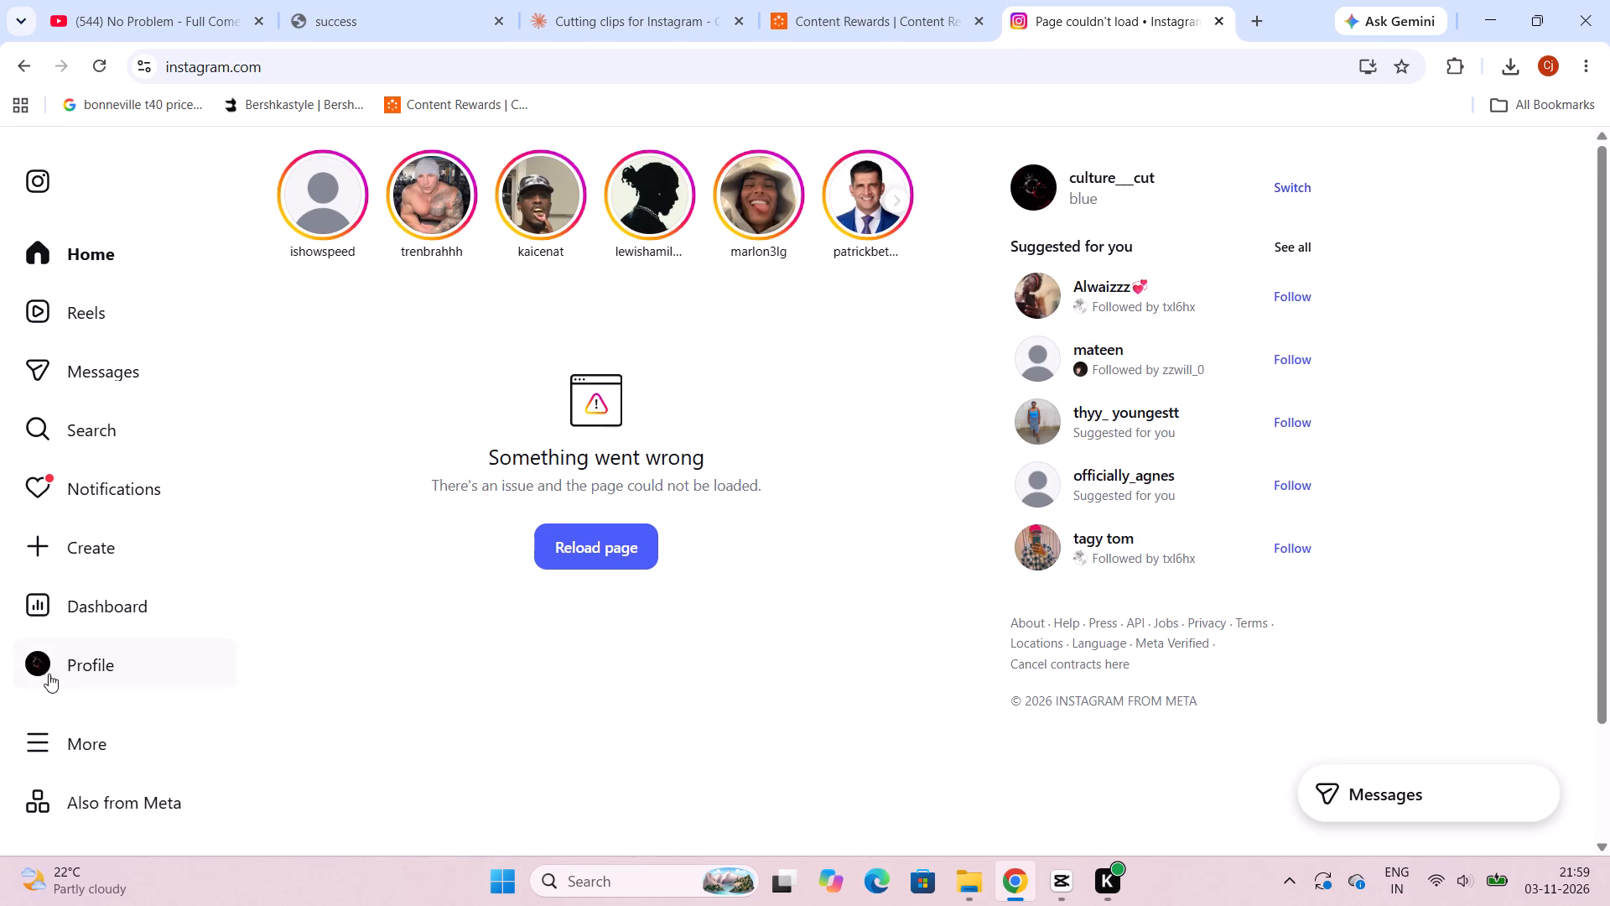
left_click(49, 685)
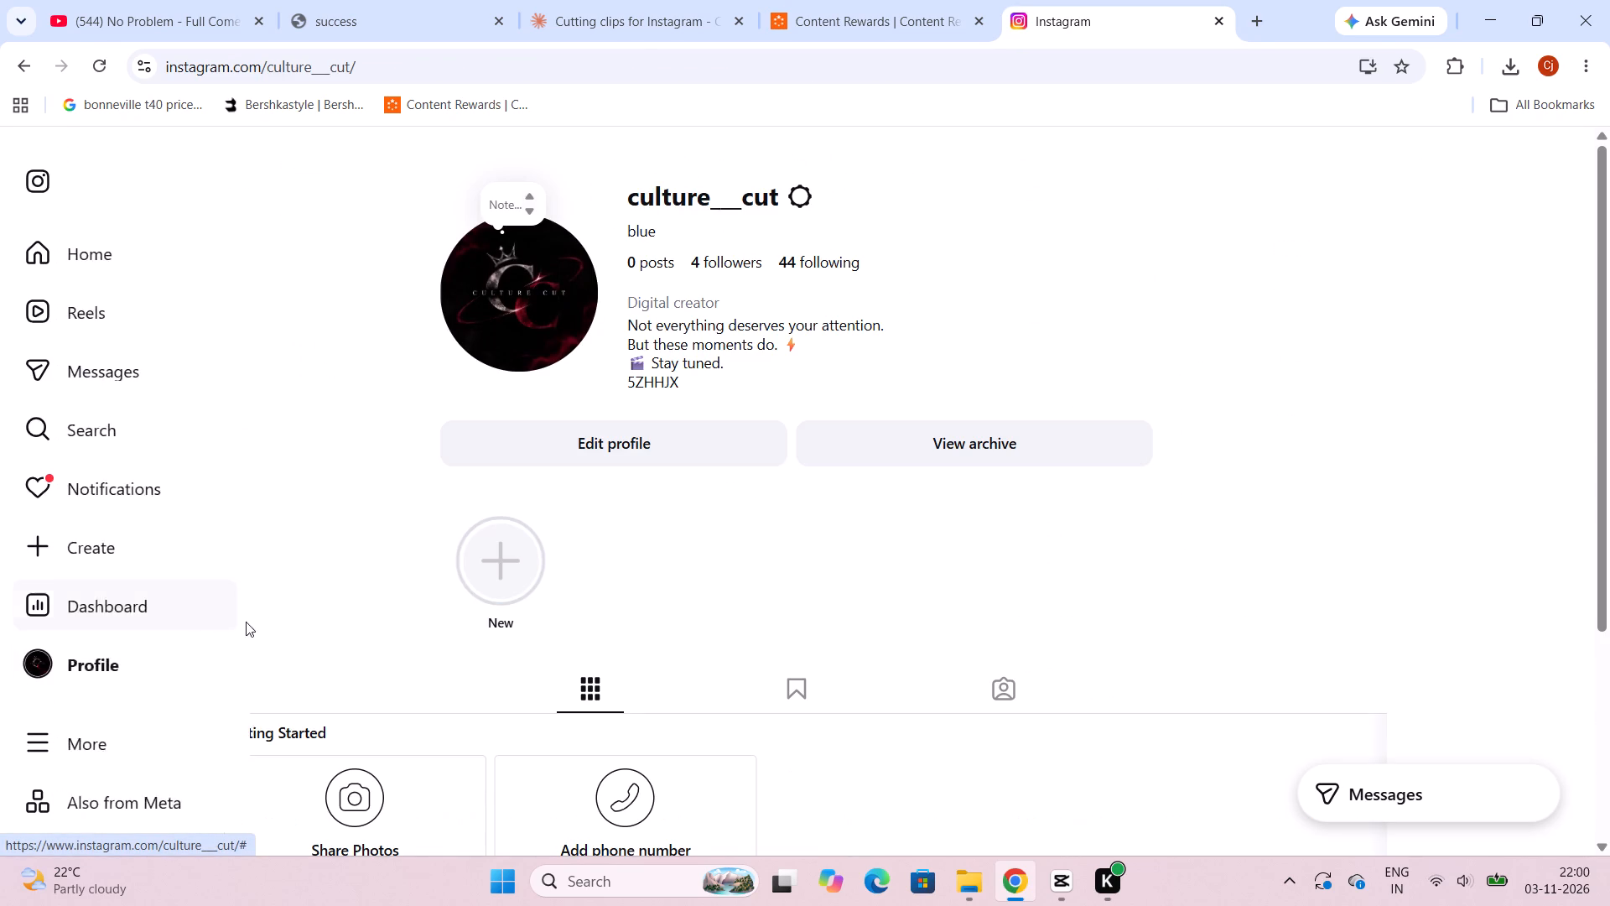
Look through the profile's posts and saved sections for a way to share a video.
scroll(496, 630, "down", 2)
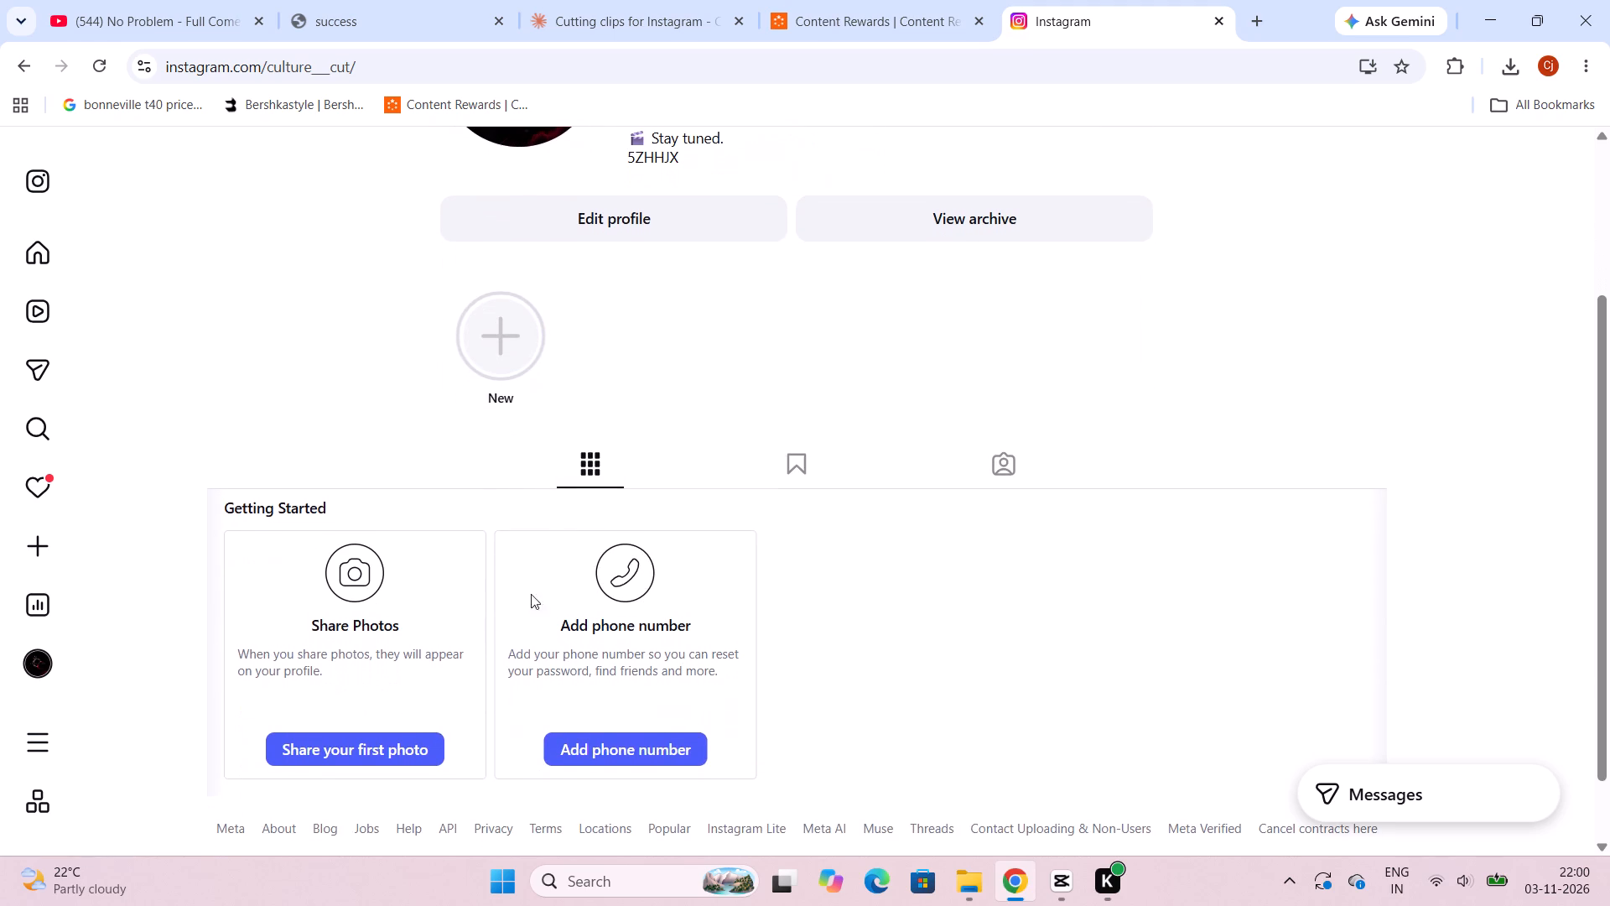
left_click(800, 466)
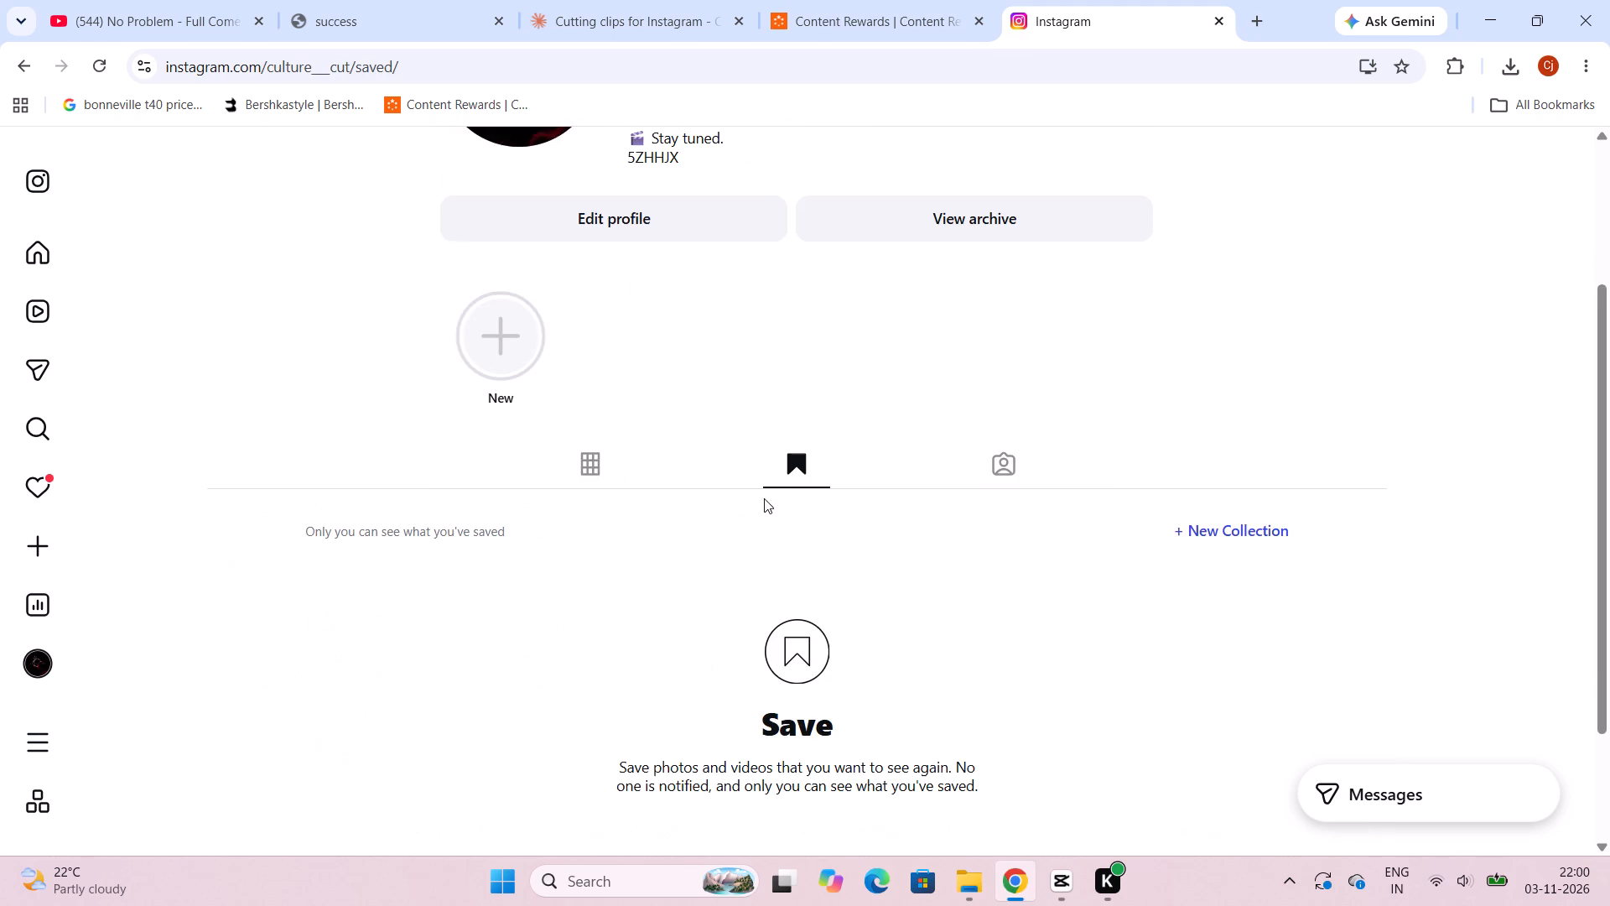
scroll(688, 547, "down", 2)
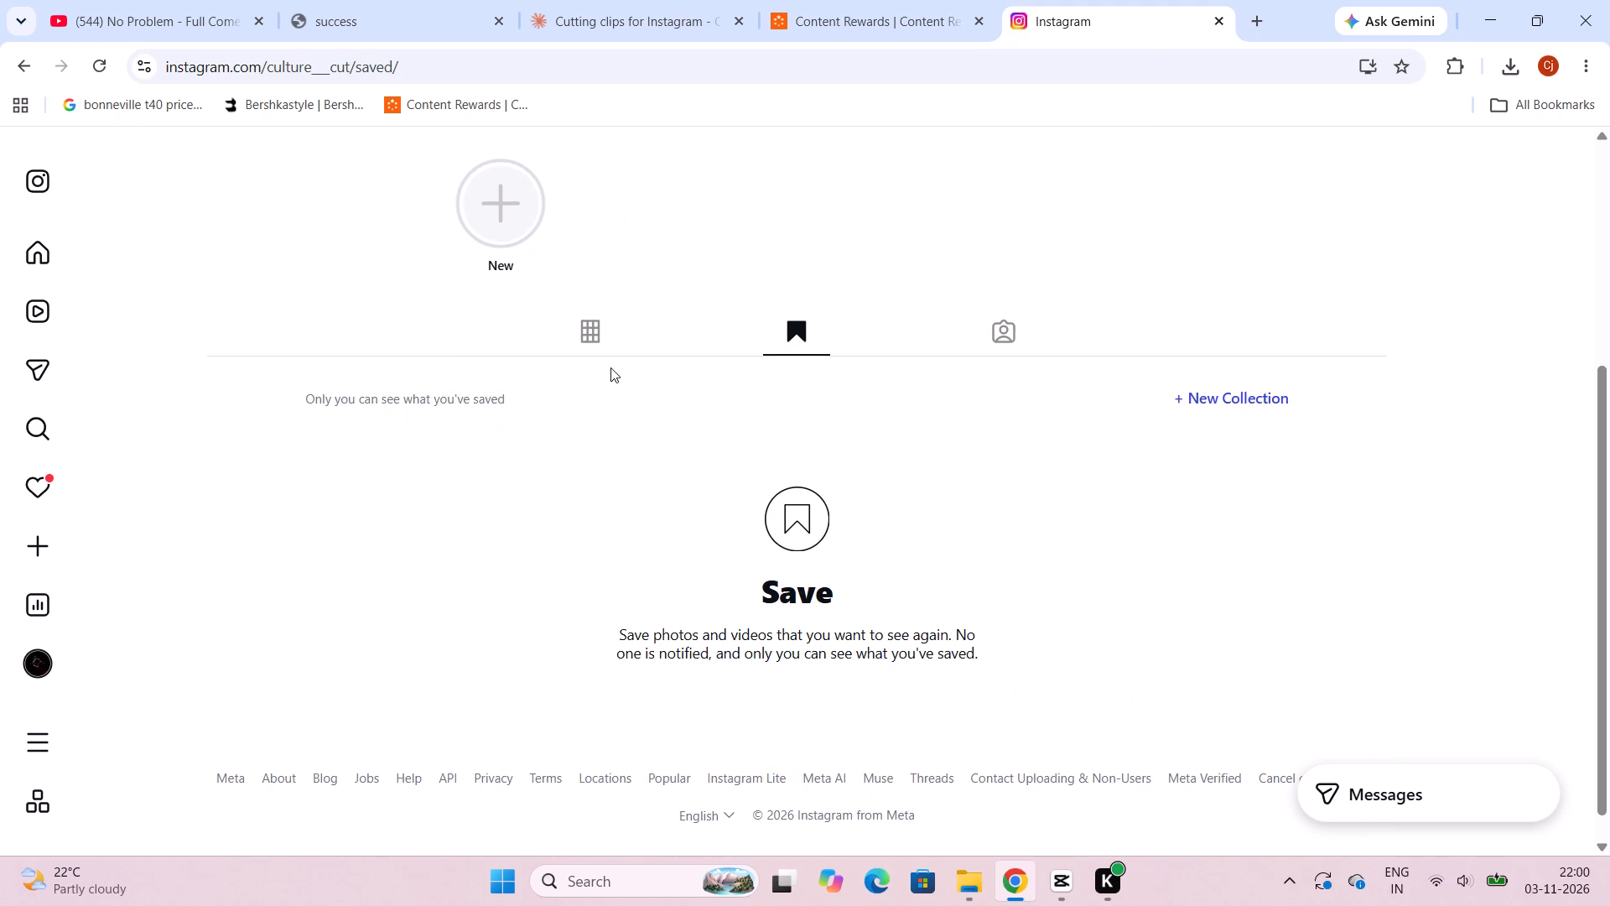
left_click(592, 340)
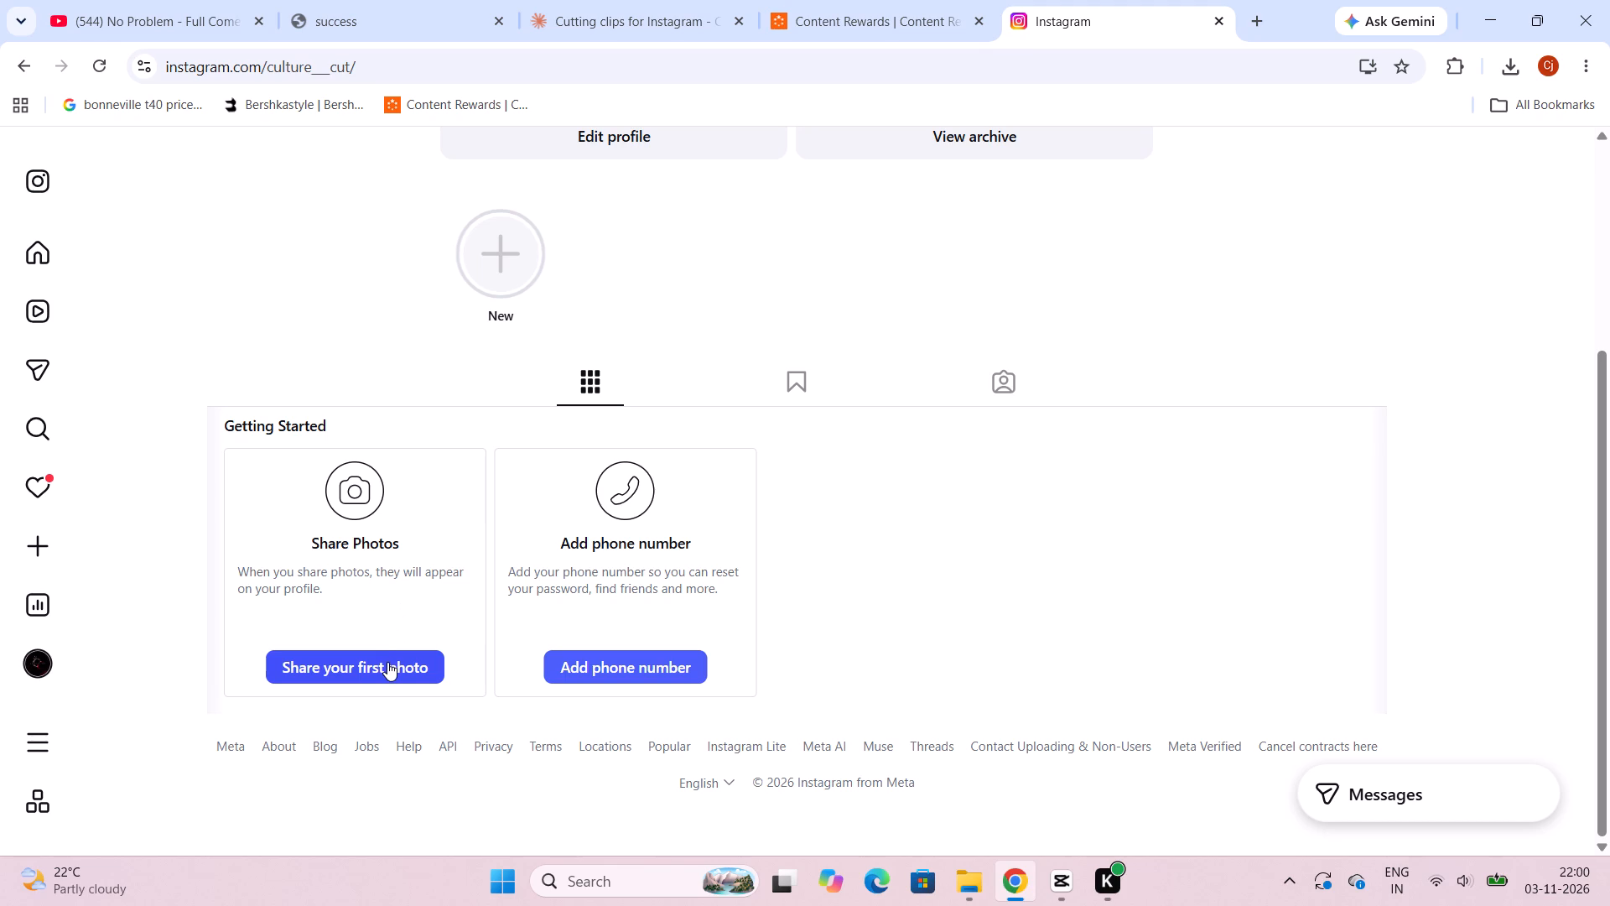
left_click(797, 389)
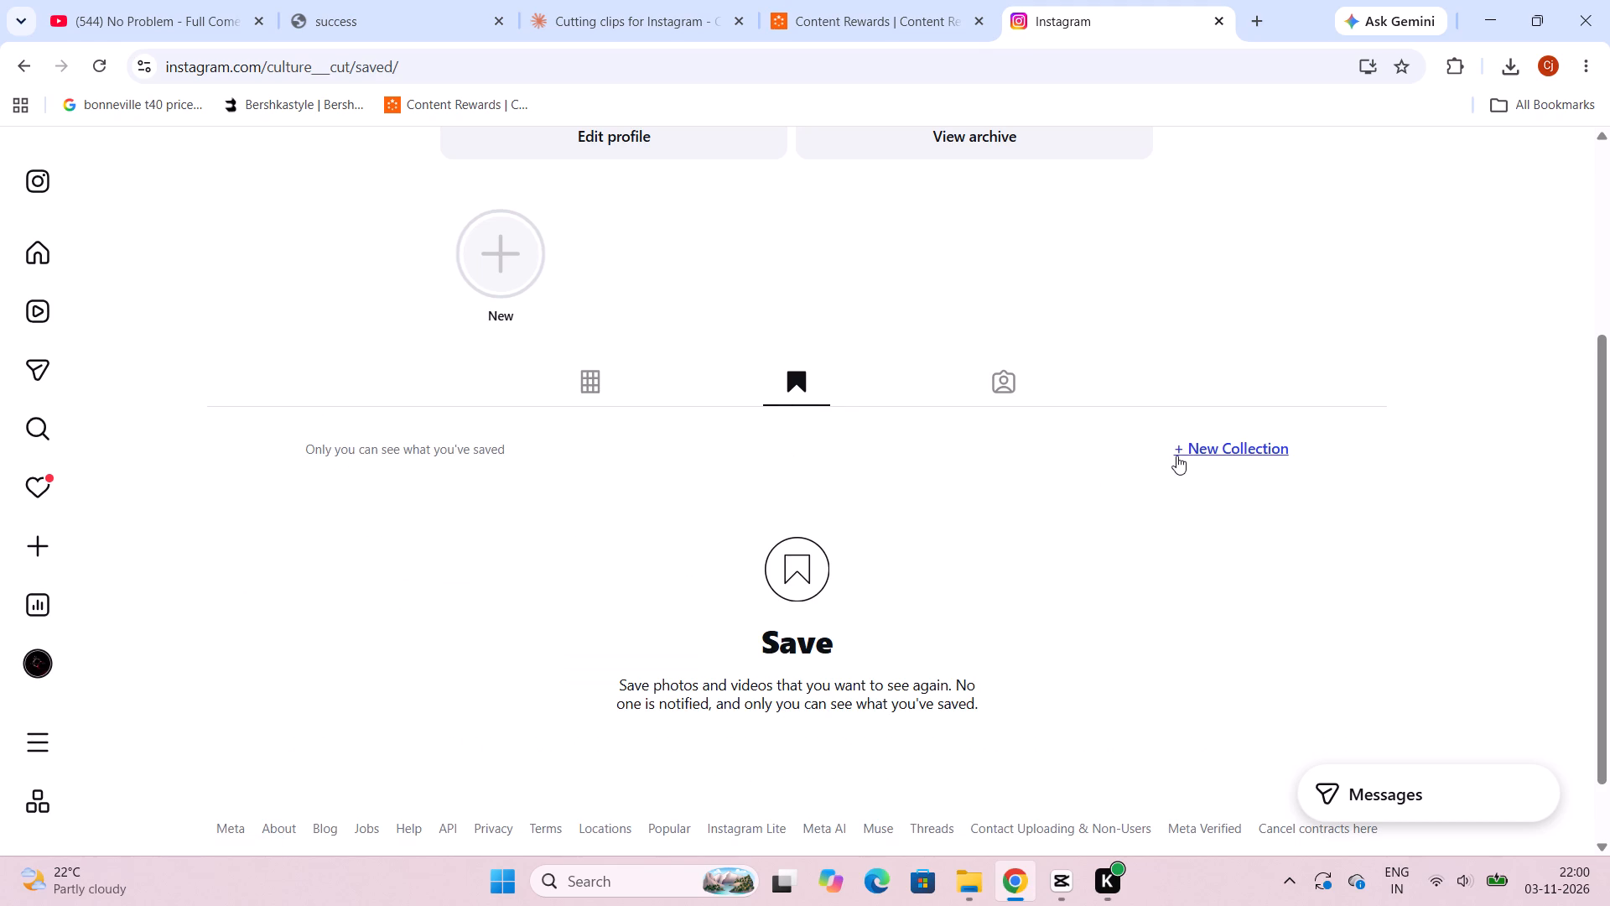
left_click(1182, 453)
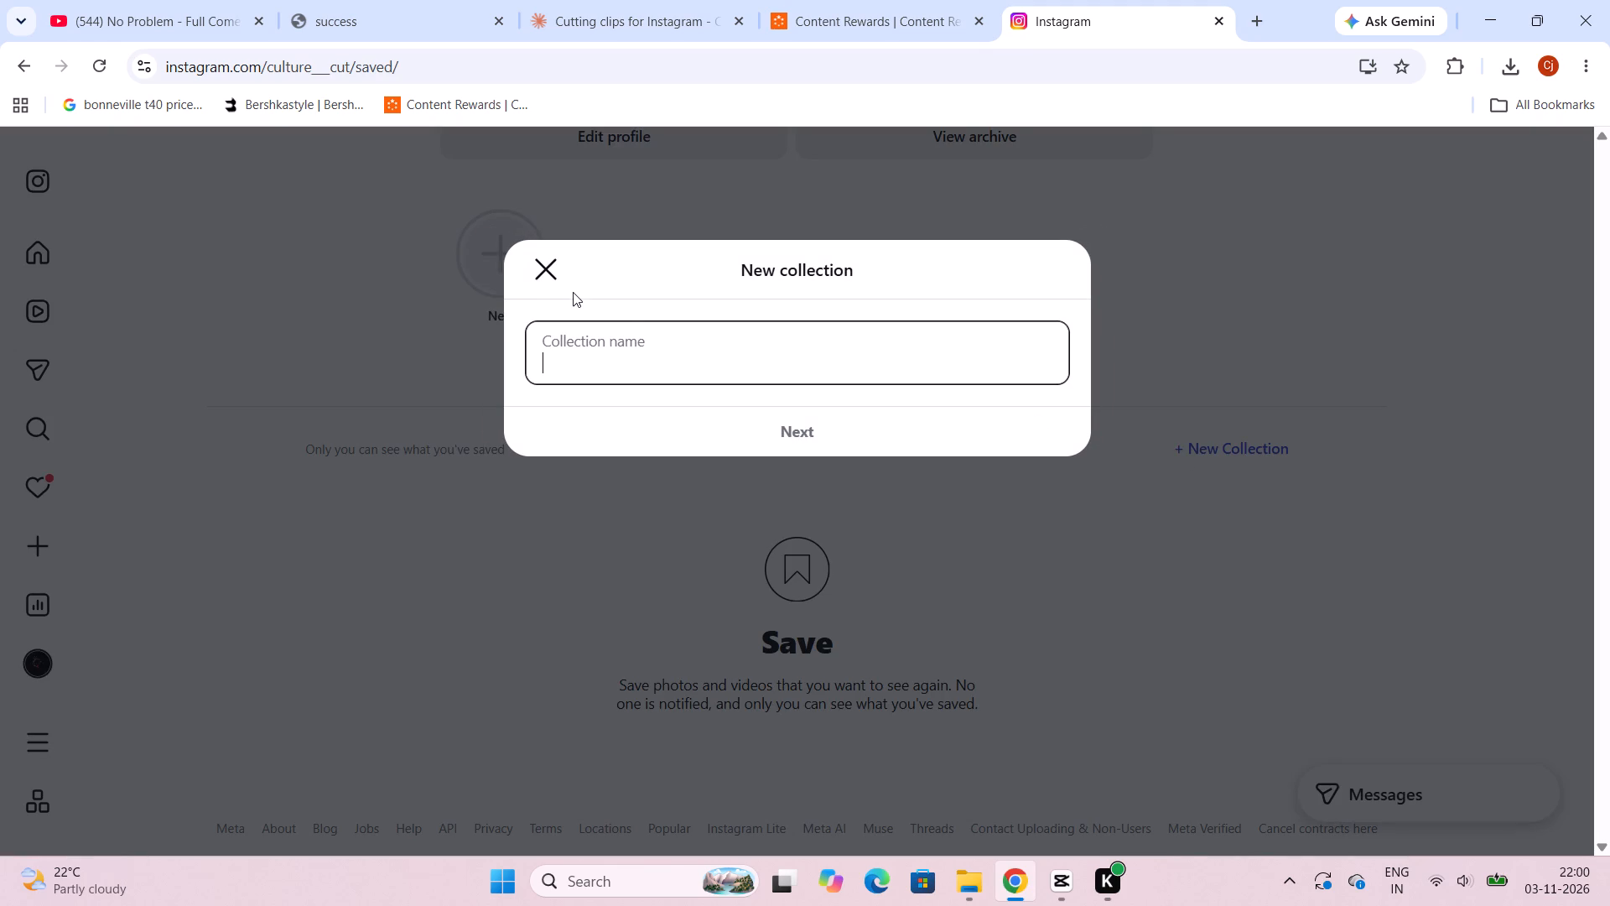
left_click(539, 272)
scroll(832, 611, "down", 1)
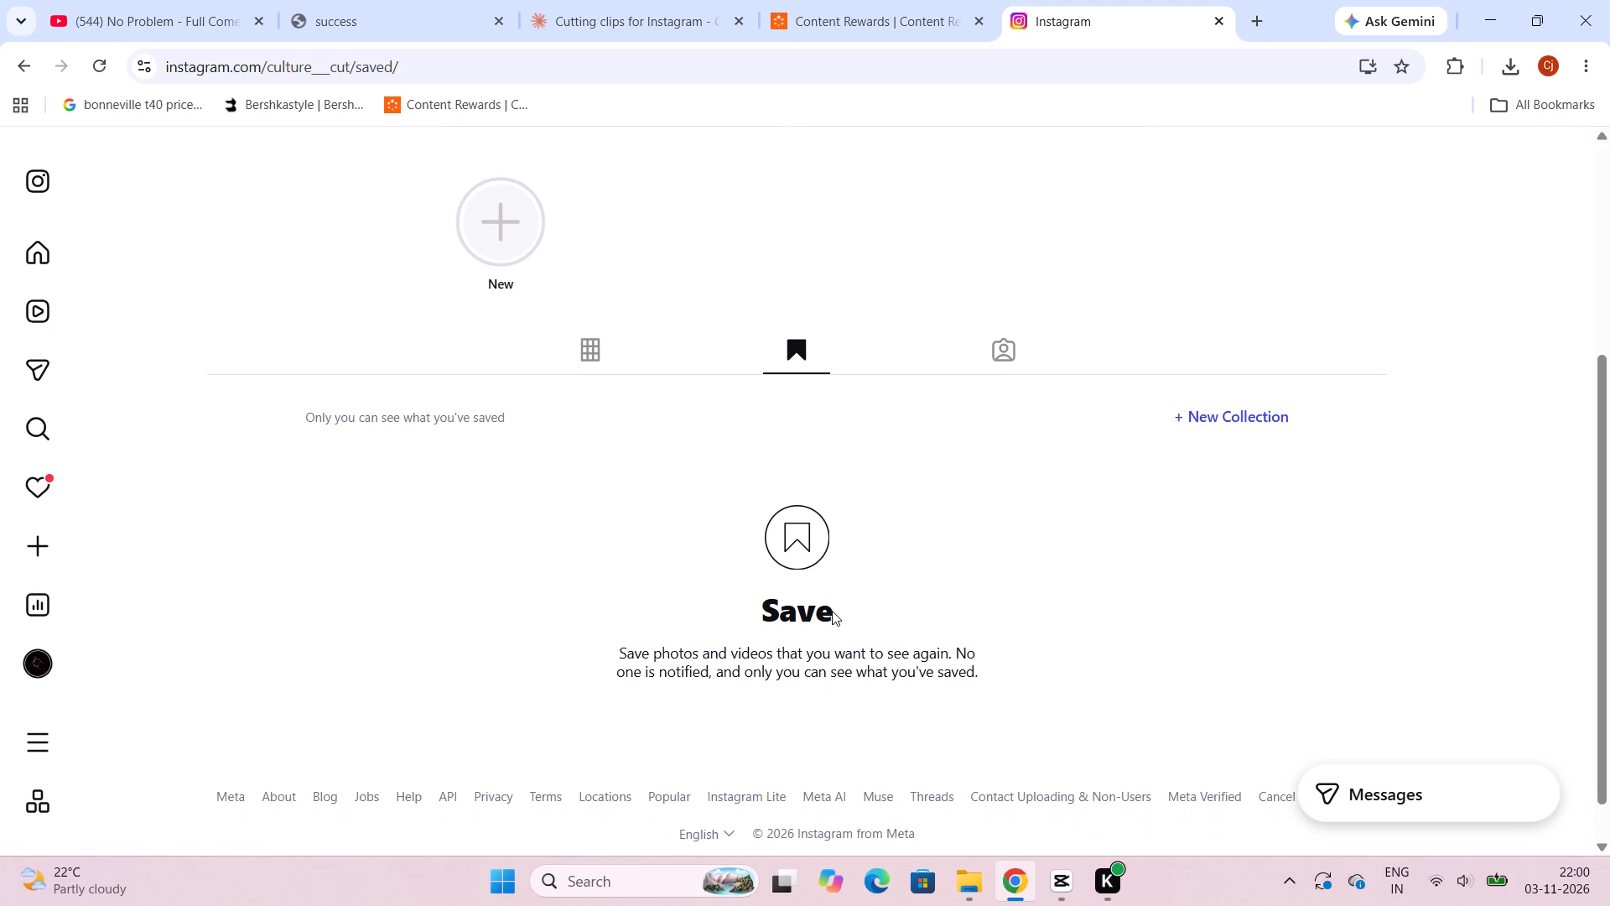
scroll(832, 611, "down", 1)
left_click(595, 353)
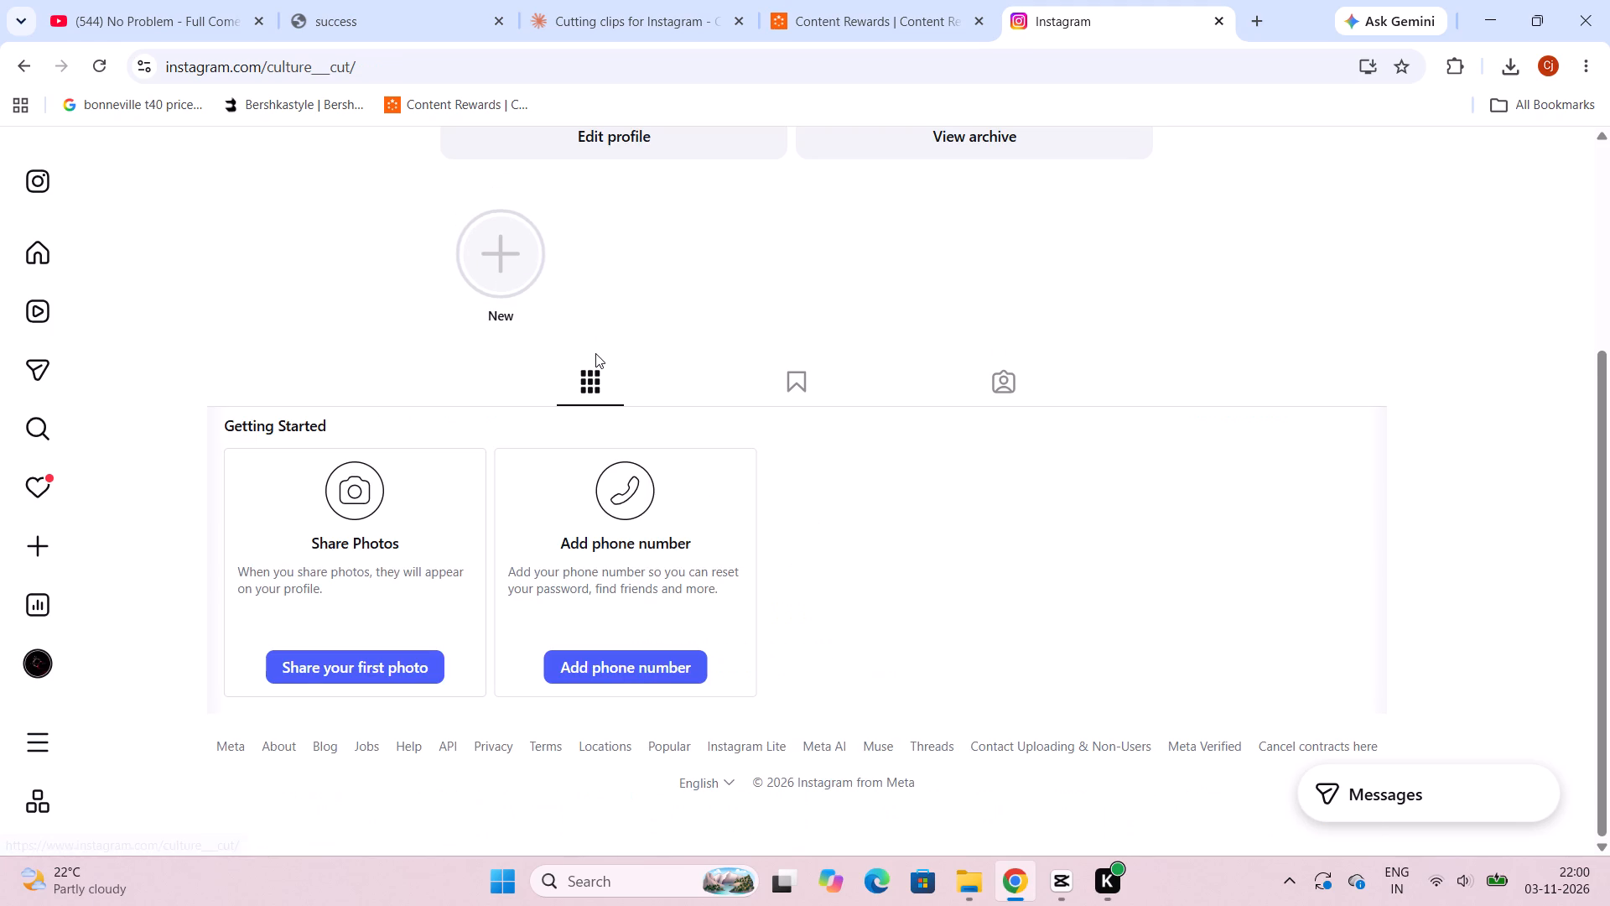
Create a new Instagram post with the 1103 video from the CapCut export temp folder on the Acer (C:) drive.
left_click(385, 673)
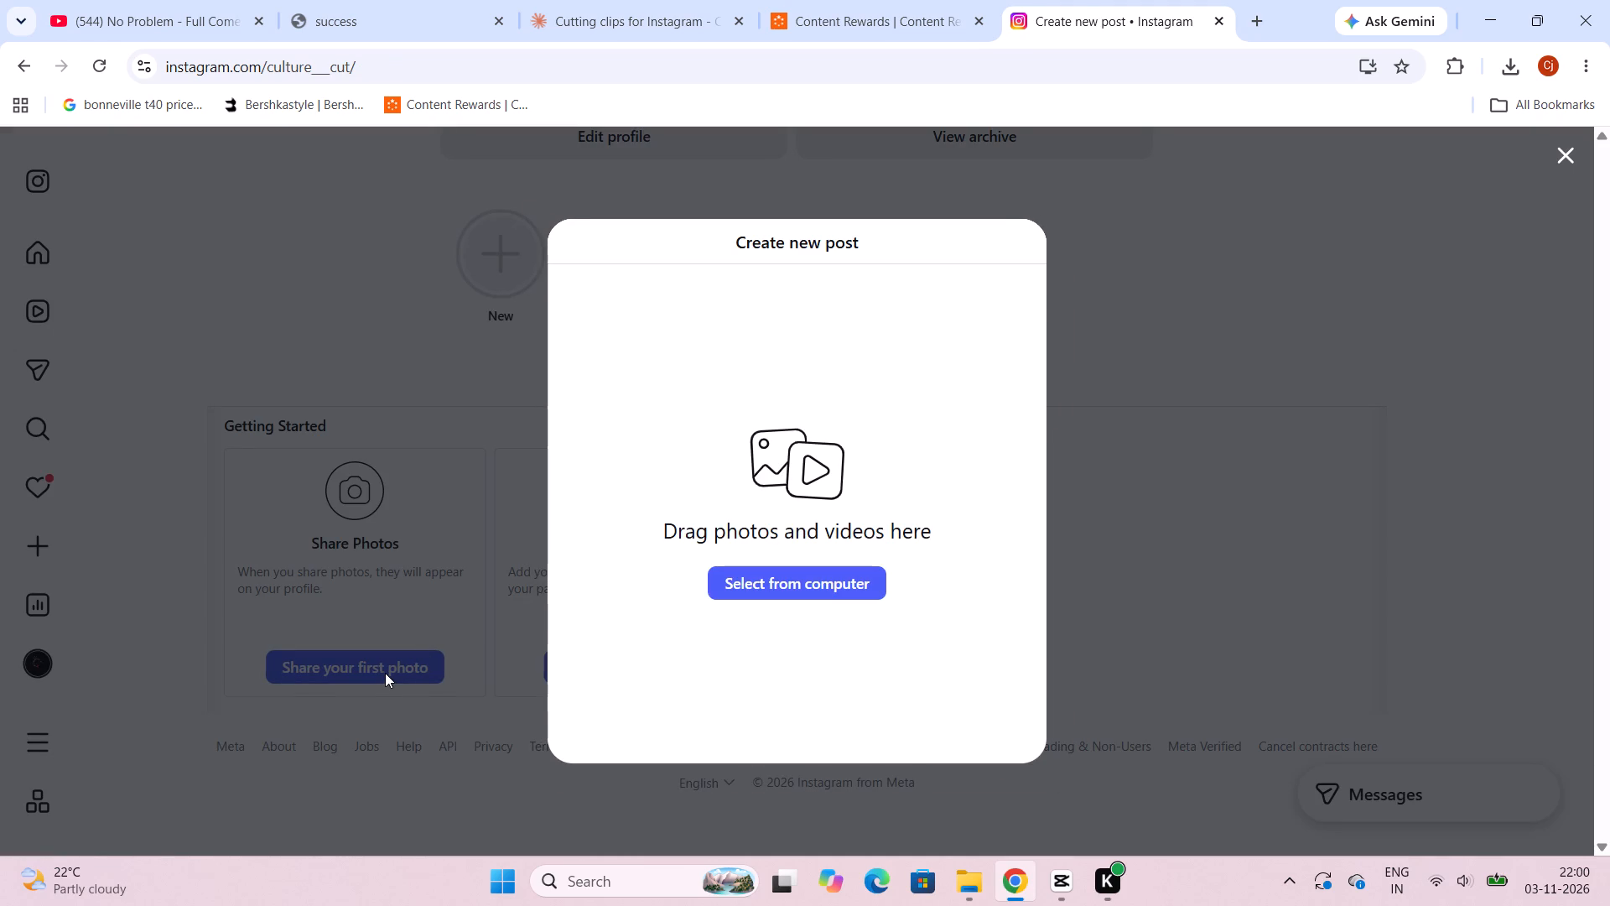
left_click(769, 584)
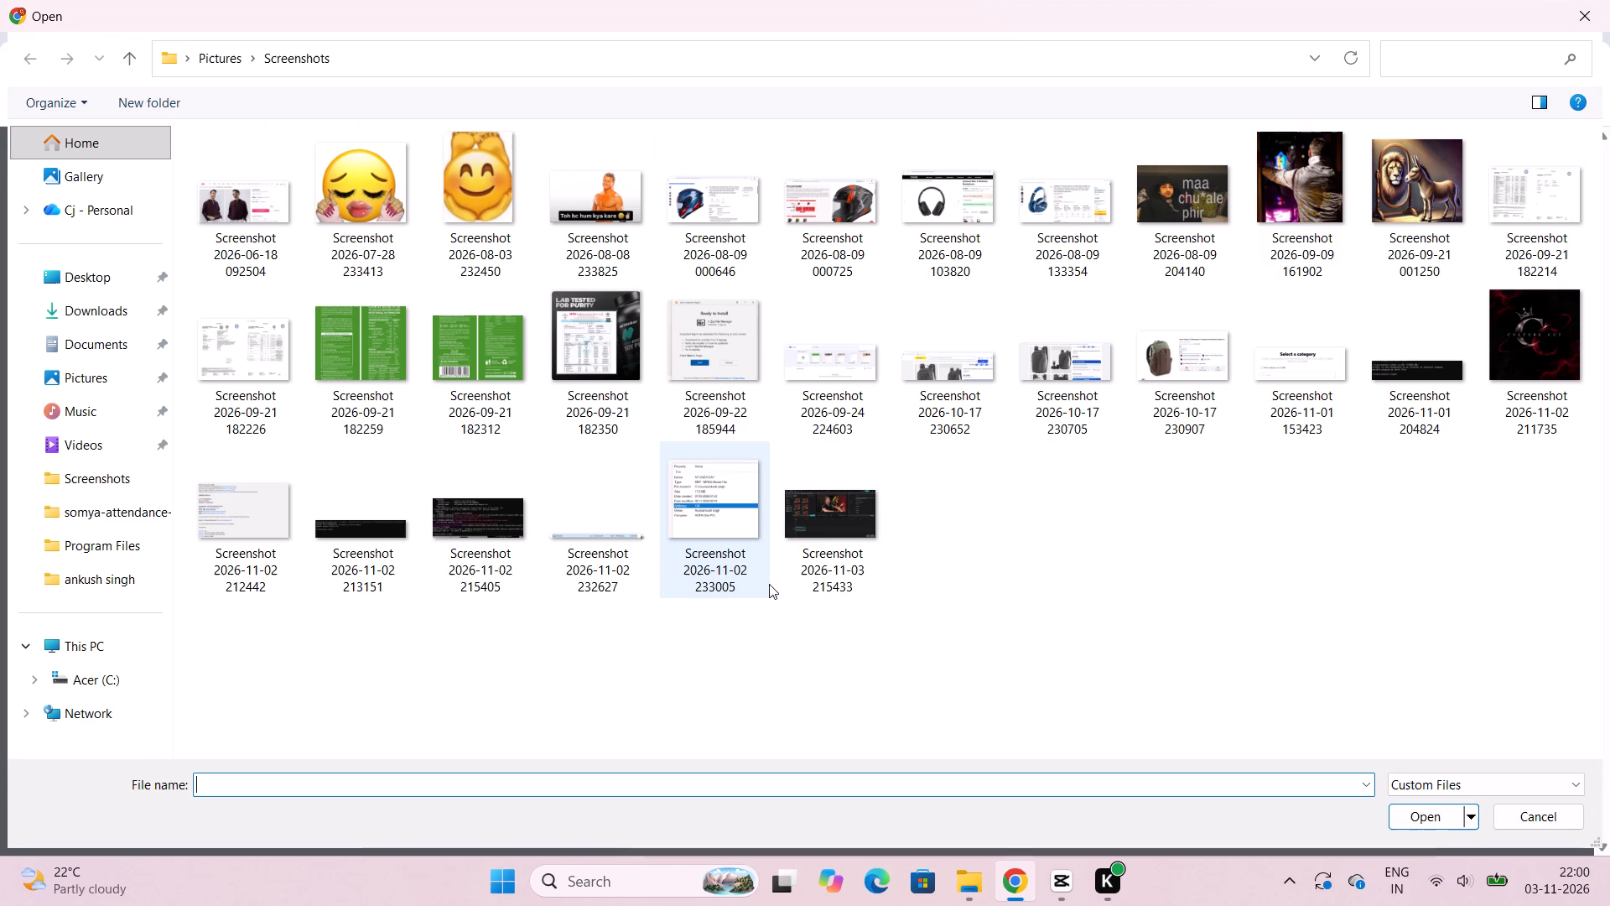
left_click(86, 658)
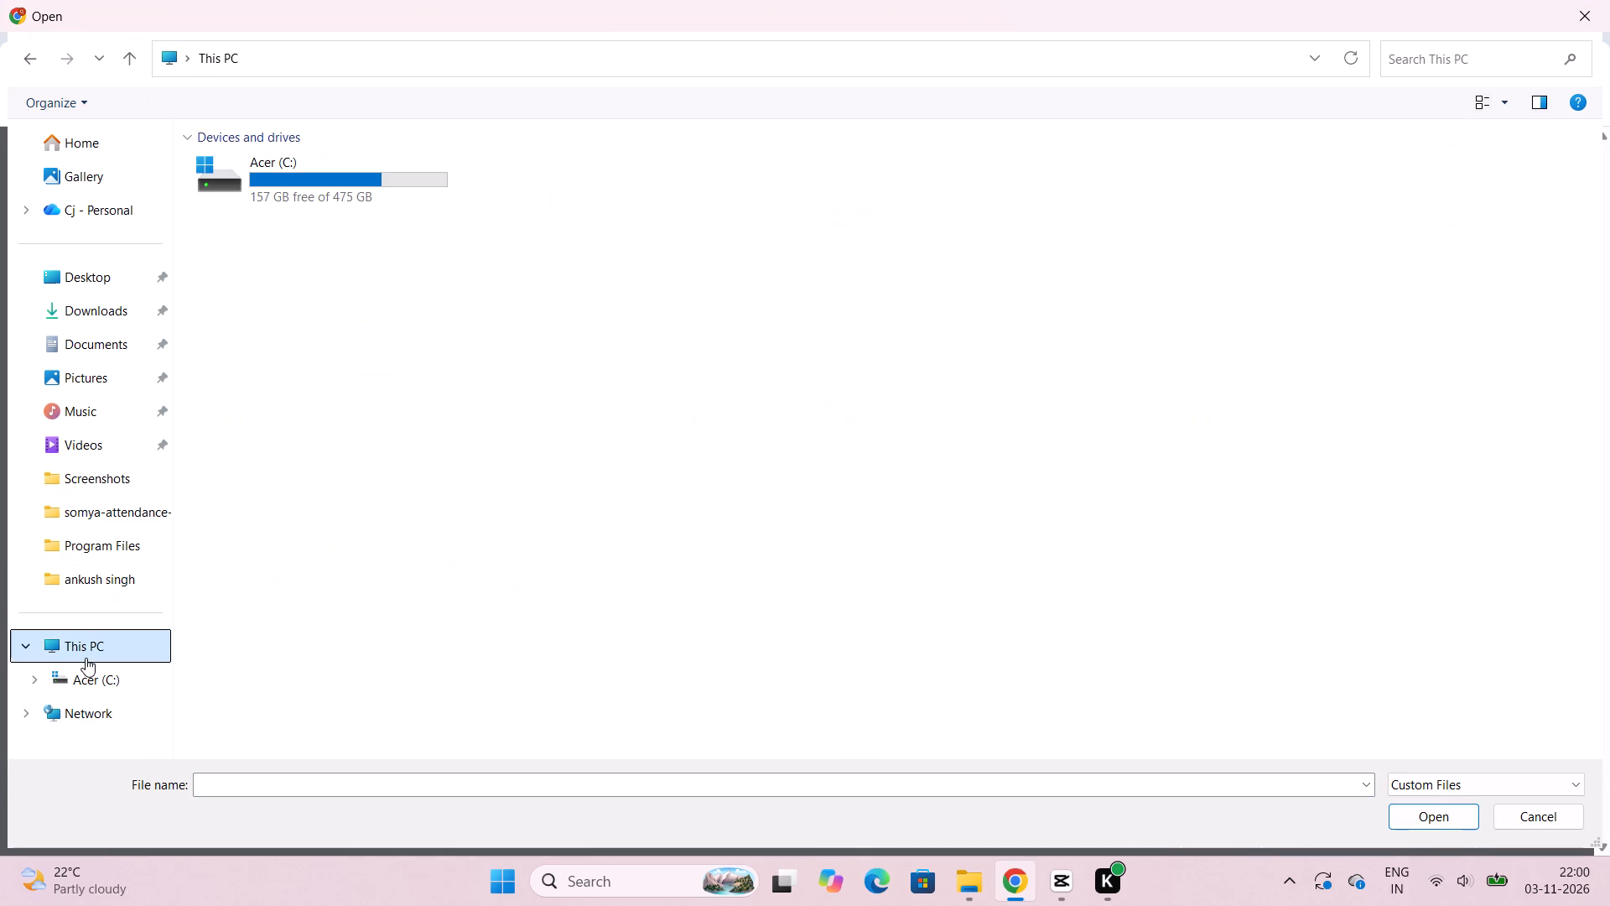
double_click(219, 177)
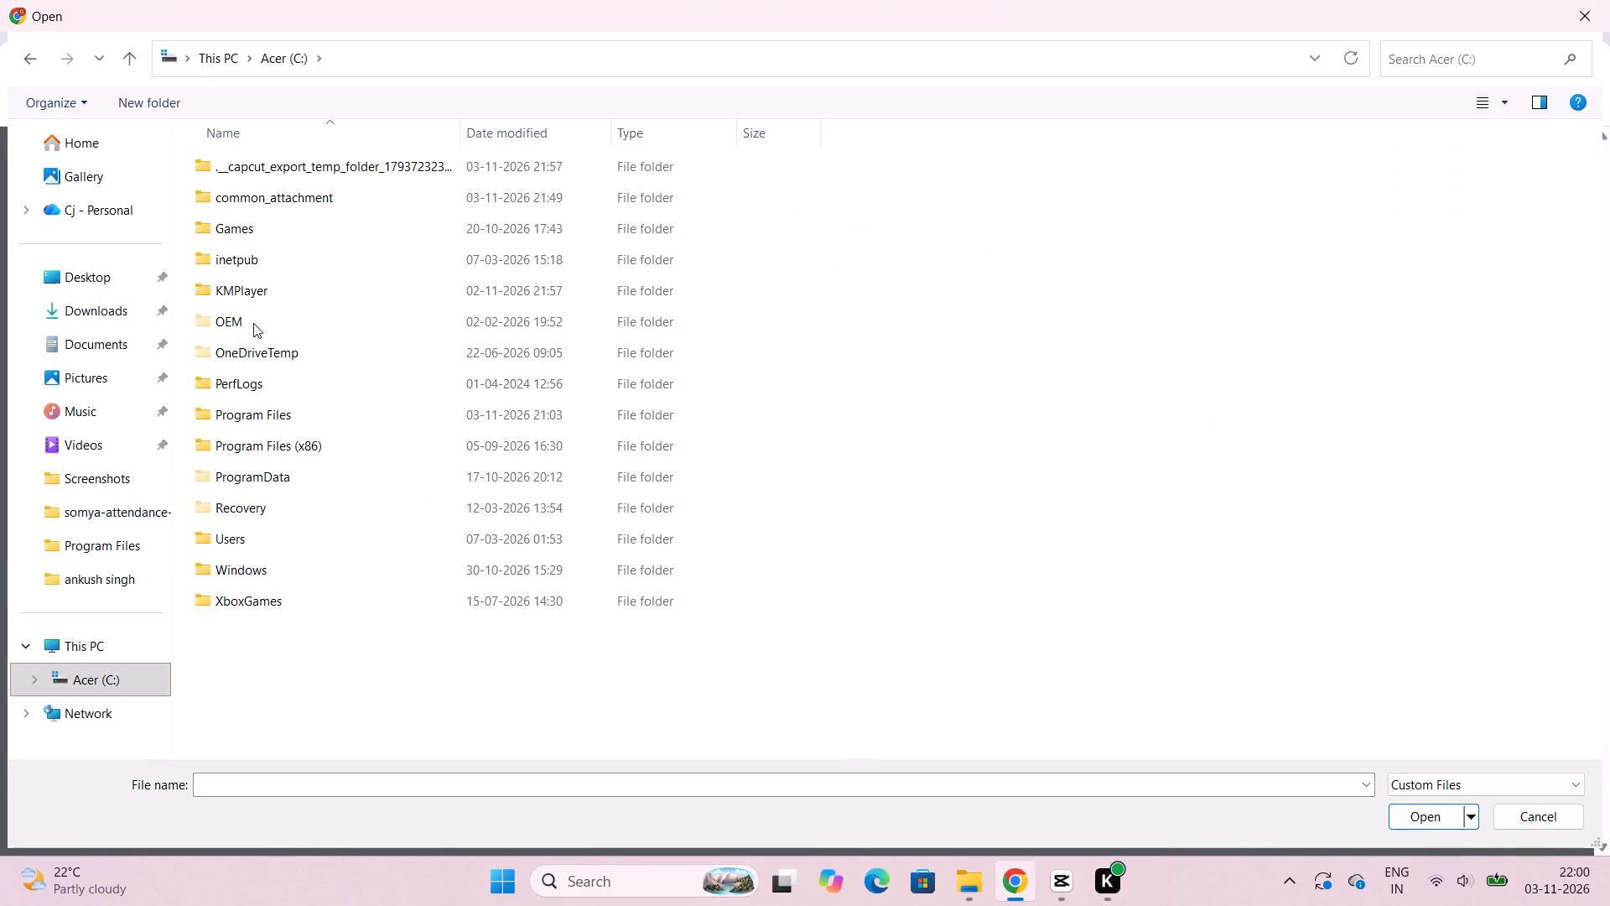
double_click(291, 171)
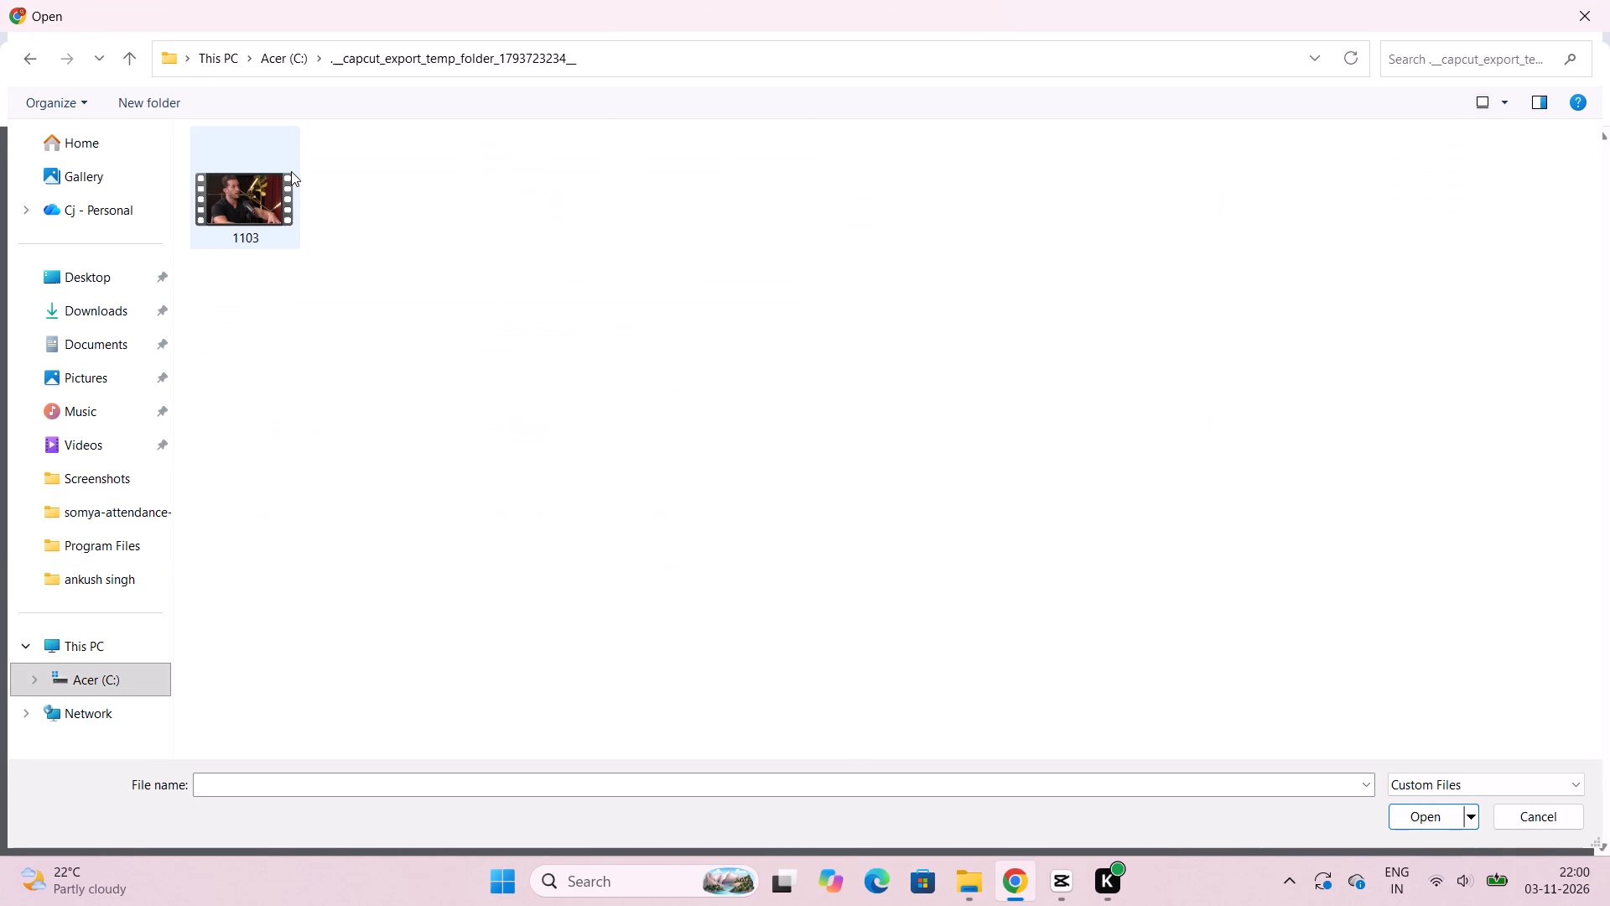
left_click(249, 203)
key("Return")
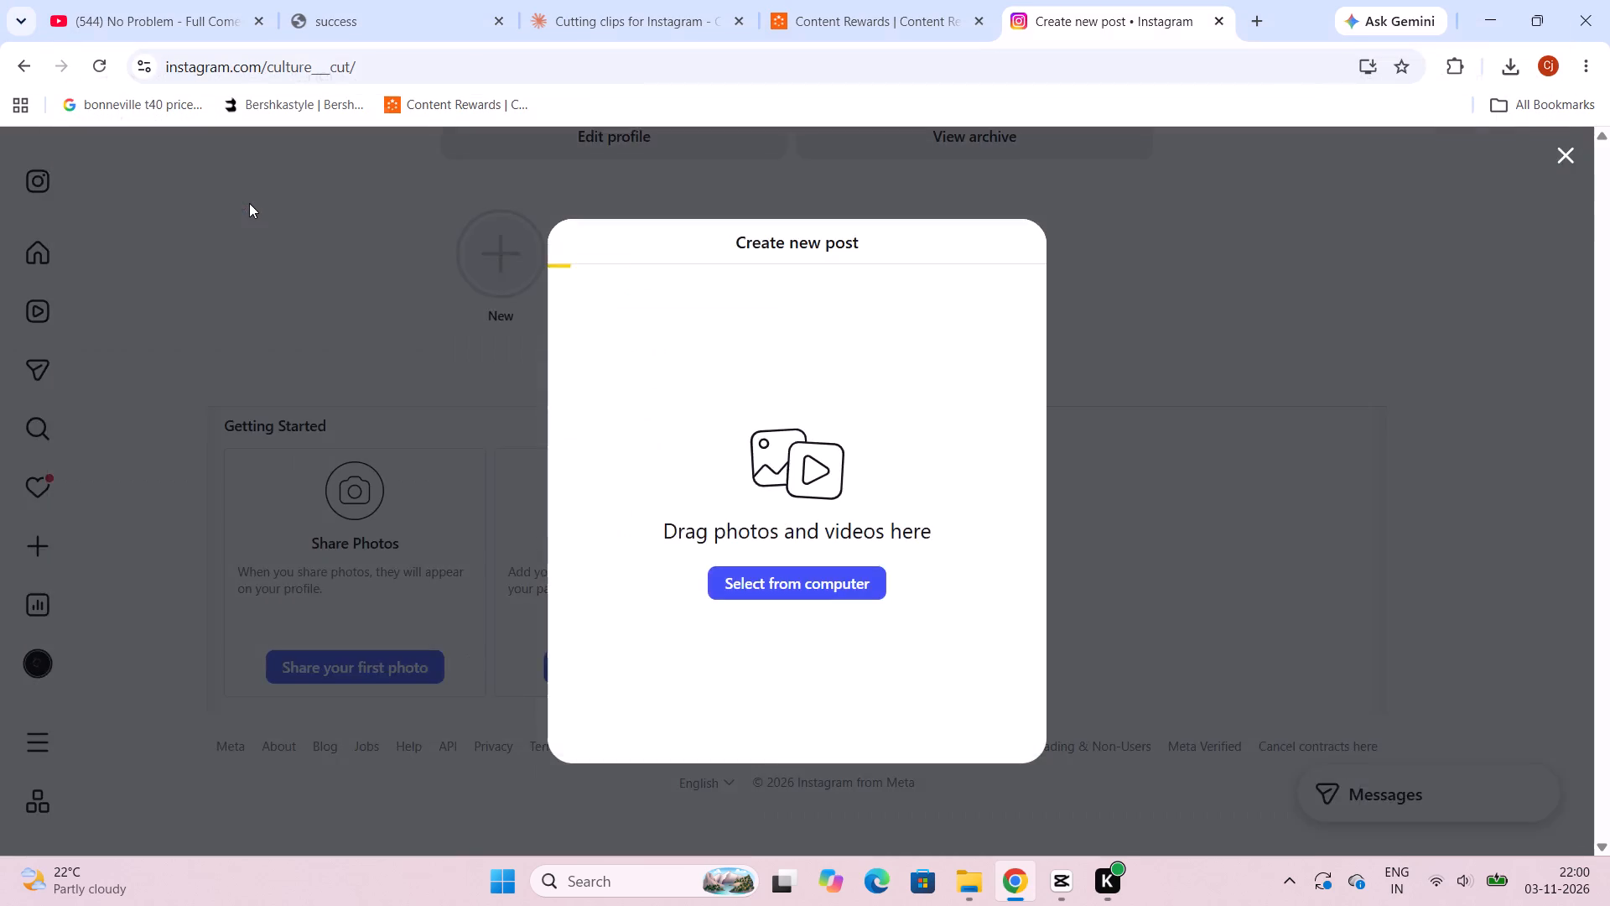
left_click(674, 642)
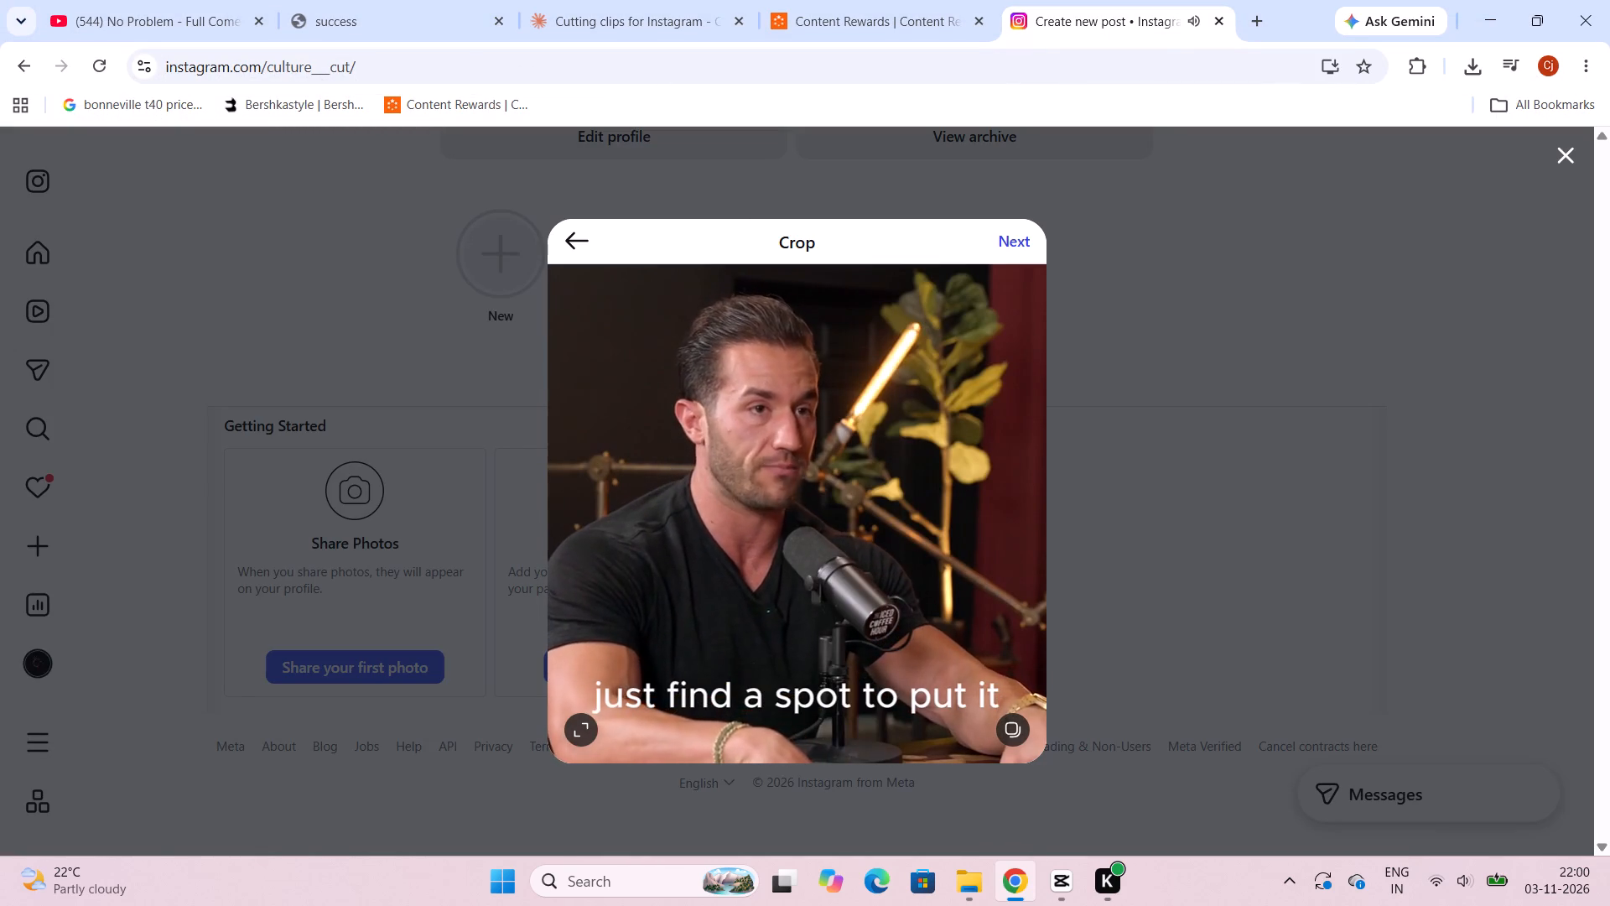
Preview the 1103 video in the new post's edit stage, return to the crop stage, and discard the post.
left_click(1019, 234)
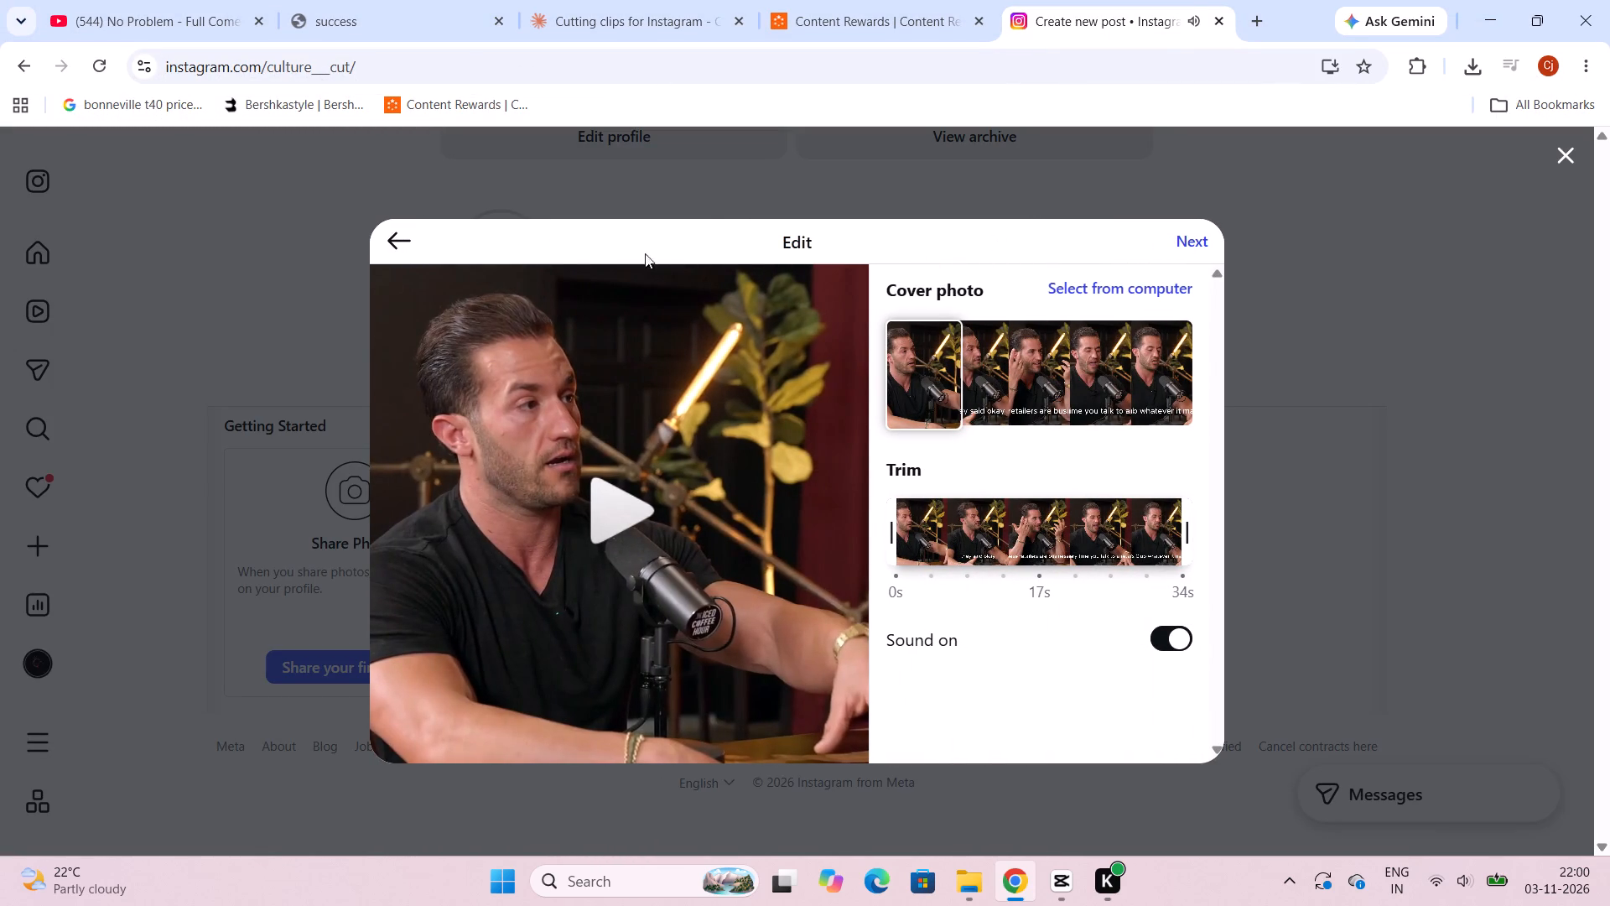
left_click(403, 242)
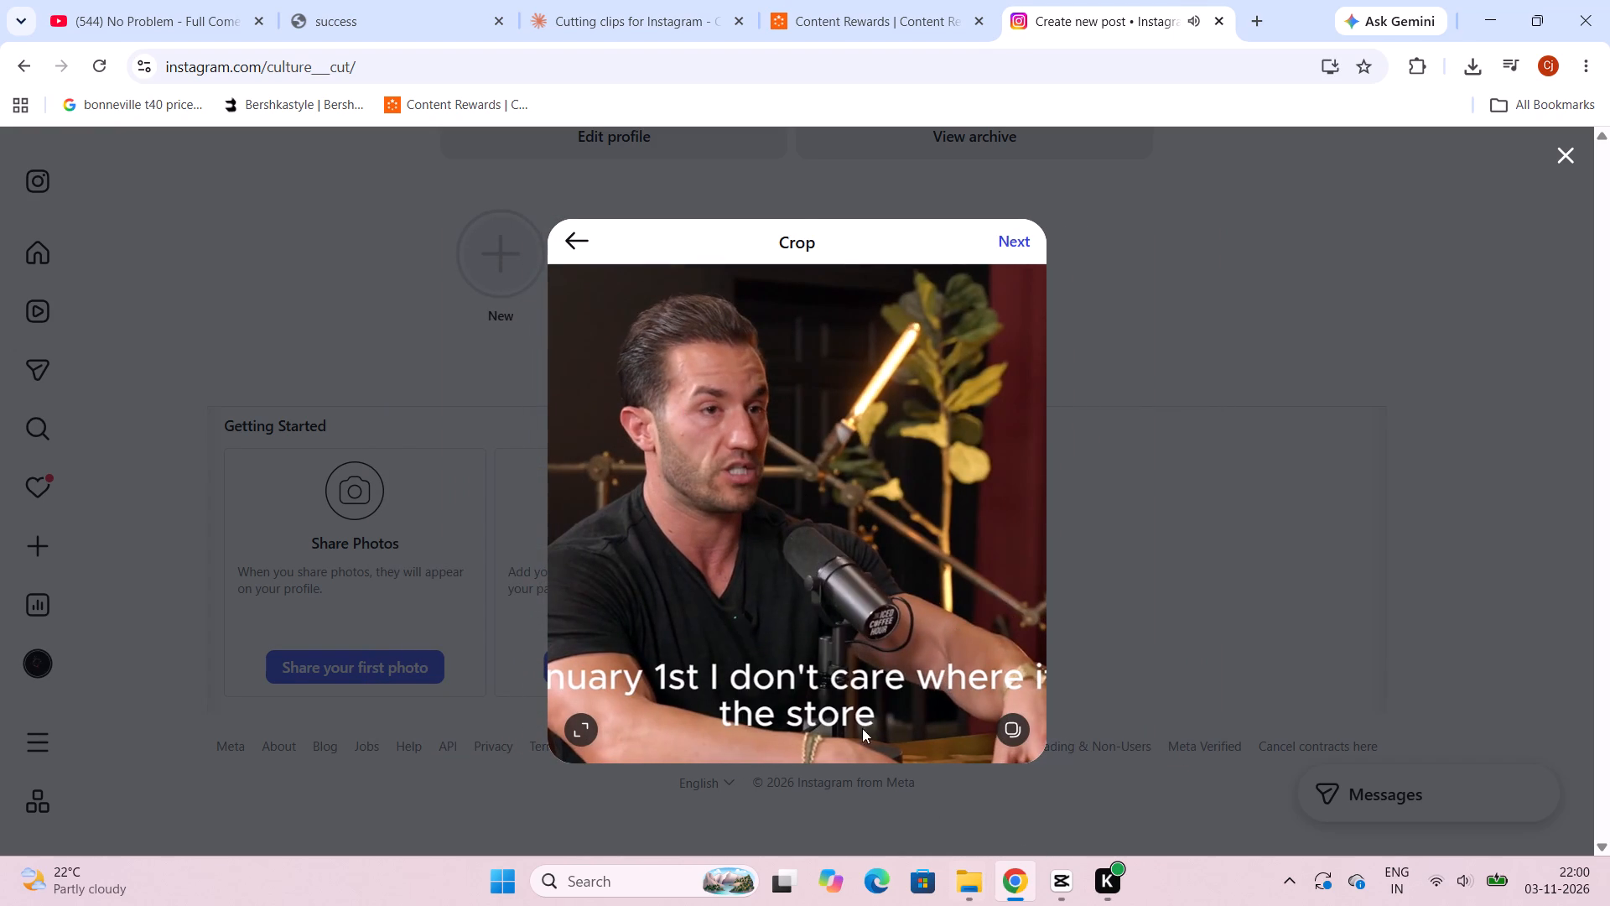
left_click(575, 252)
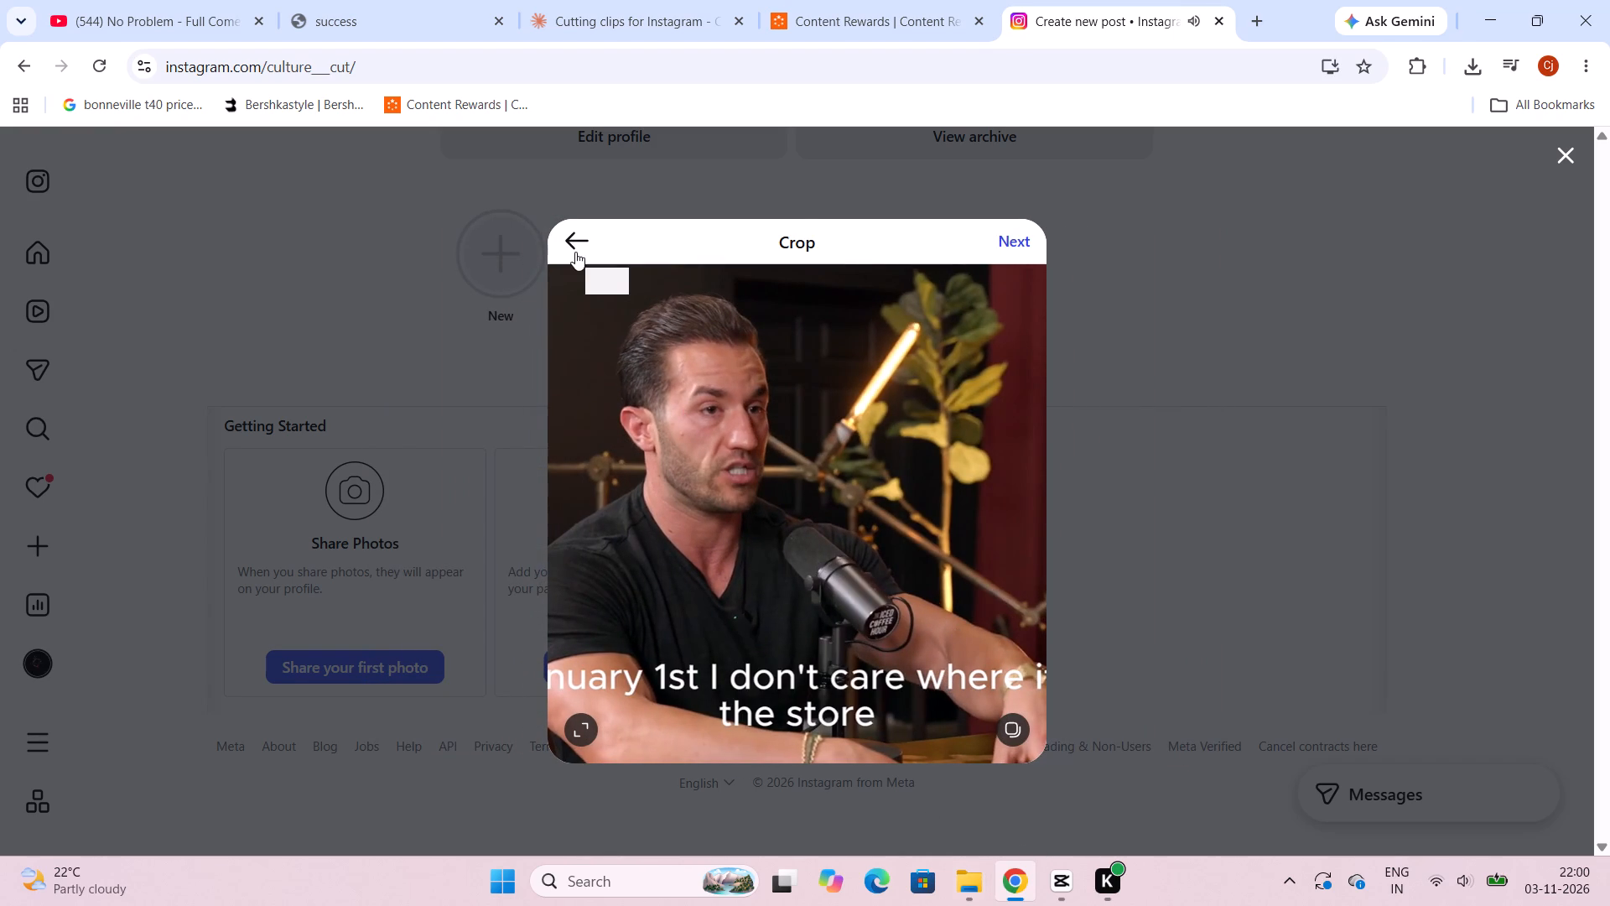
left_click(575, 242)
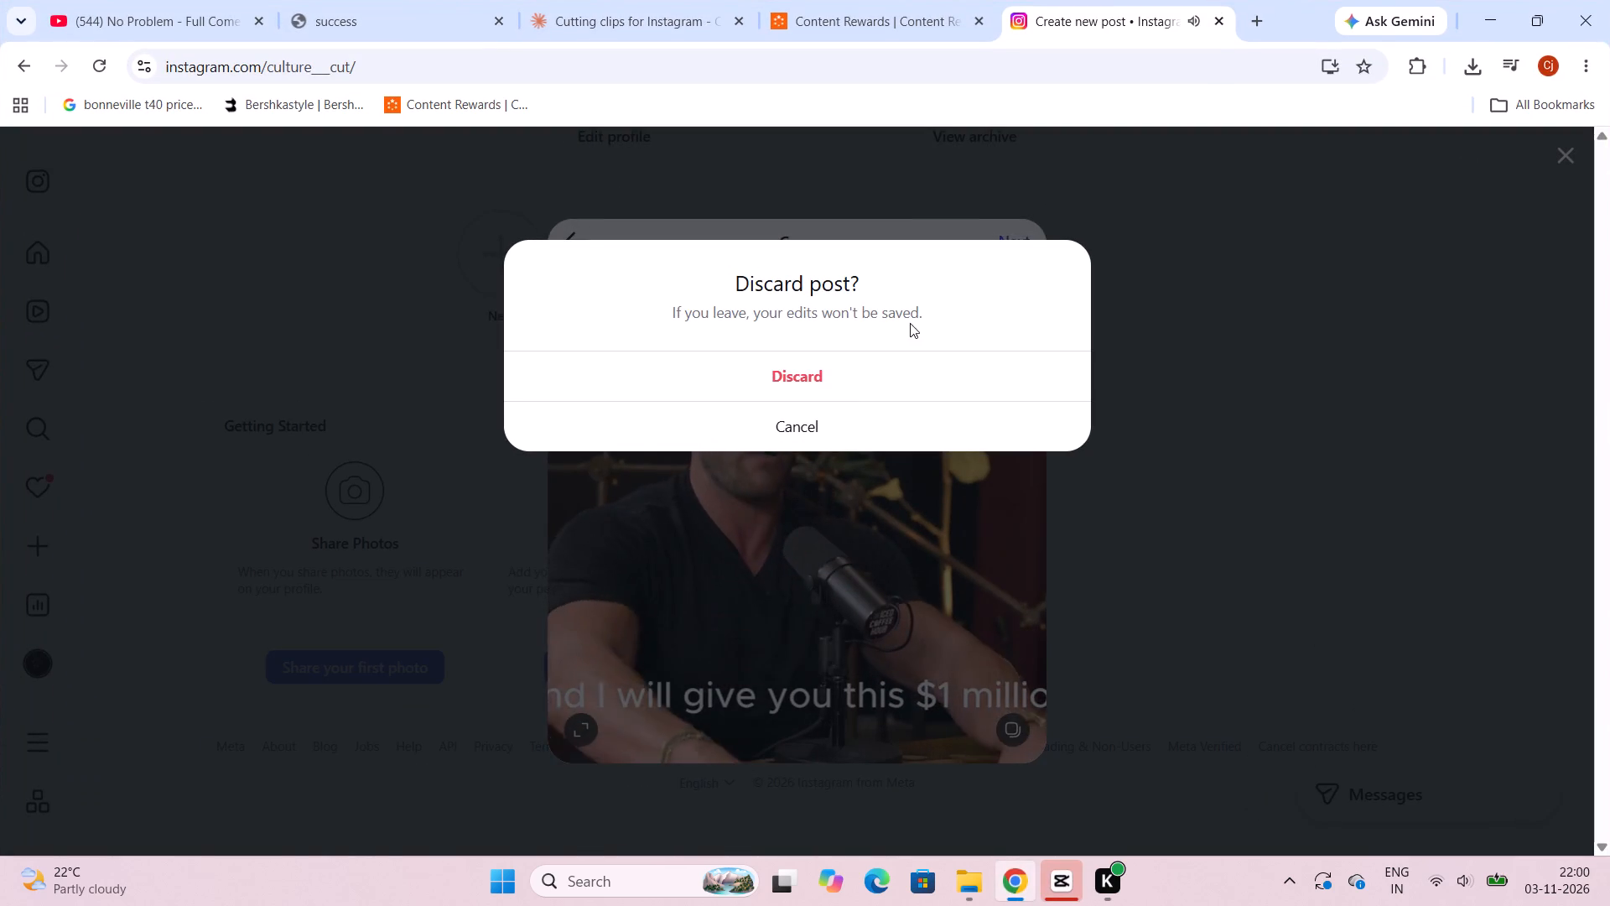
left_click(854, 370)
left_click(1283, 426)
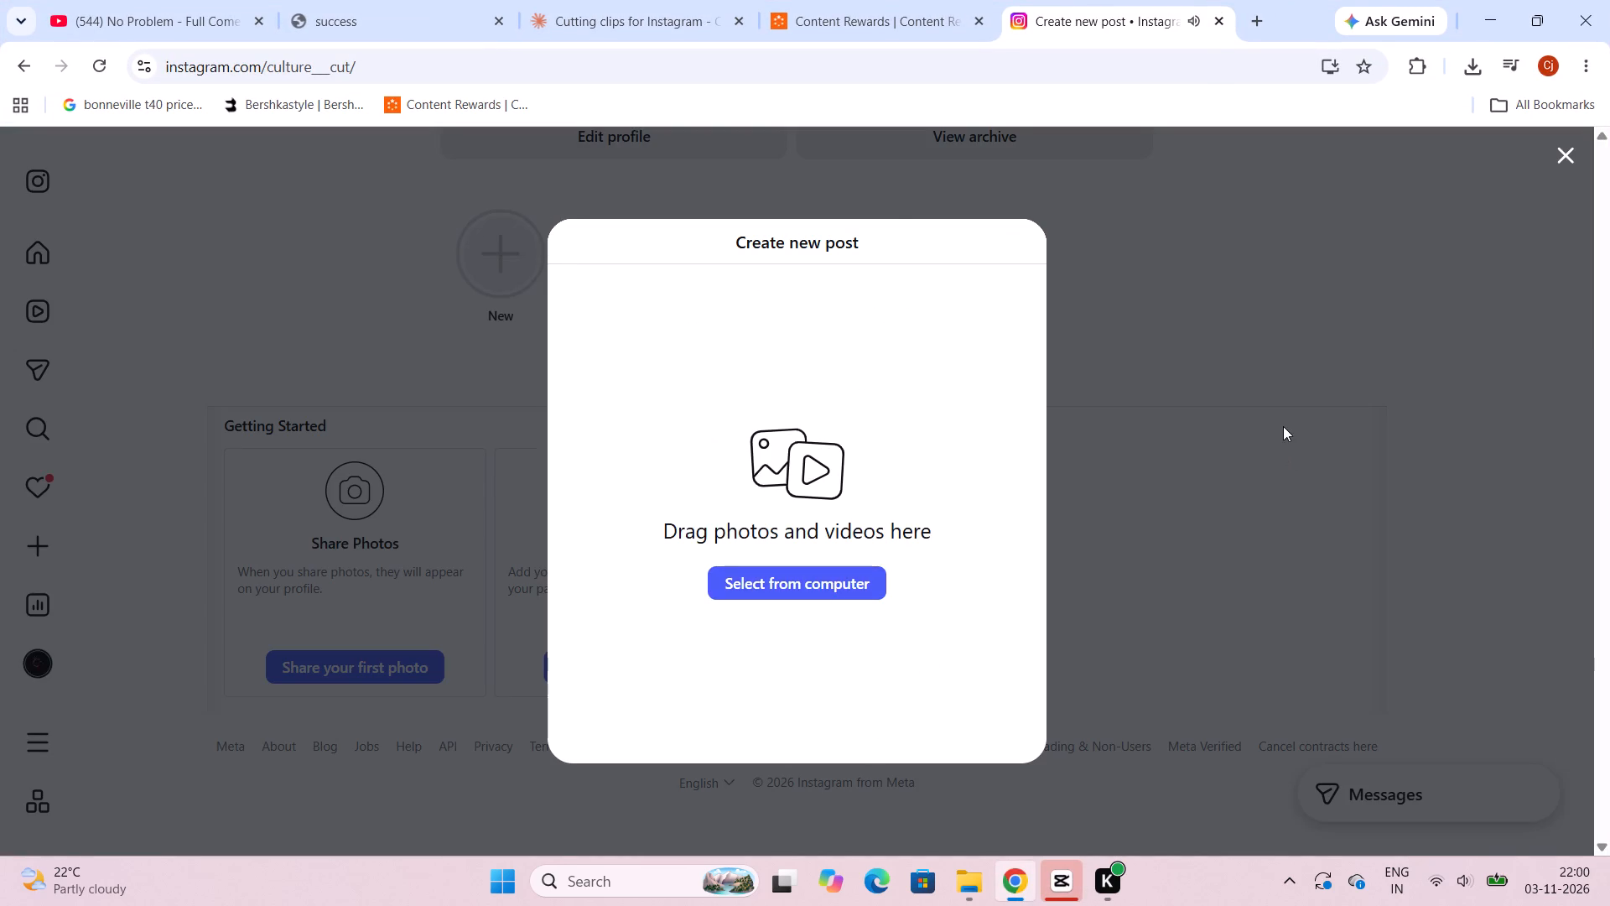
Switch to CapCut and bring up the imported media clips of the 1103 project.
left_click(1057, 883)
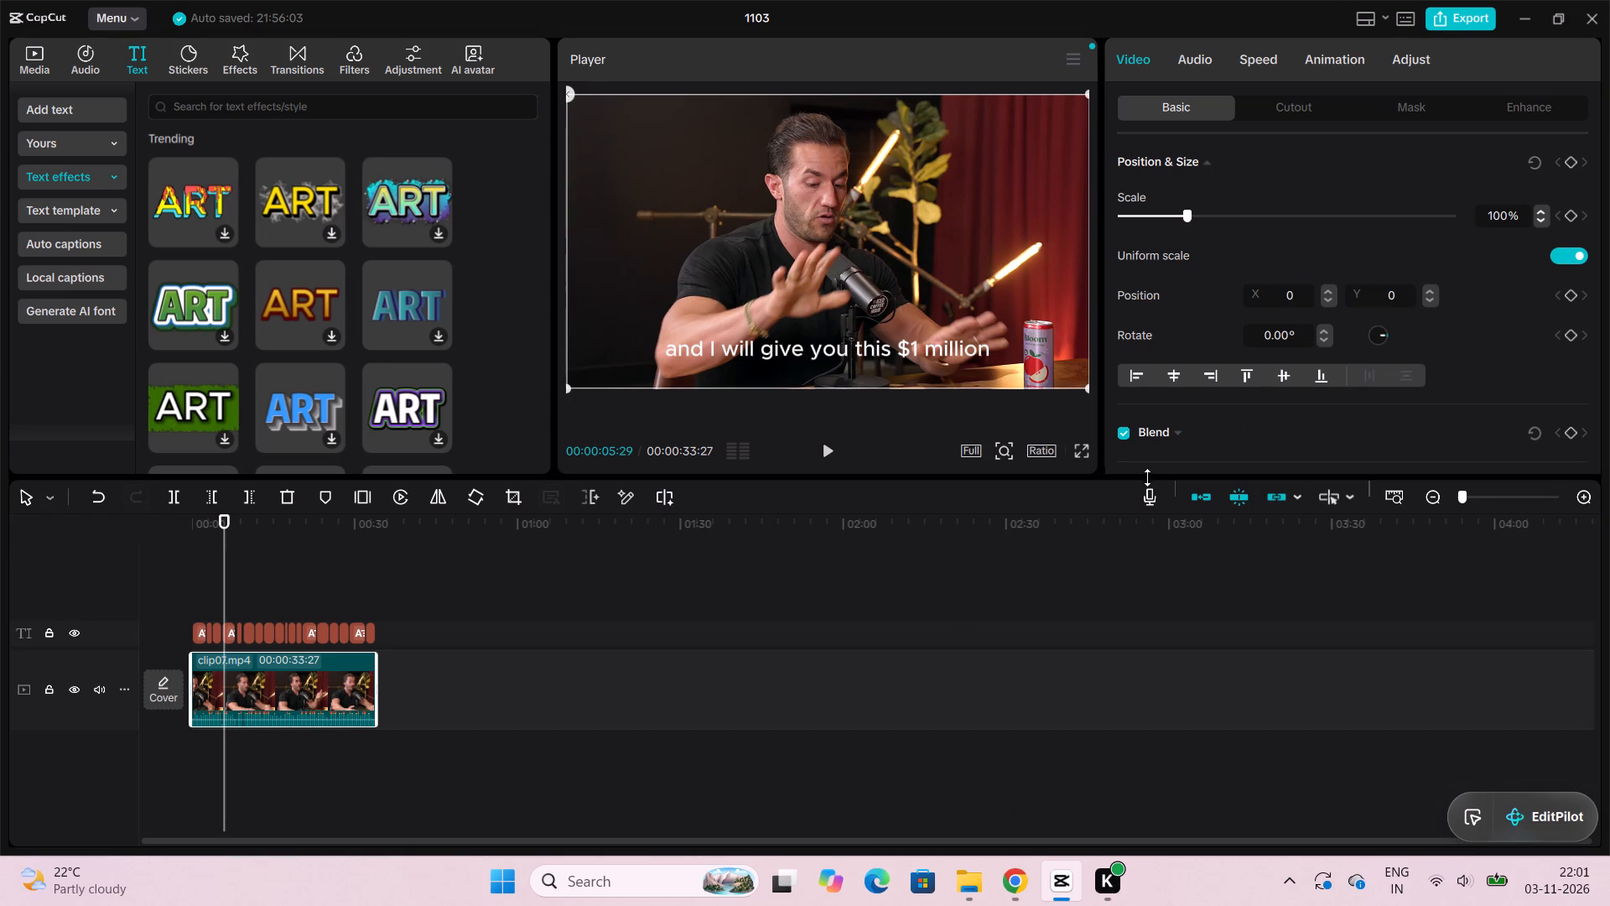
left_click(43, 58)
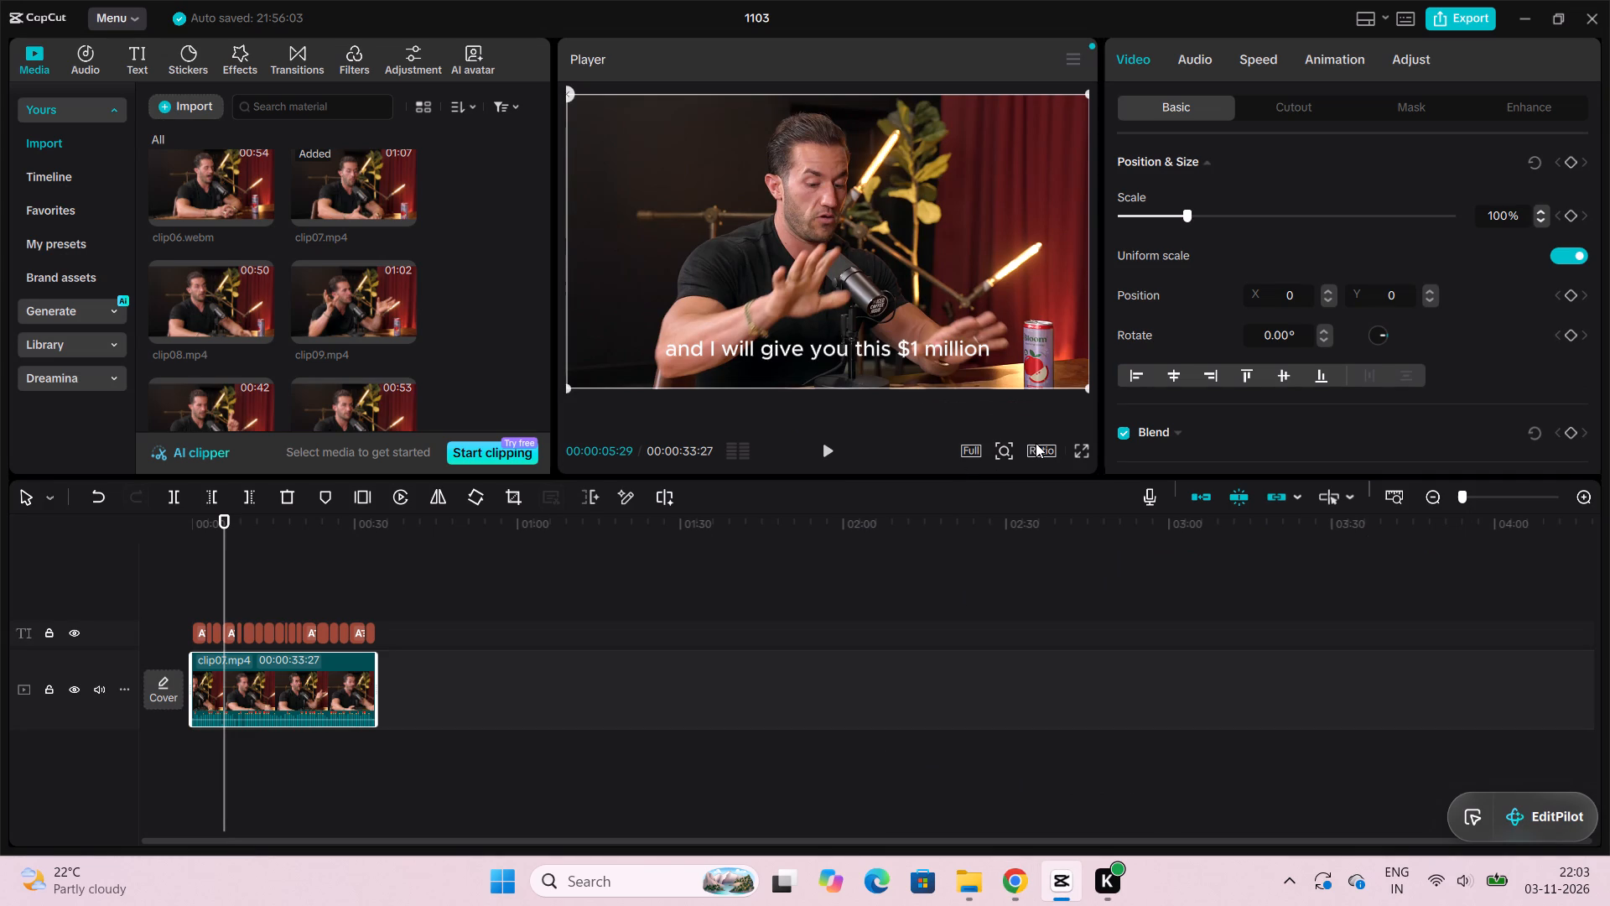
Change the 1103 project's aspect ratio from Original to 9:16 and deselect the clip.
left_click(1036, 448)
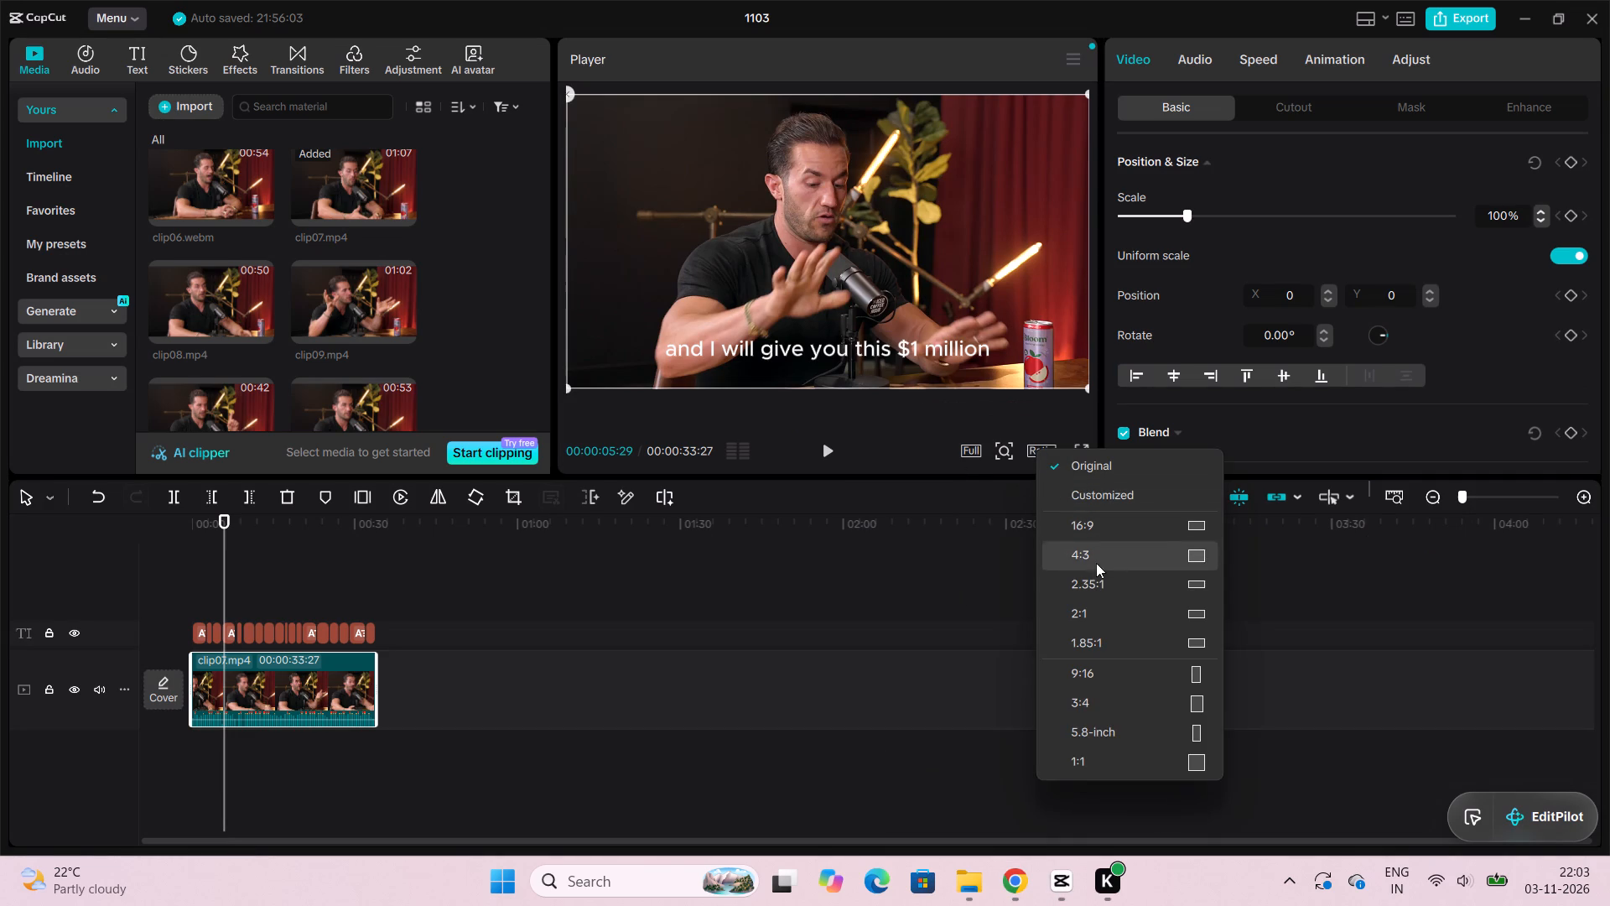
left_click(1098, 680)
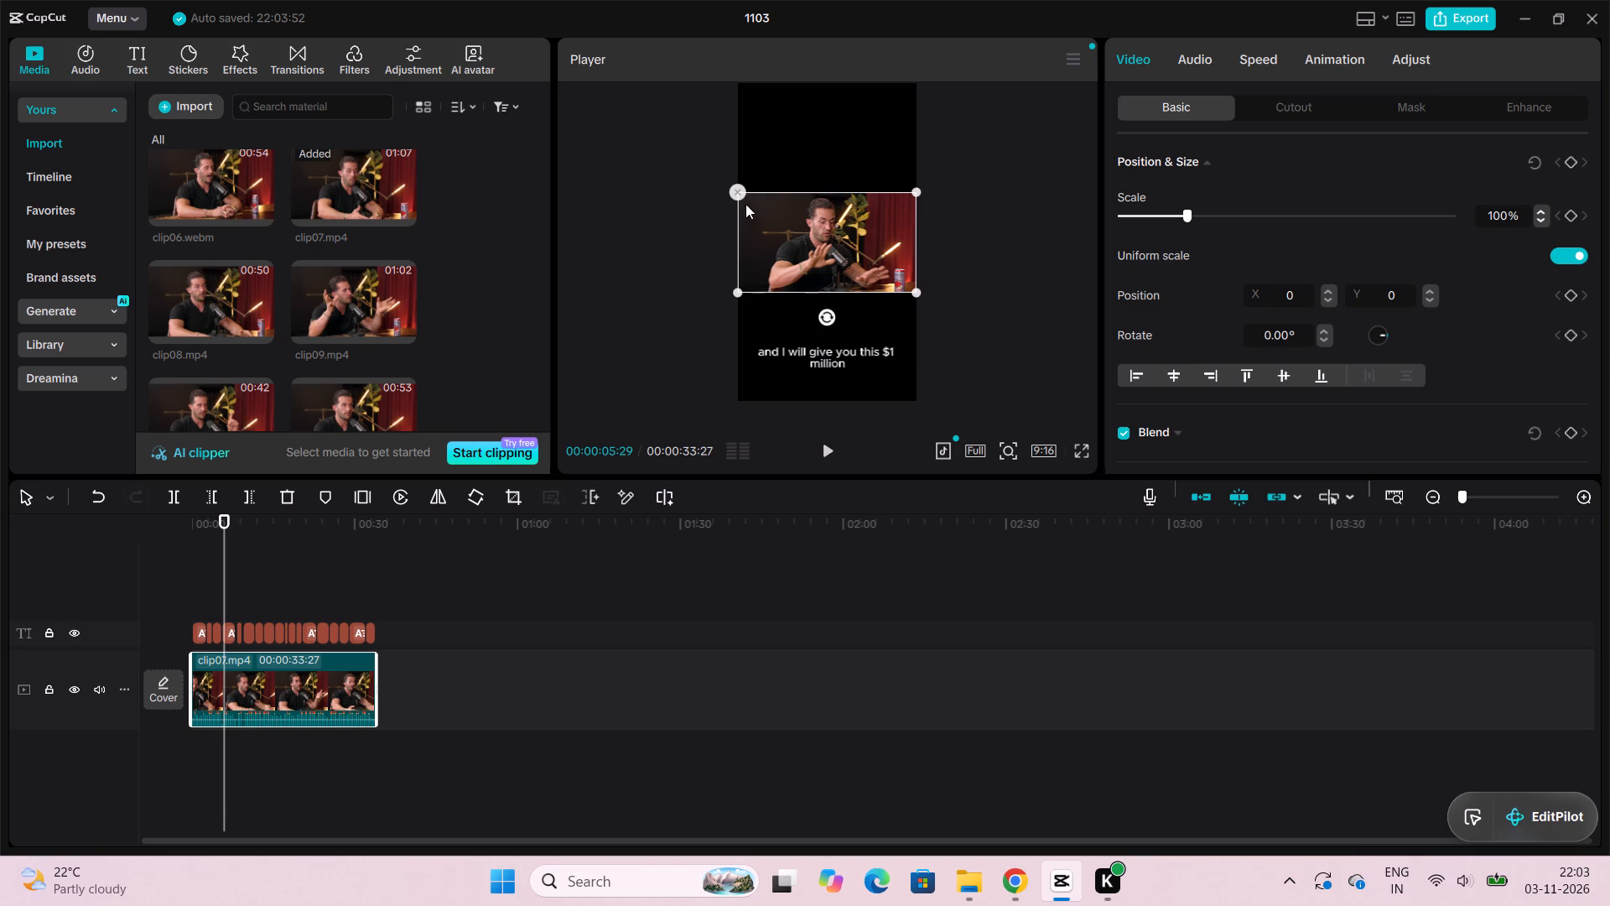
left_click(984, 331)
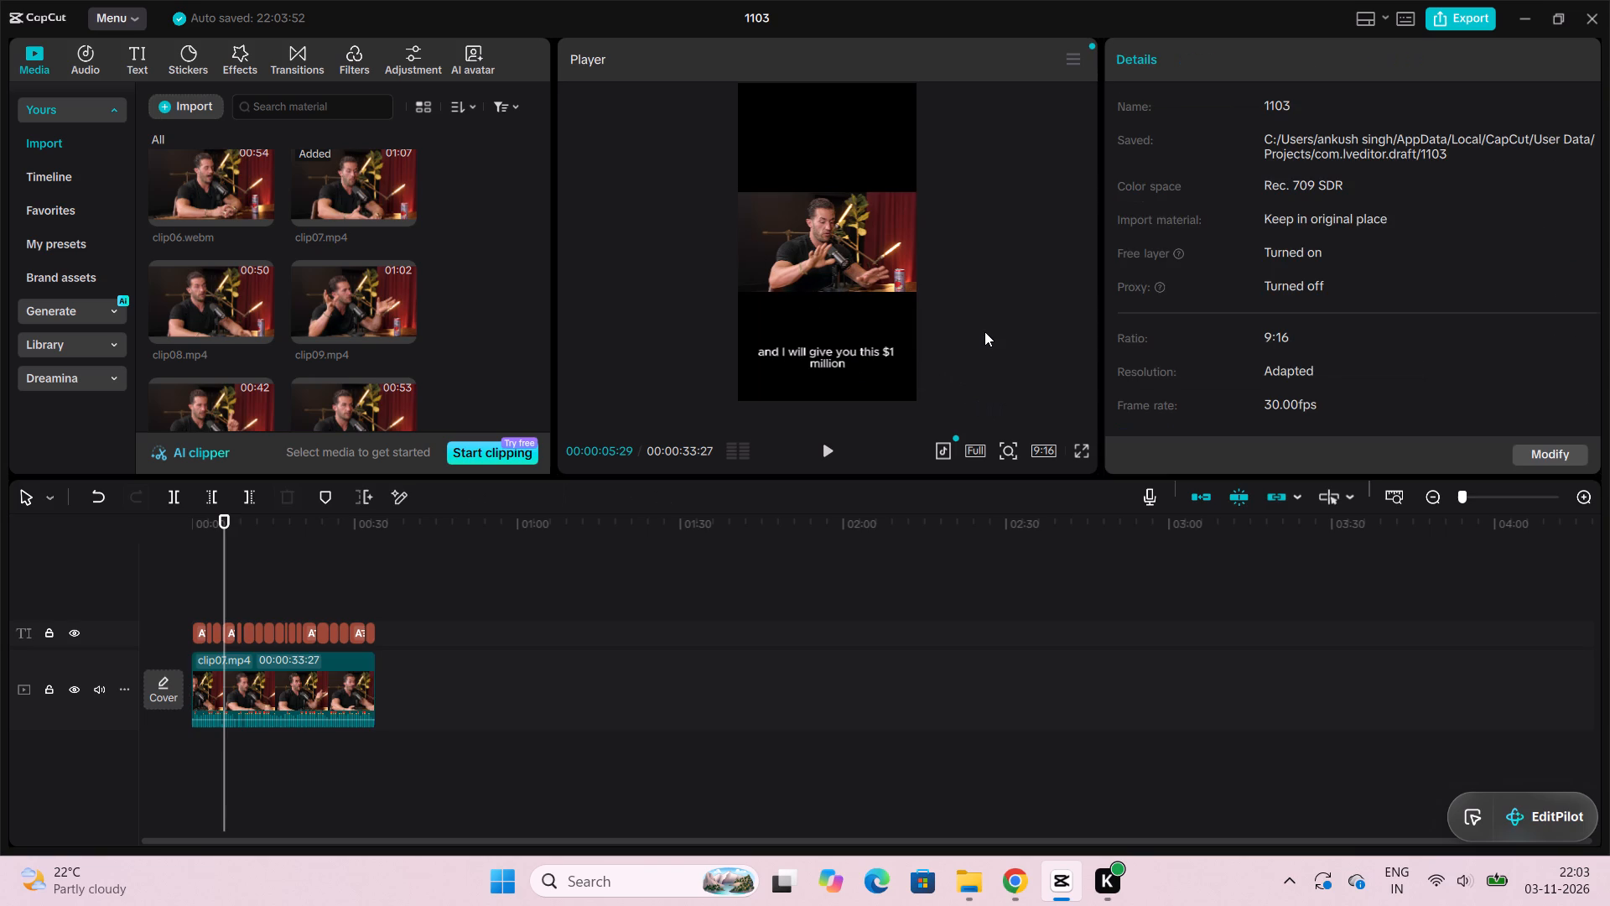
Move the captions up from the black area onto the lower part of the video image in the 9:16 frame.
left_click_drag(833, 357, 834, 296)
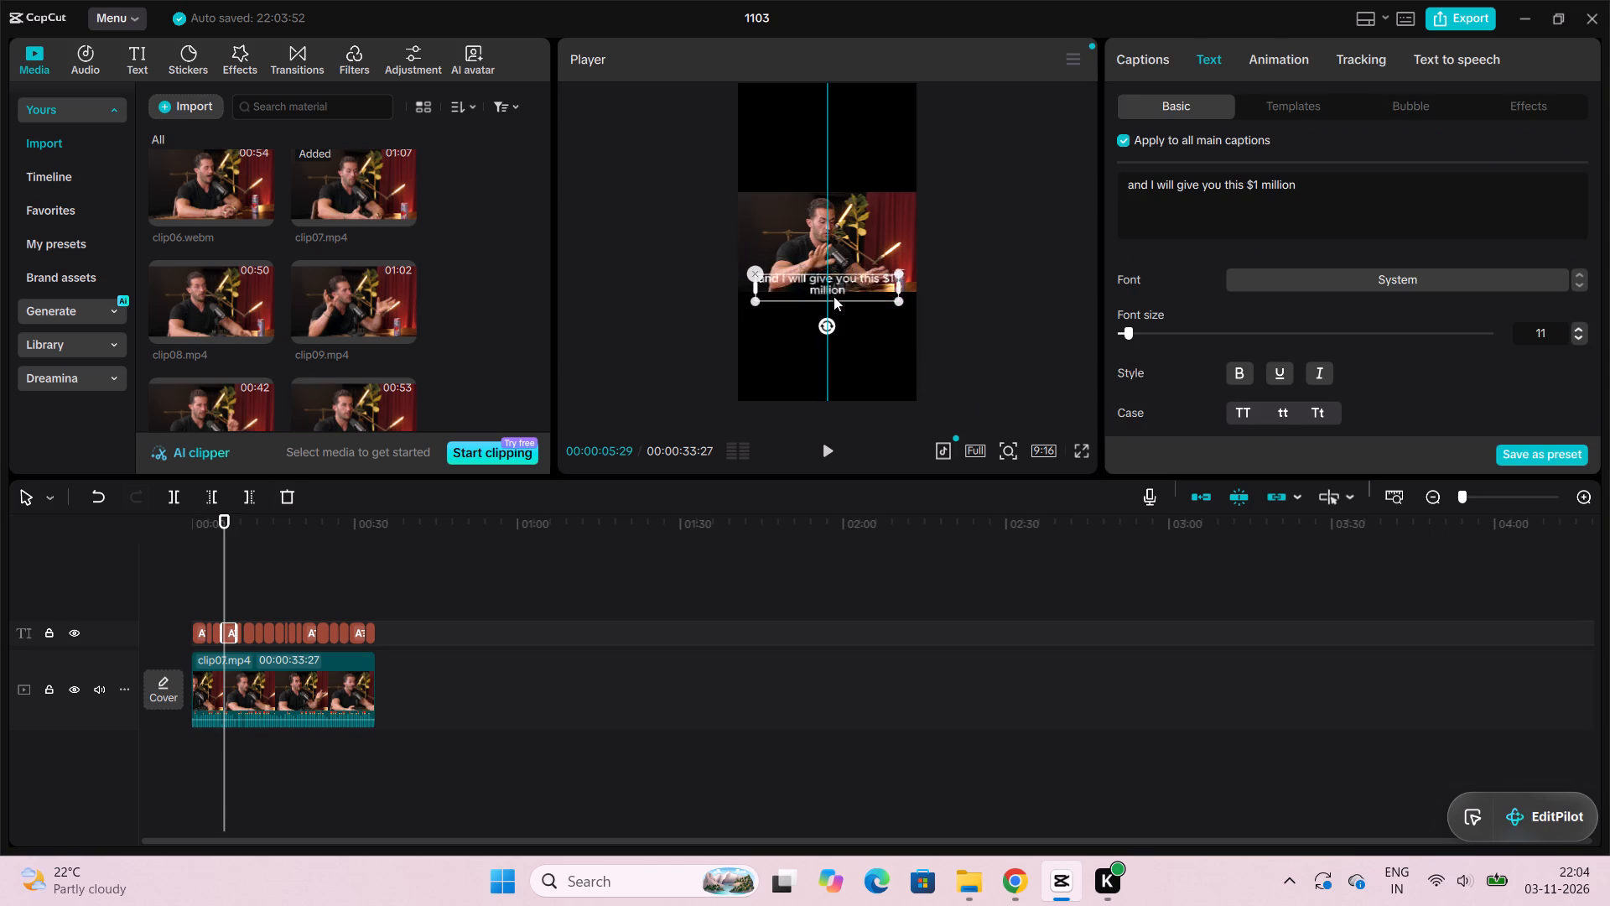
left_click_drag(834, 296, 834, 279)
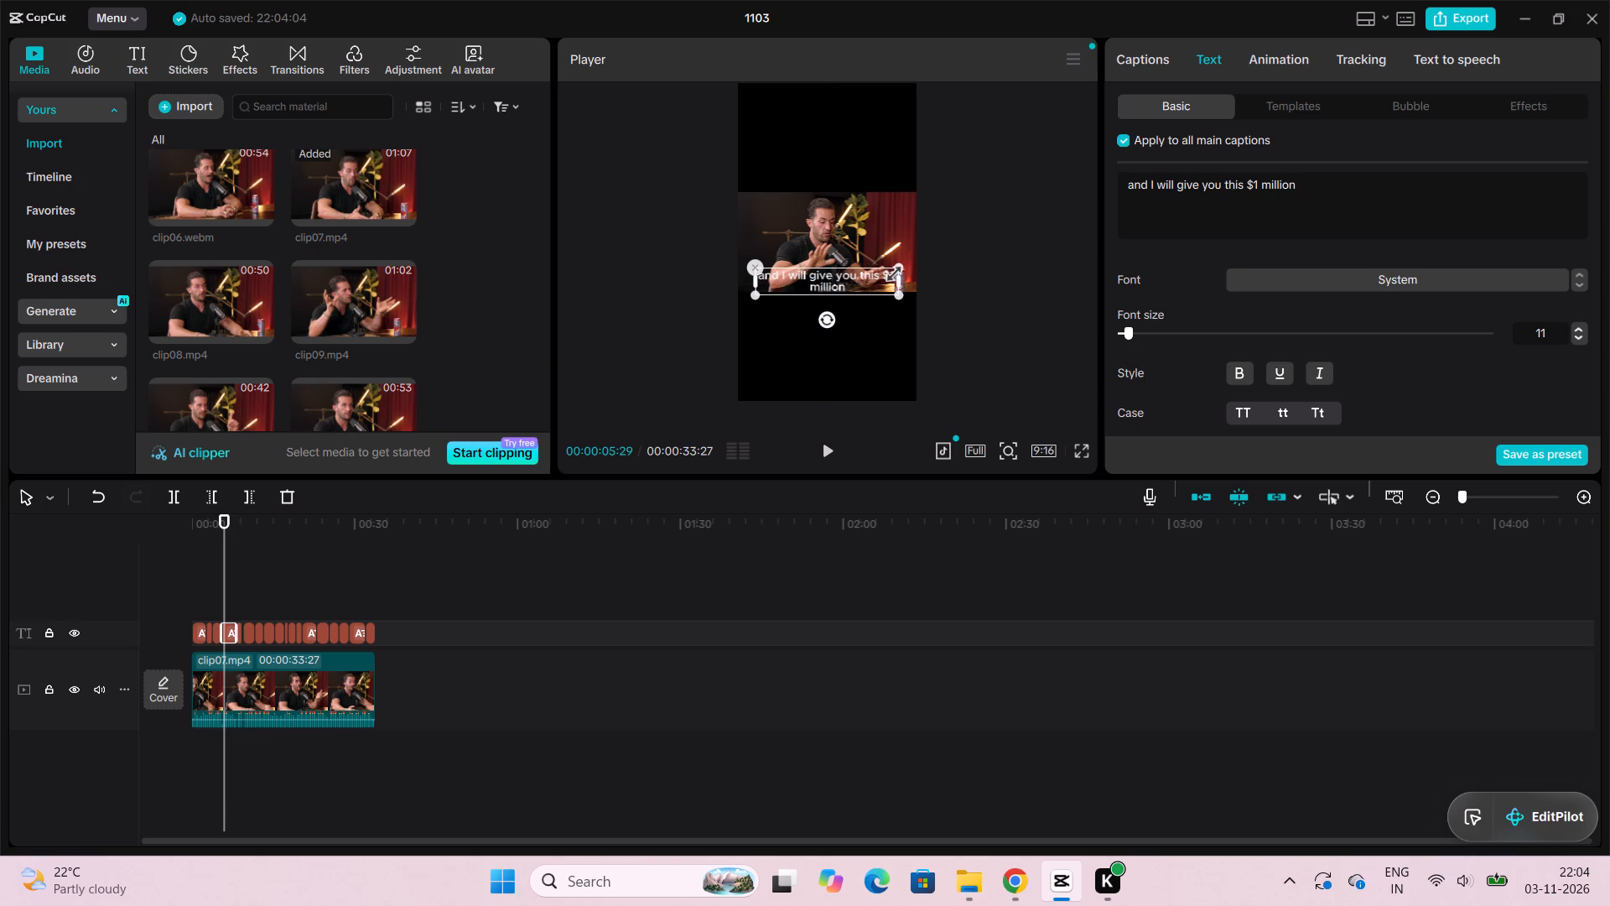
Enlarge the caption text slightly and narrow its text box so that "1 million" wraps onto the second line.
scroll(892, 268, "up", 3, "ctrl")
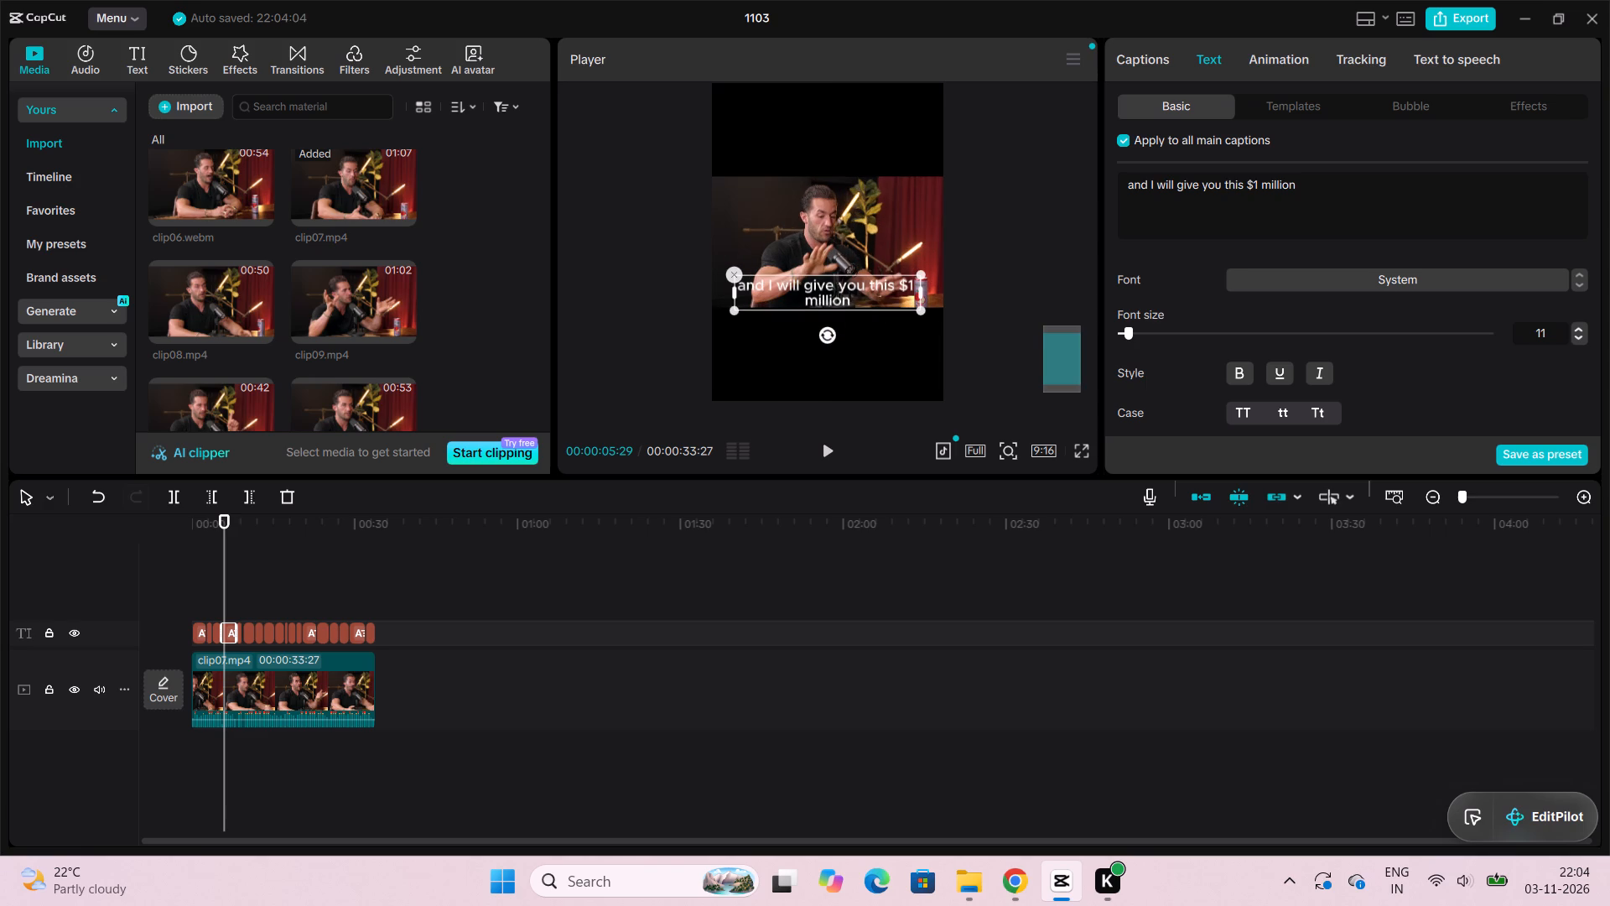
scroll(892, 268, "up", 5, "ctrl")
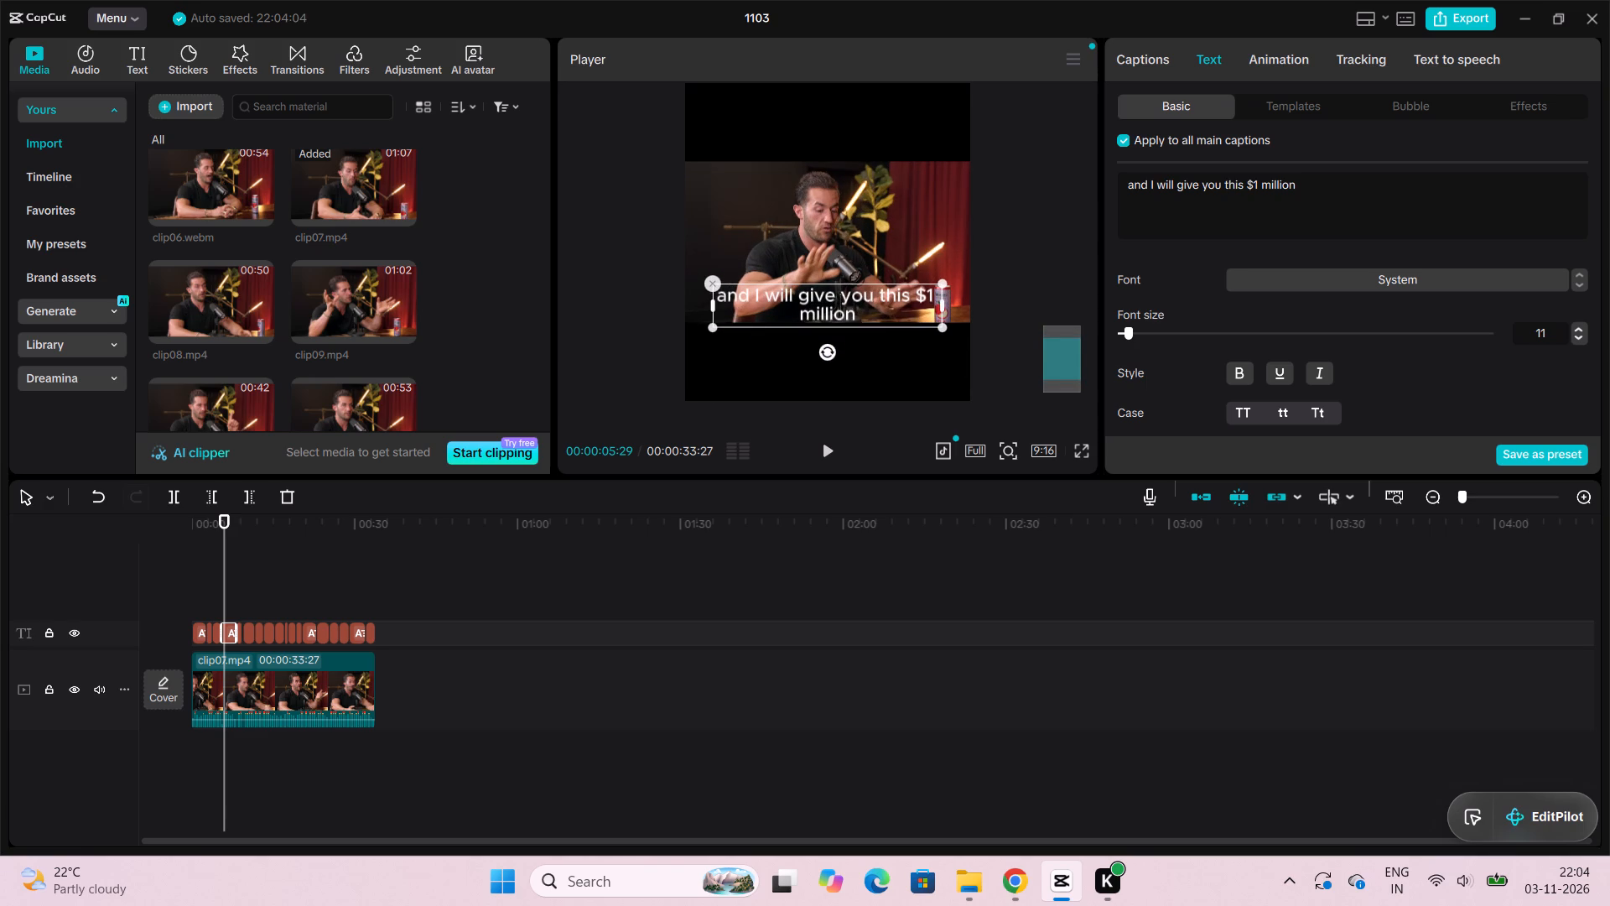
scroll(892, 268, "up", 3, "ctrl")
left_click_drag(942, 279, 959, 274)
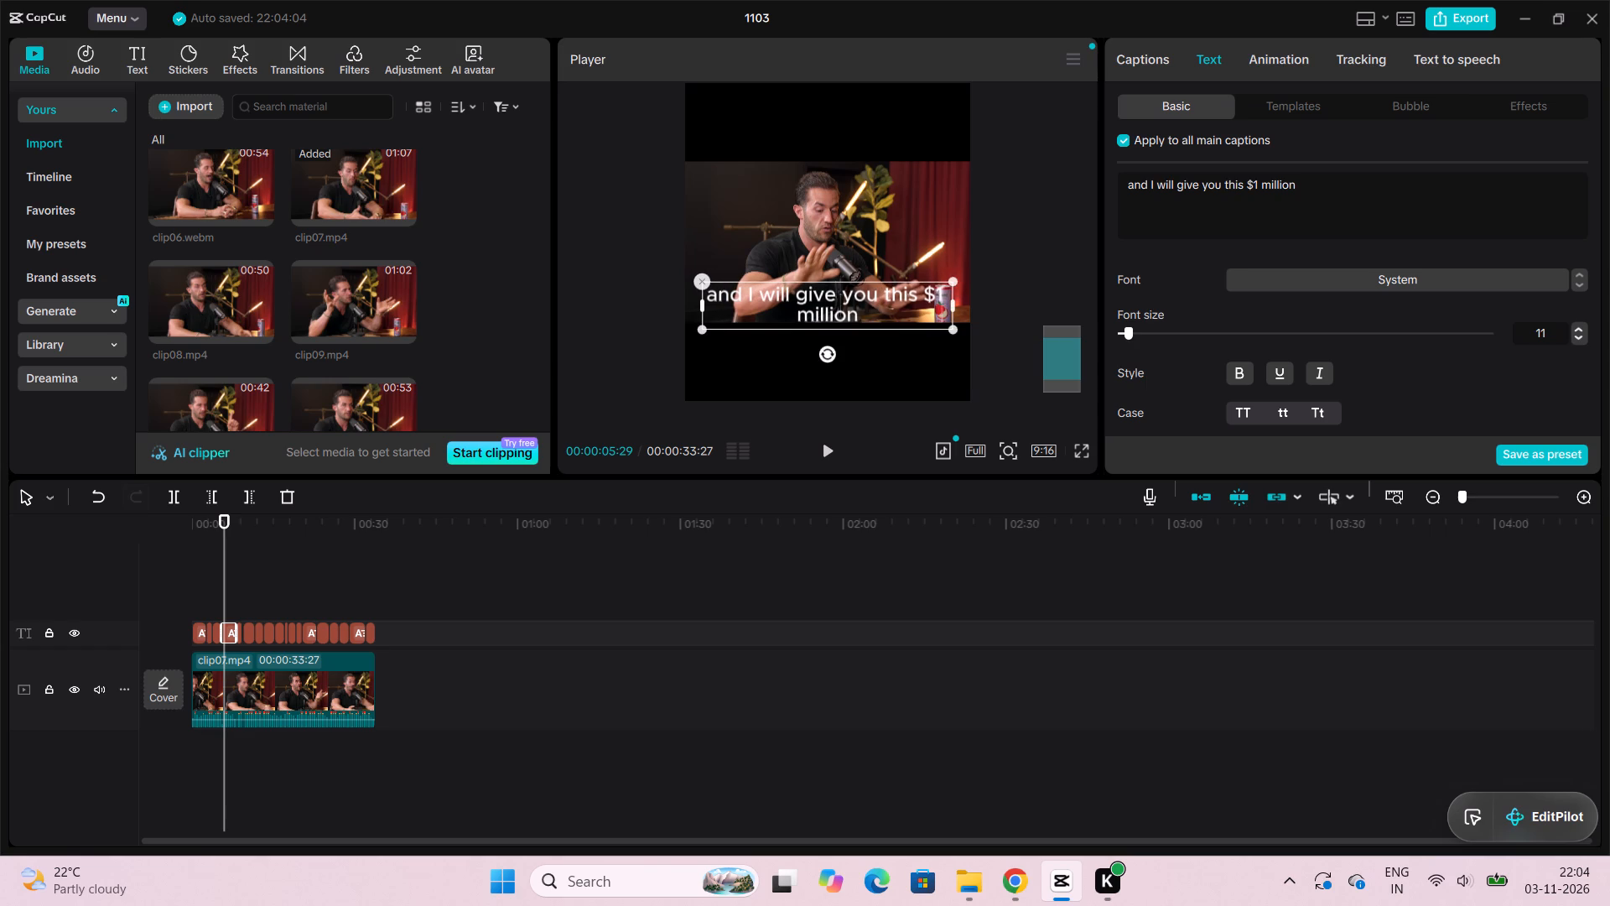
left_click_drag(954, 303, 963, 303)
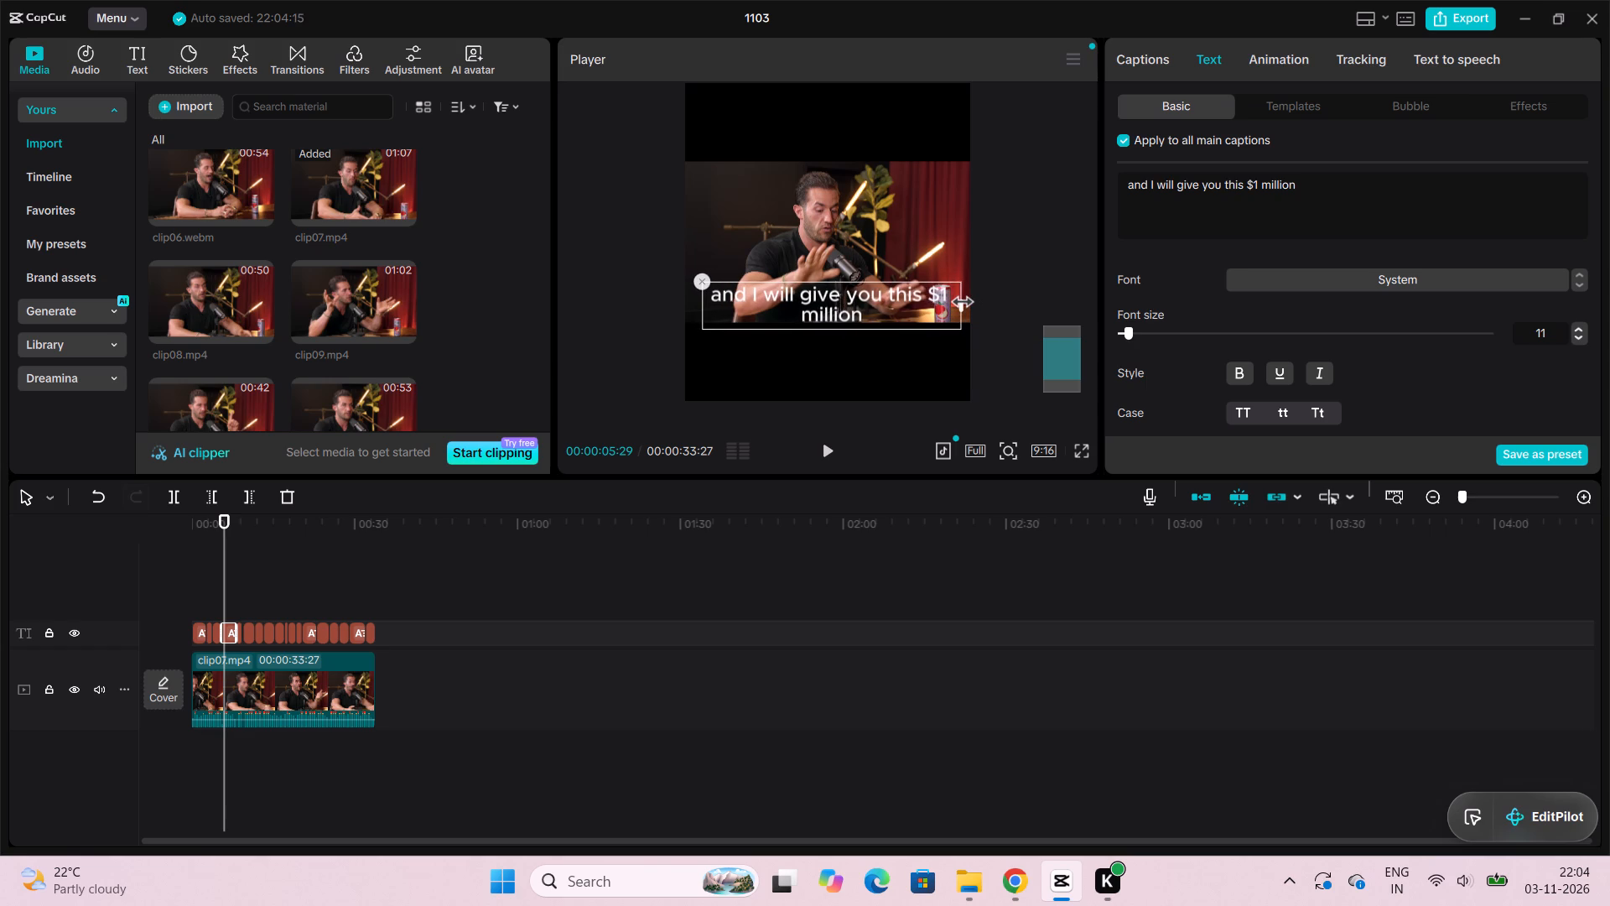
left_click_drag(963, 303, 943, 303)
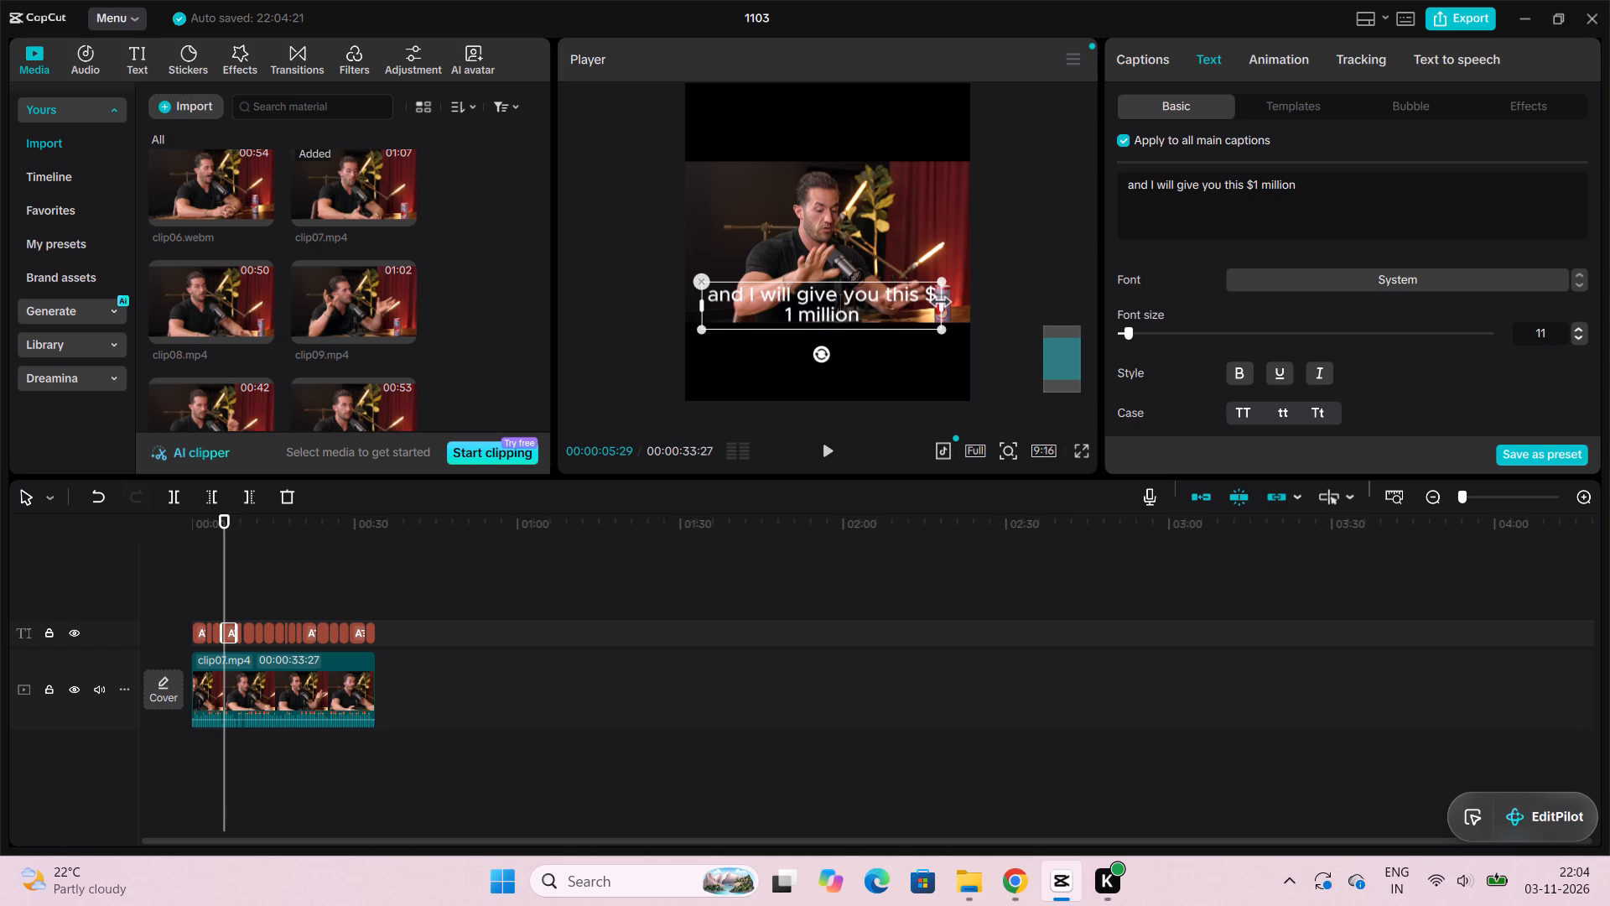
left_click(927, 357)
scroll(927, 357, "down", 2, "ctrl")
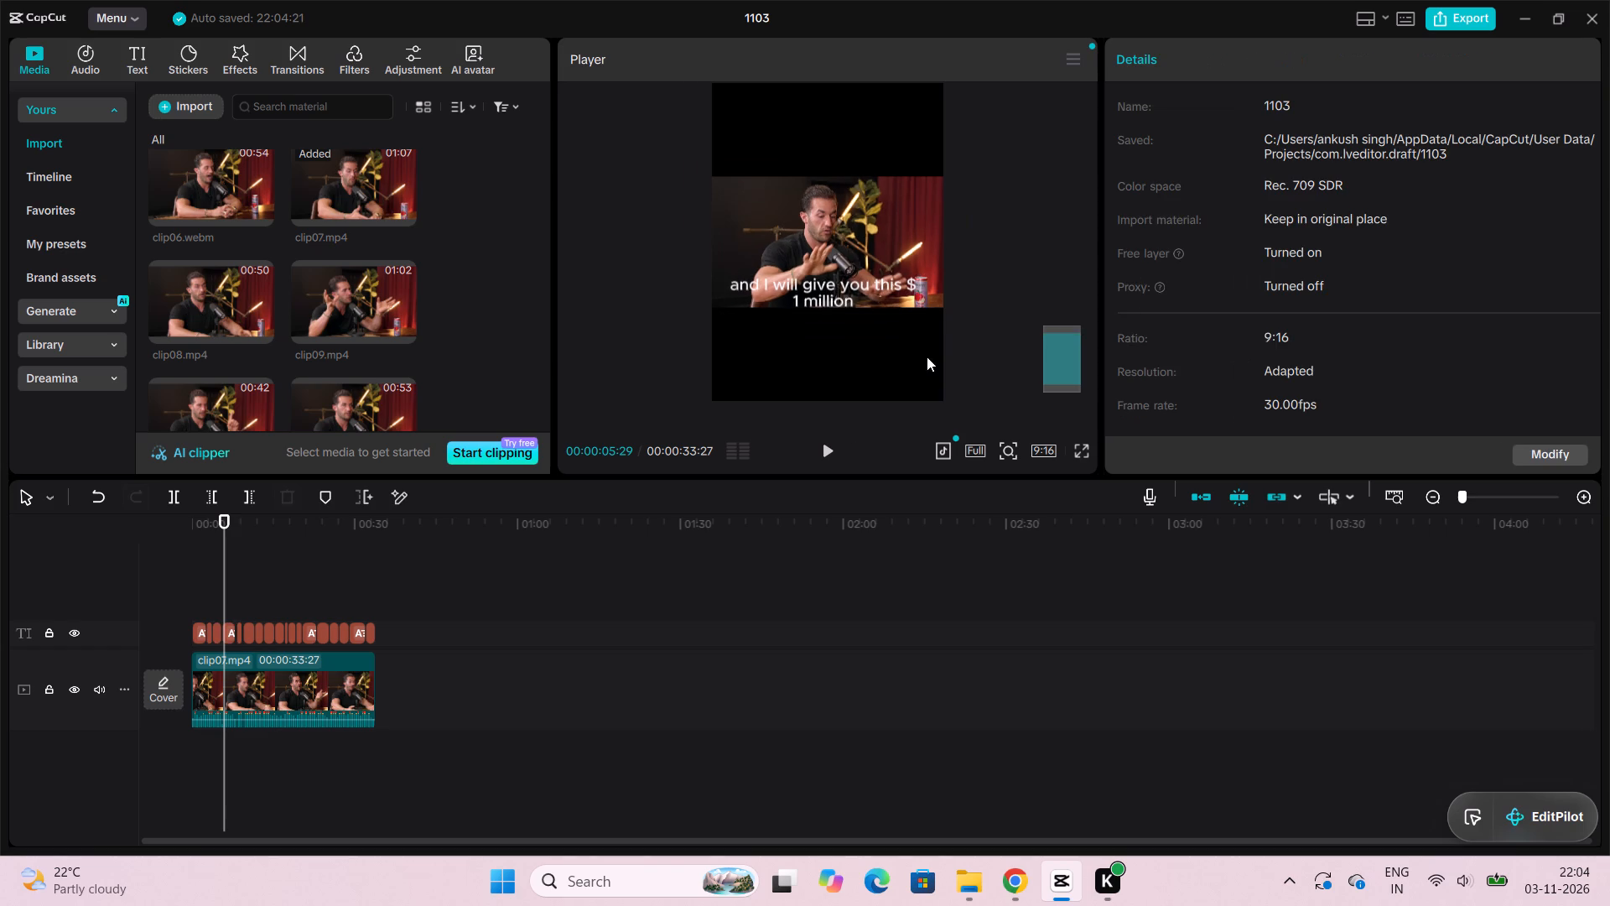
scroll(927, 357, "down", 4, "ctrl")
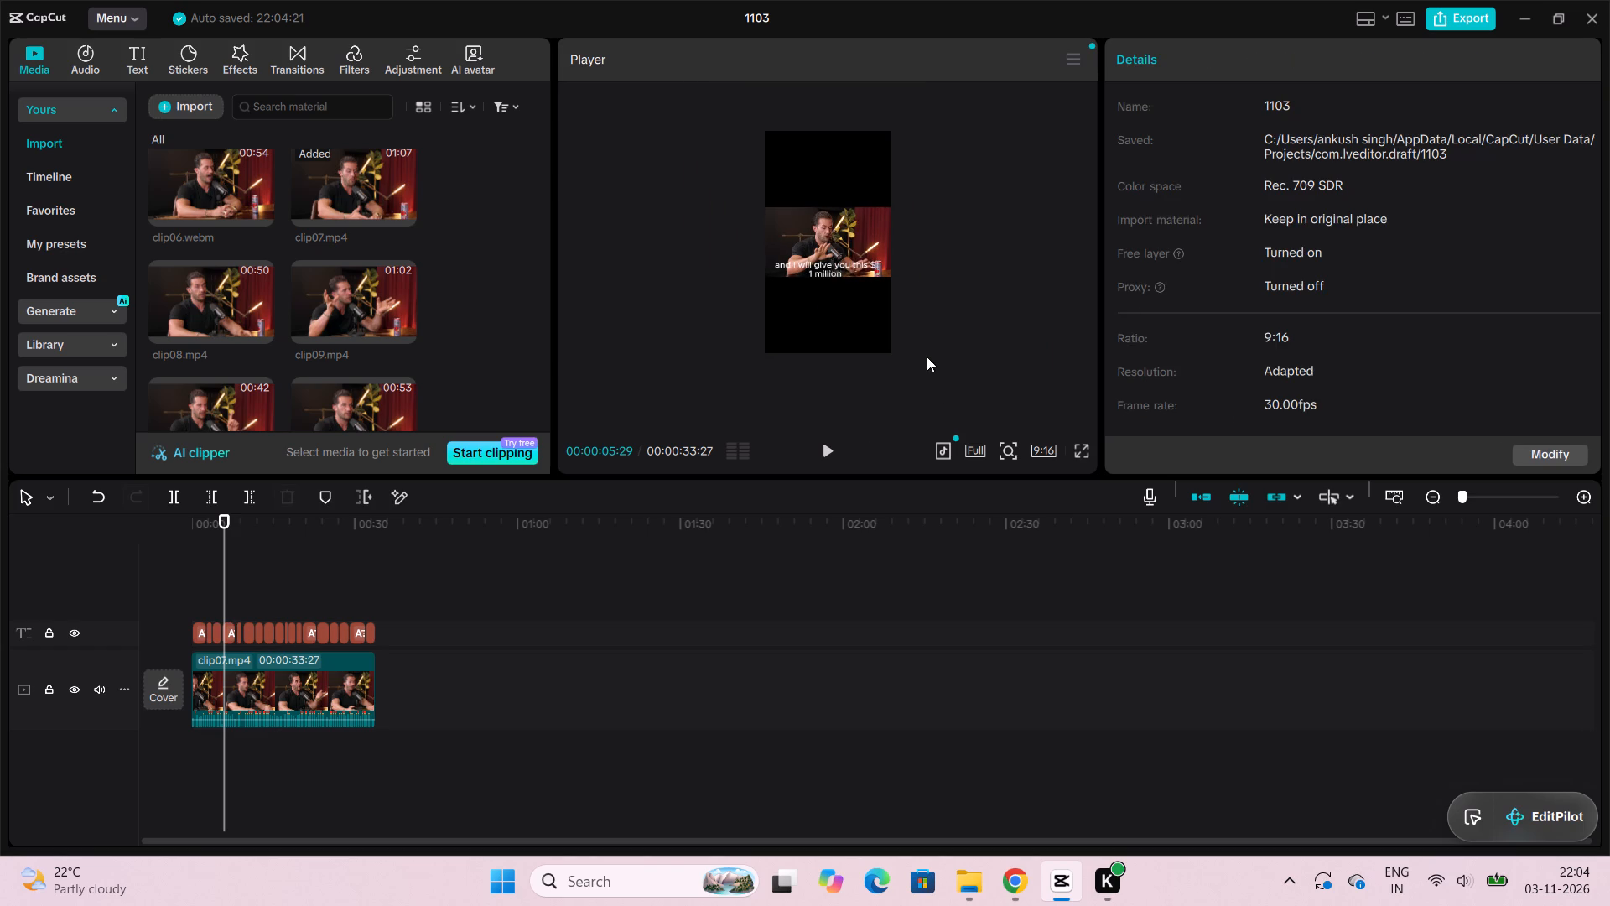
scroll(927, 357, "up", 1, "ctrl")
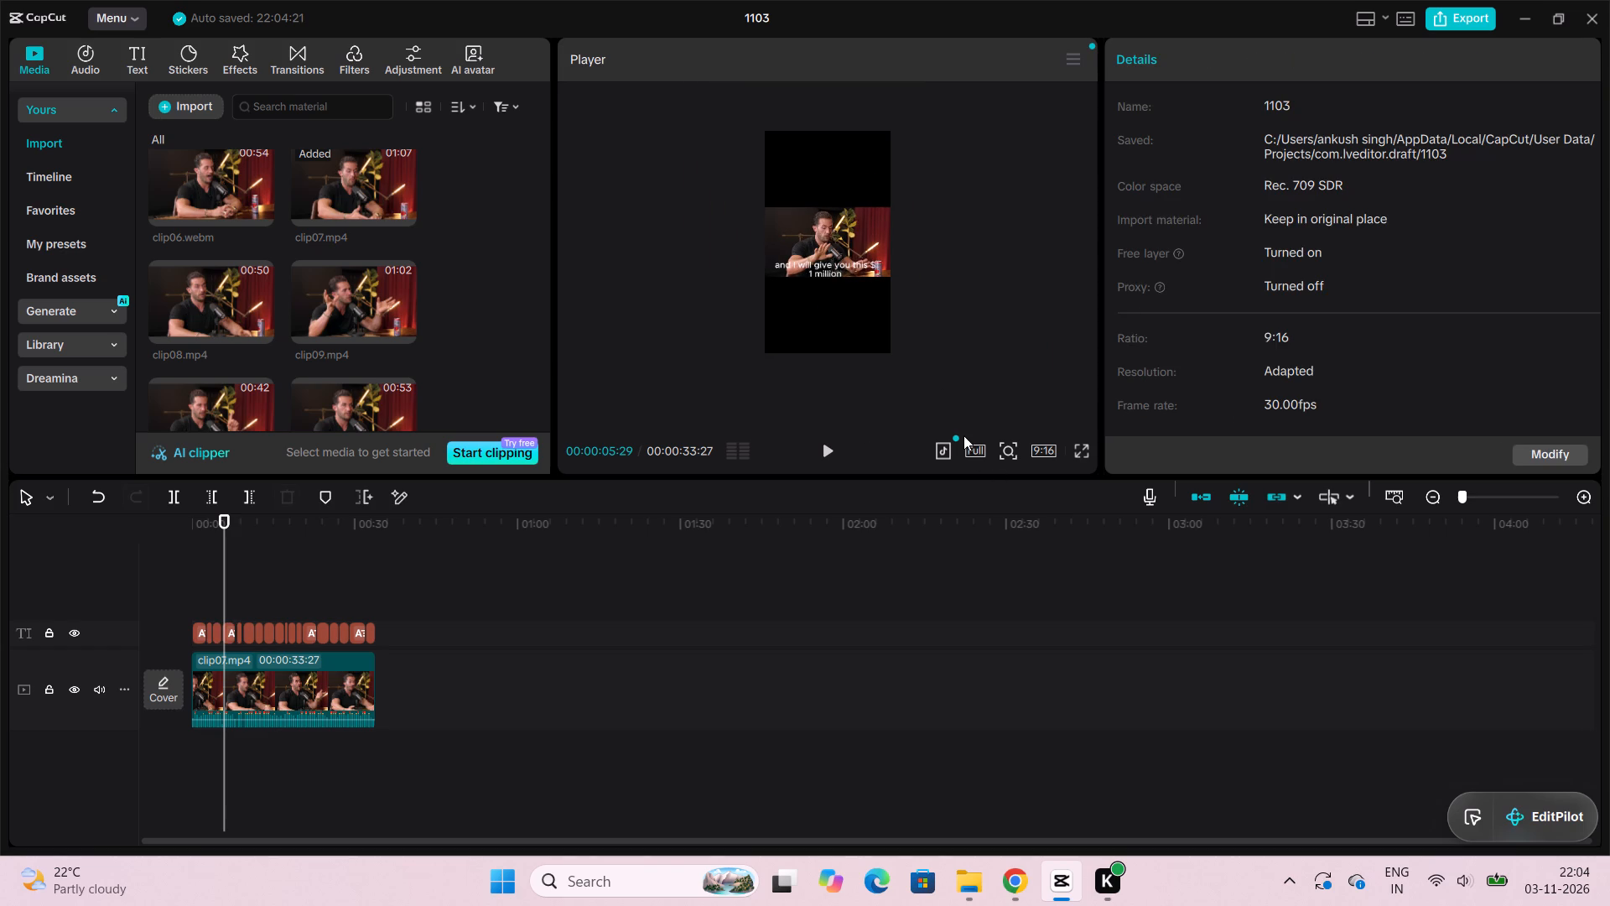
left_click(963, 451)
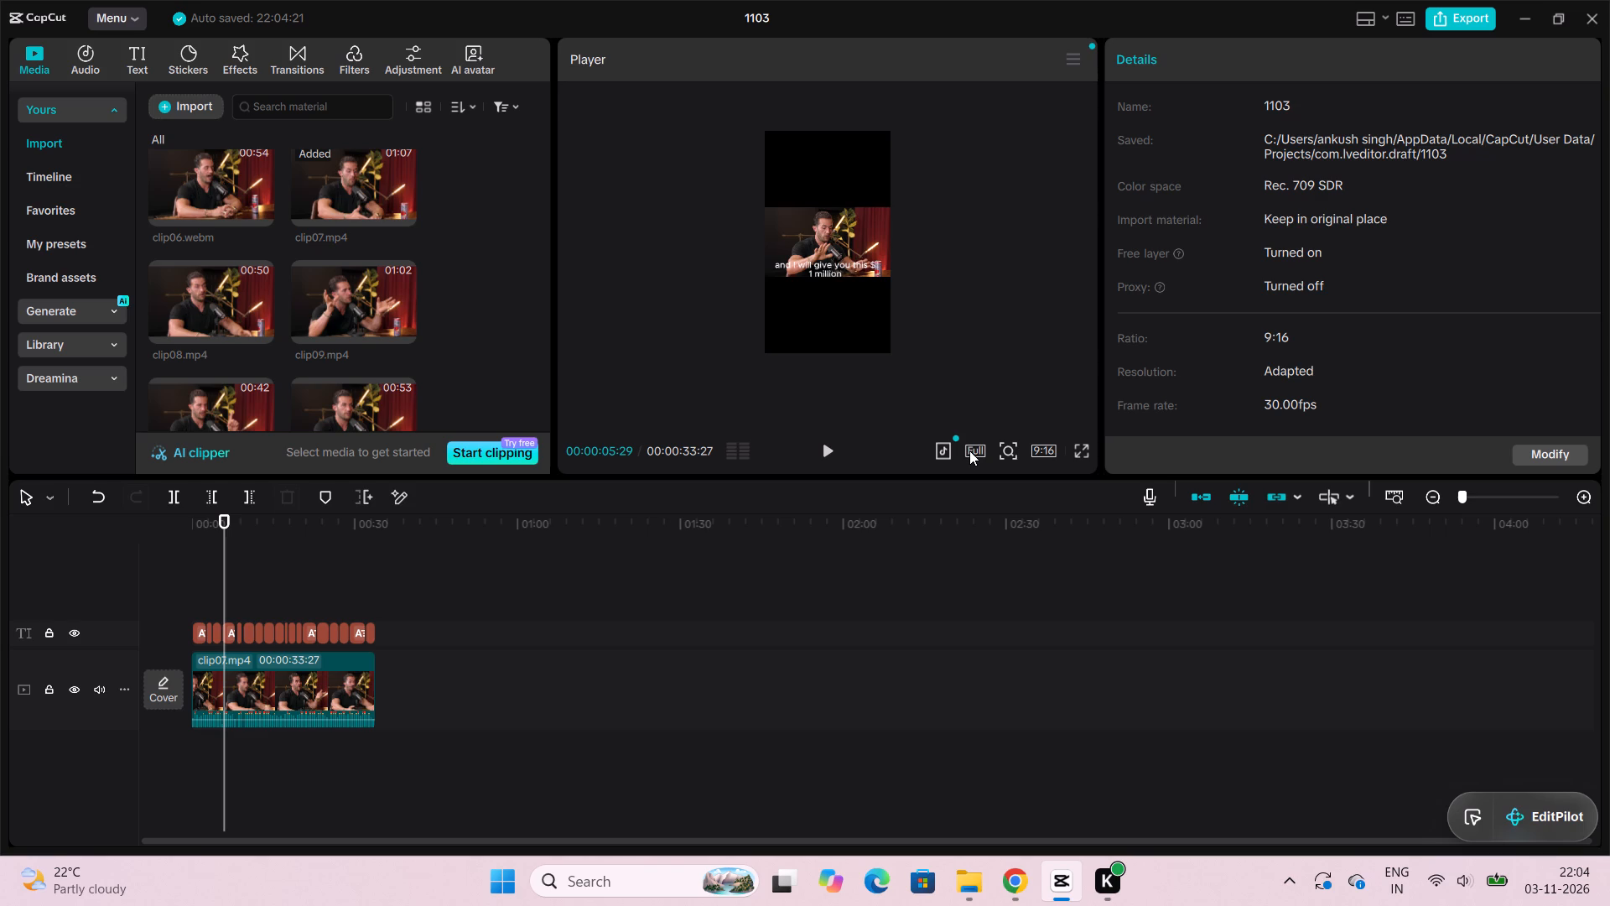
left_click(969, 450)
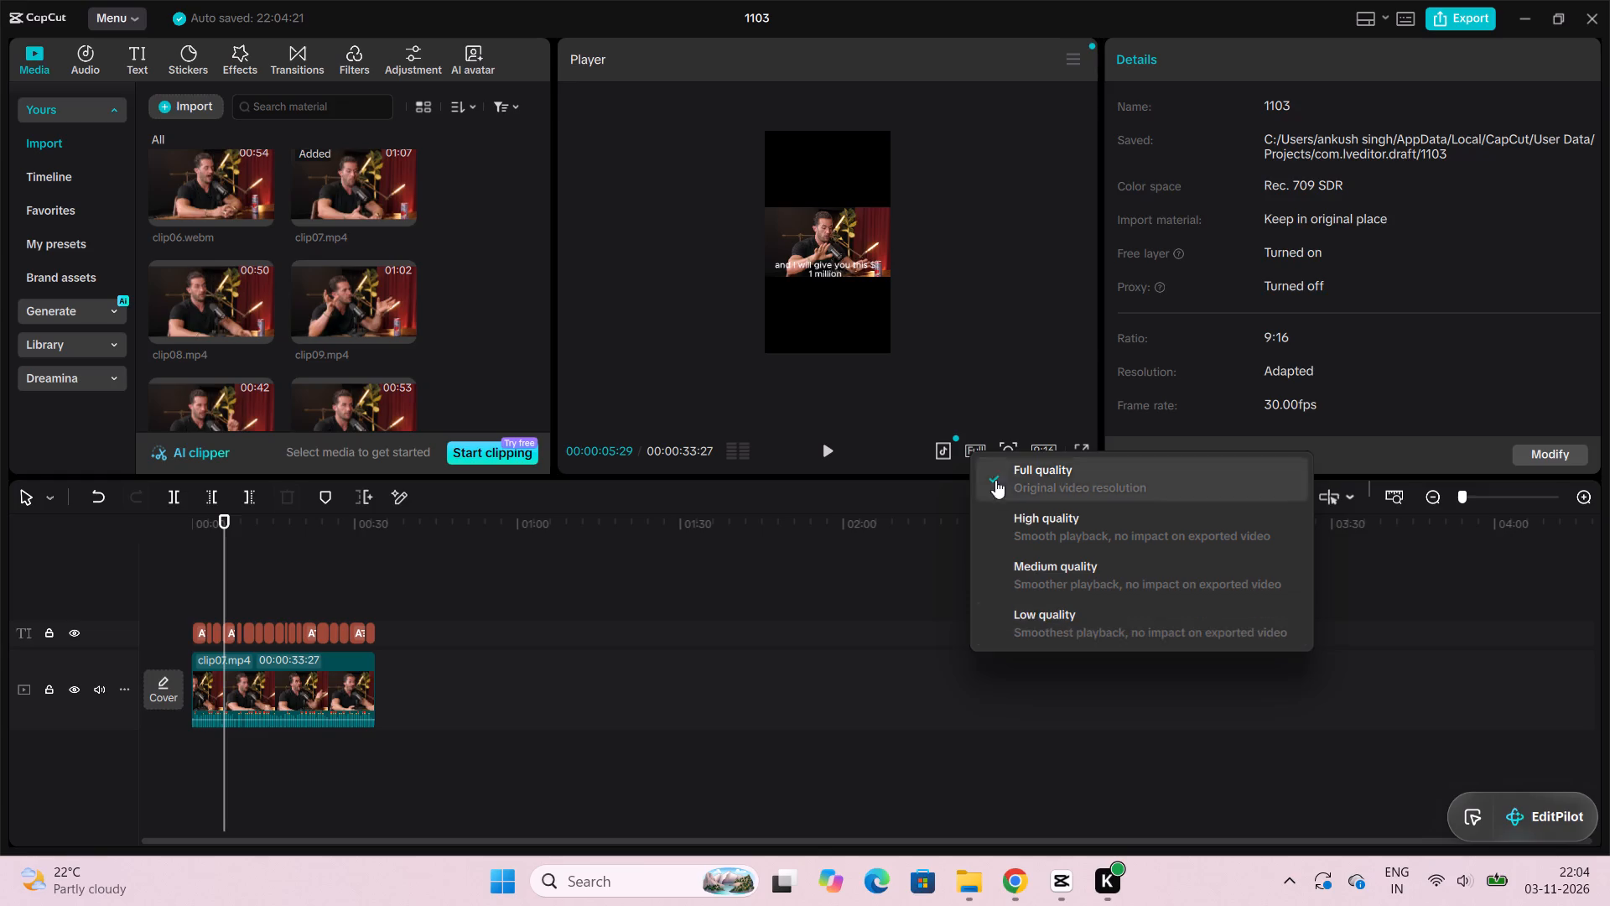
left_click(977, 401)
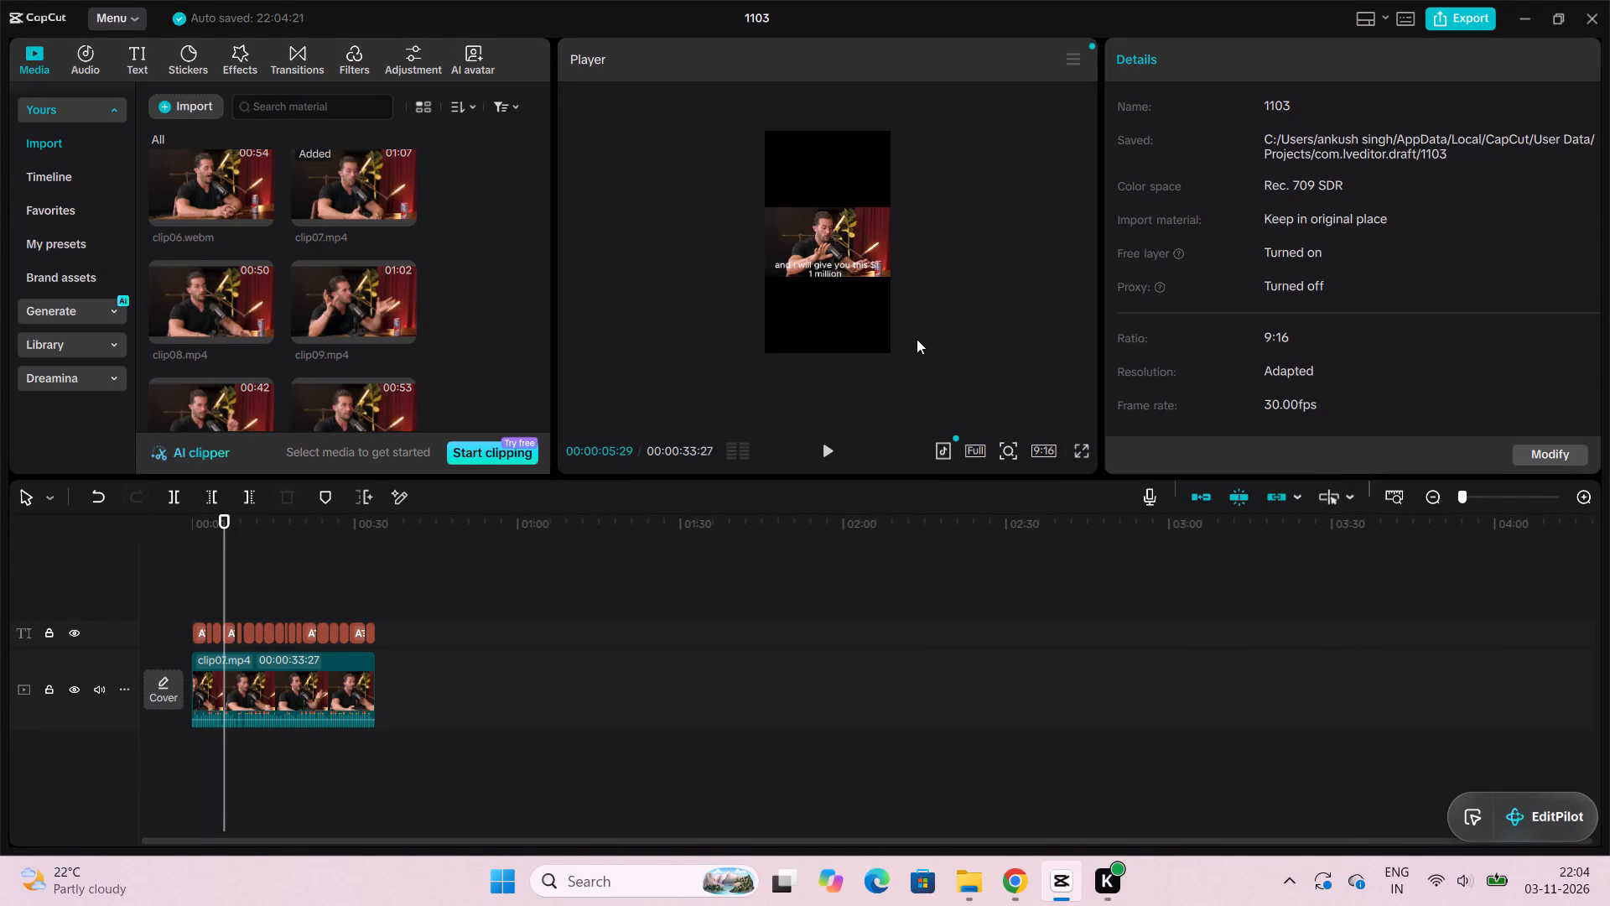
Export the vertical captioned video as 1103 in mp4 at 1080P, H.264, recommended bit rate and 30fps, then close the export dialog.
left_click(1463, 13)
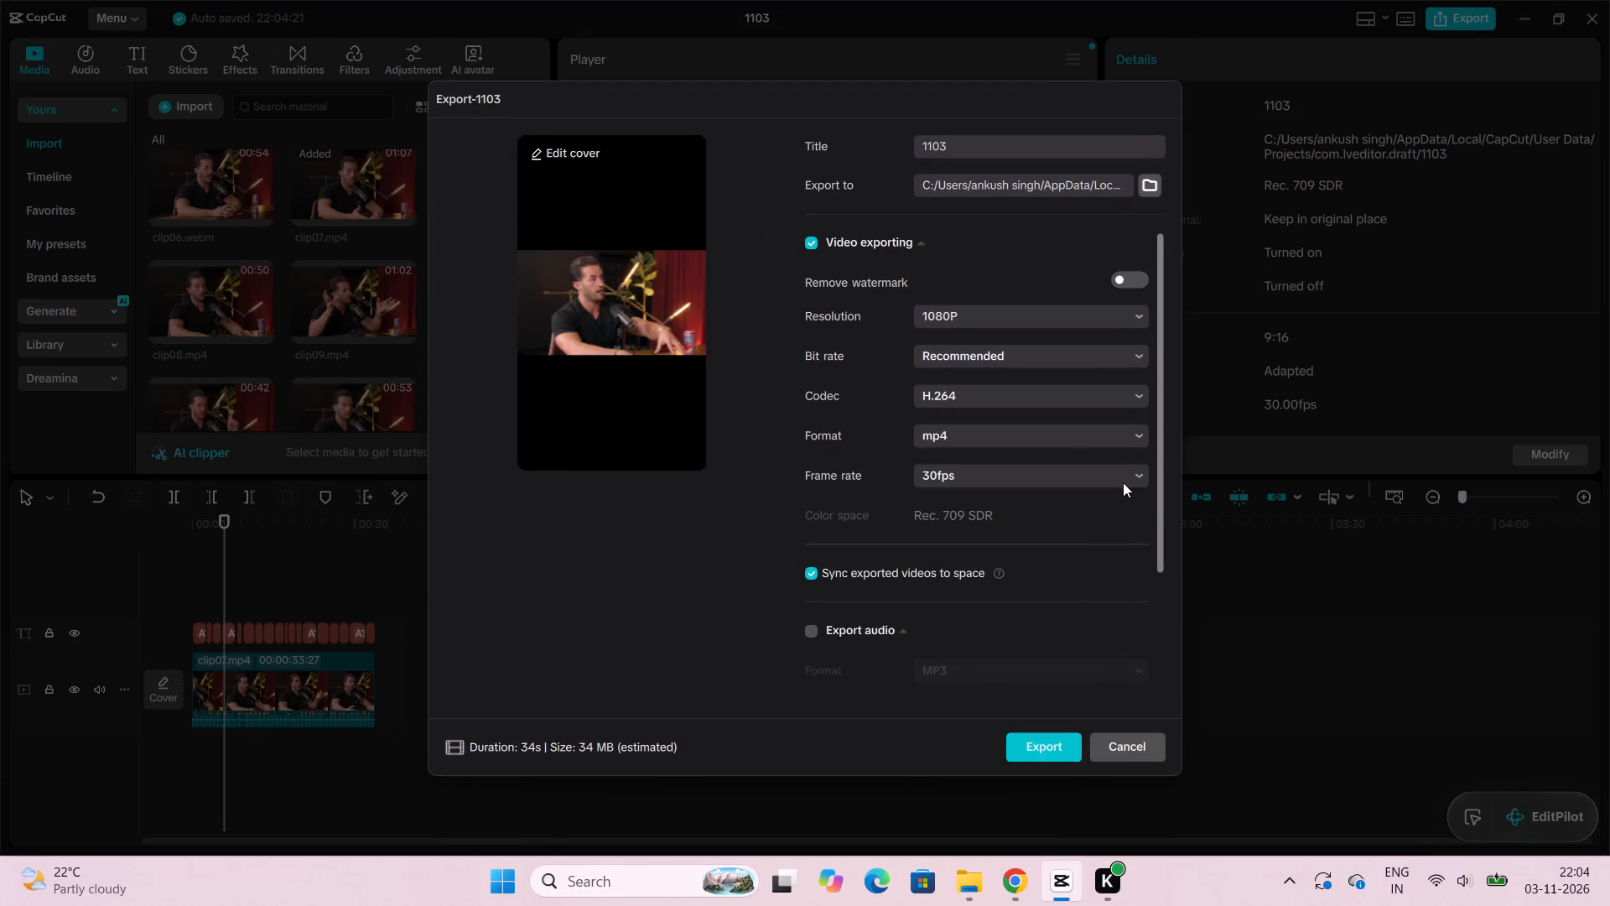
left_click(1036, 745)
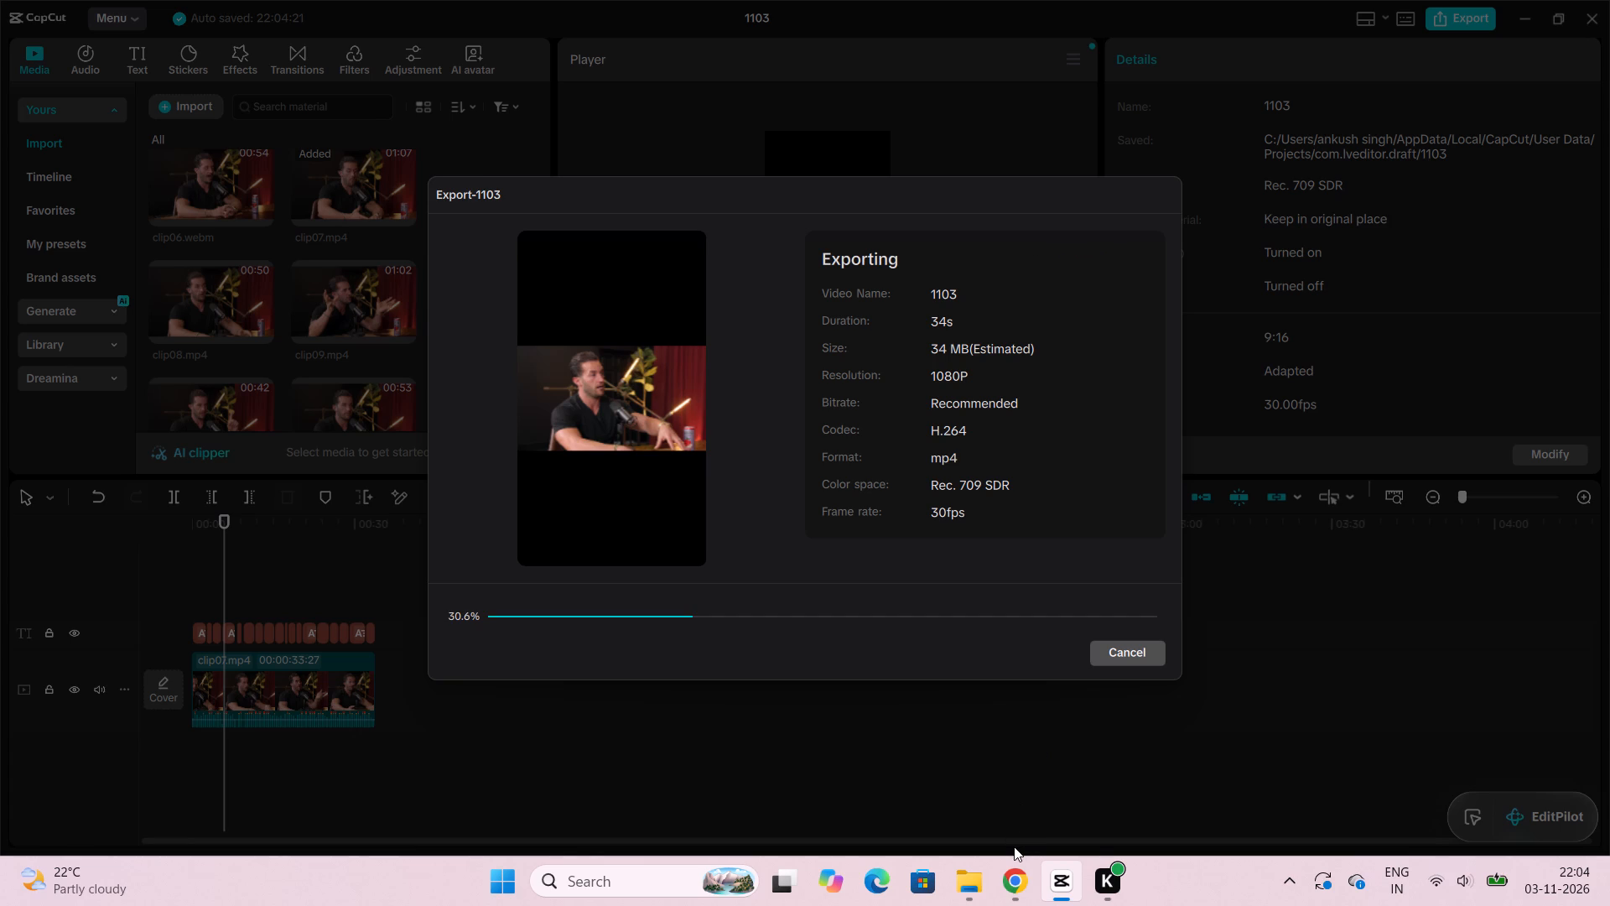
left_click(966, 896)
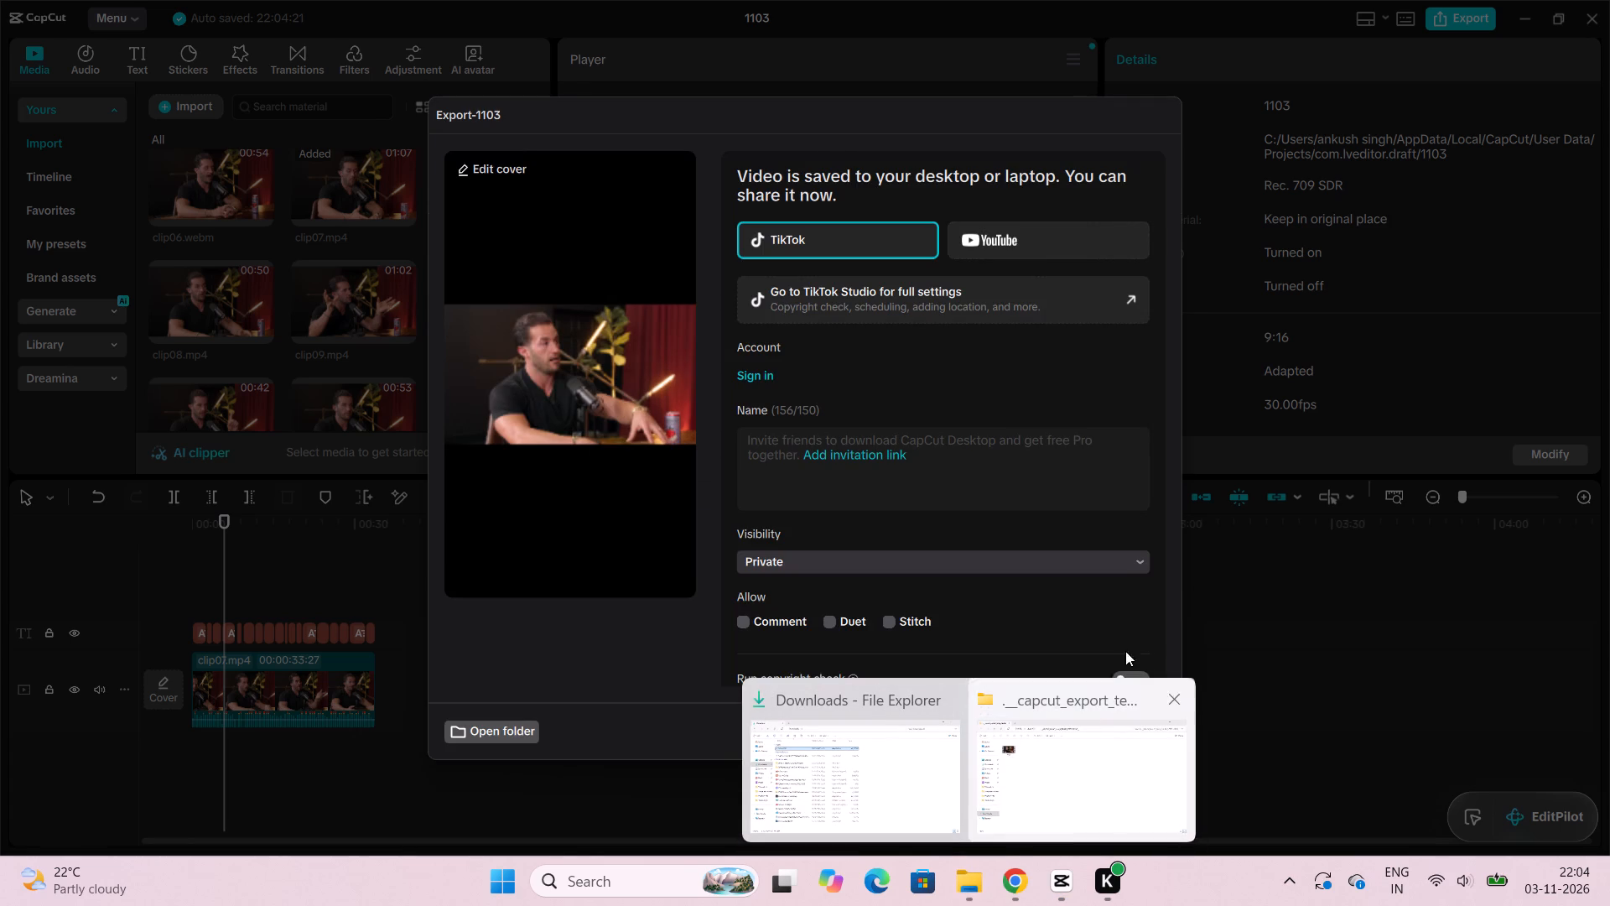
left_click(632, 728)
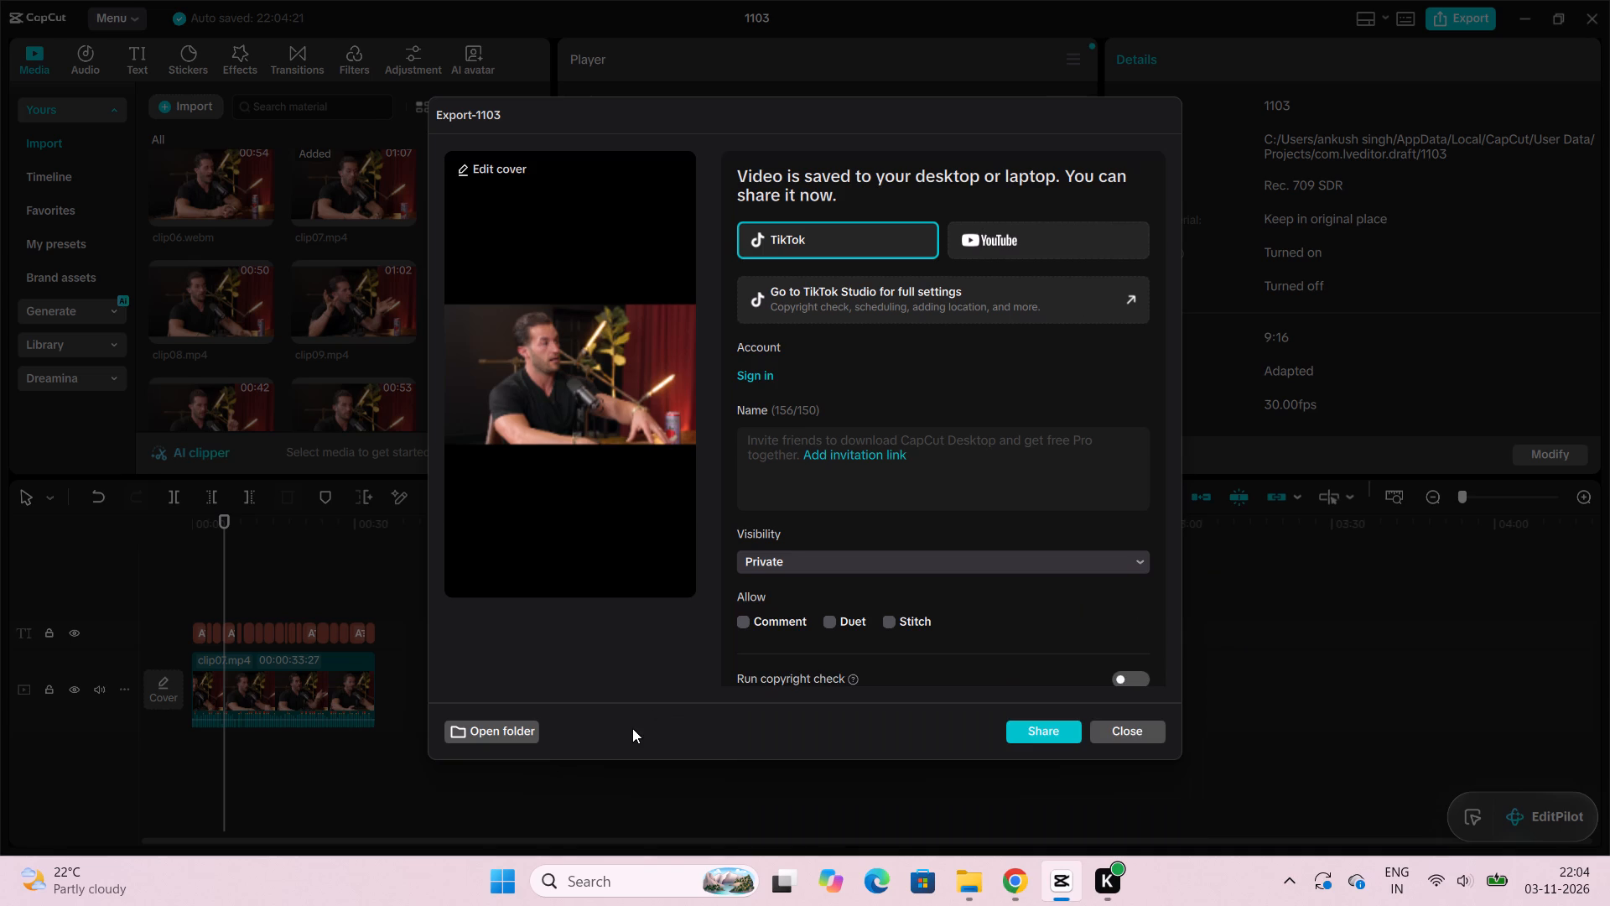
left_click(1108, 721)
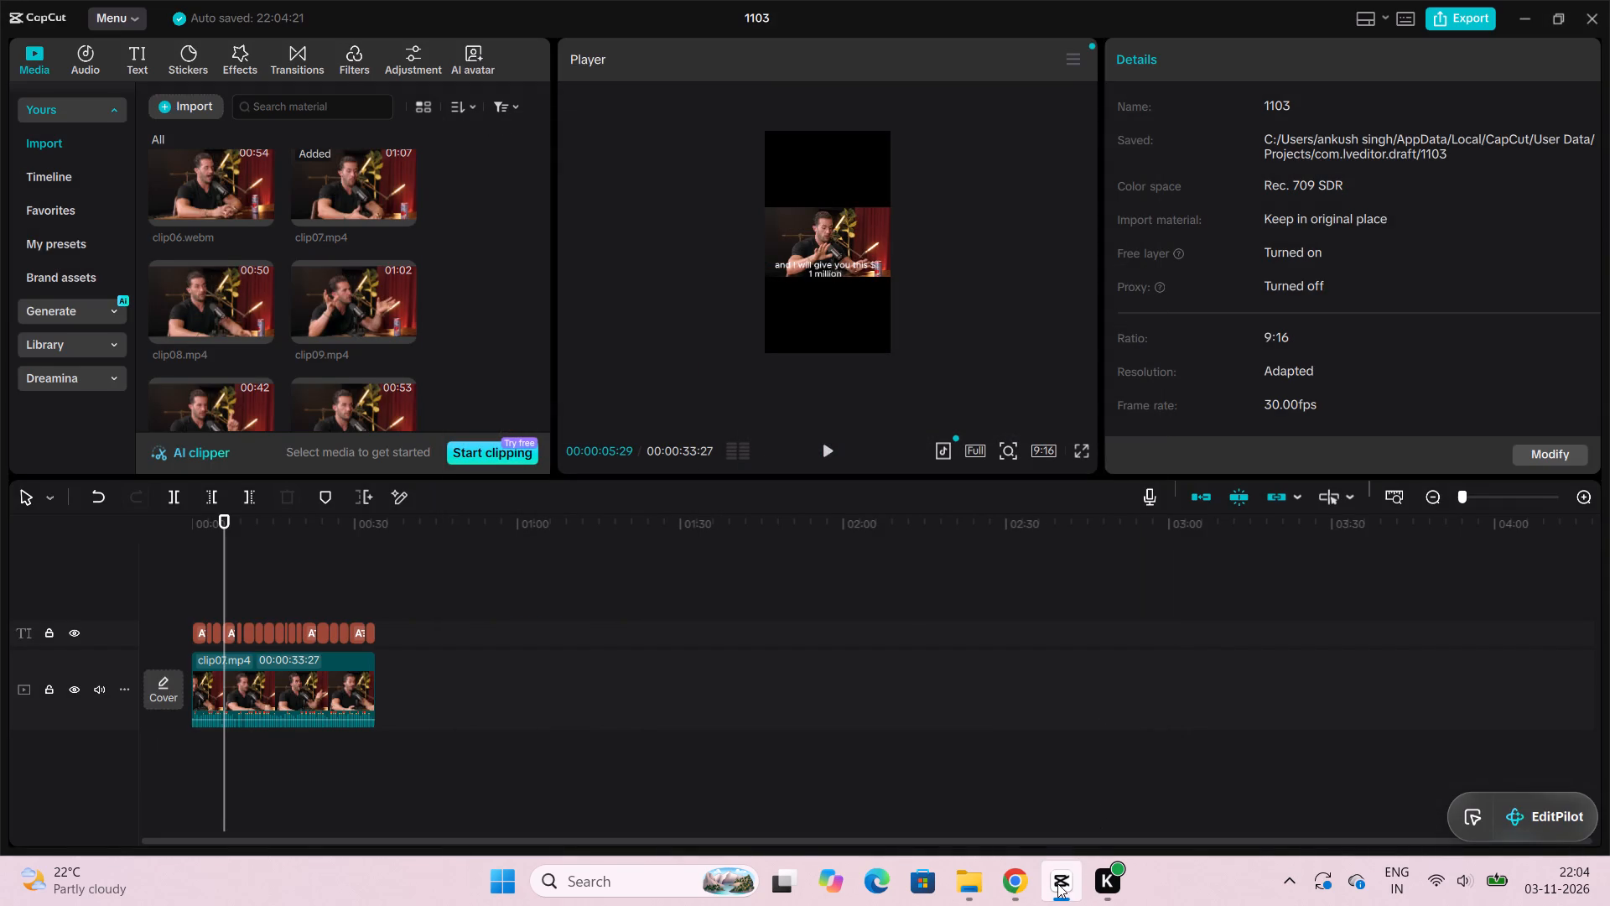
Look for the new export in the CapCut export temp folder, refresh the folder, and close its window.
left_click(971, 883)
left_click(1034, 785)
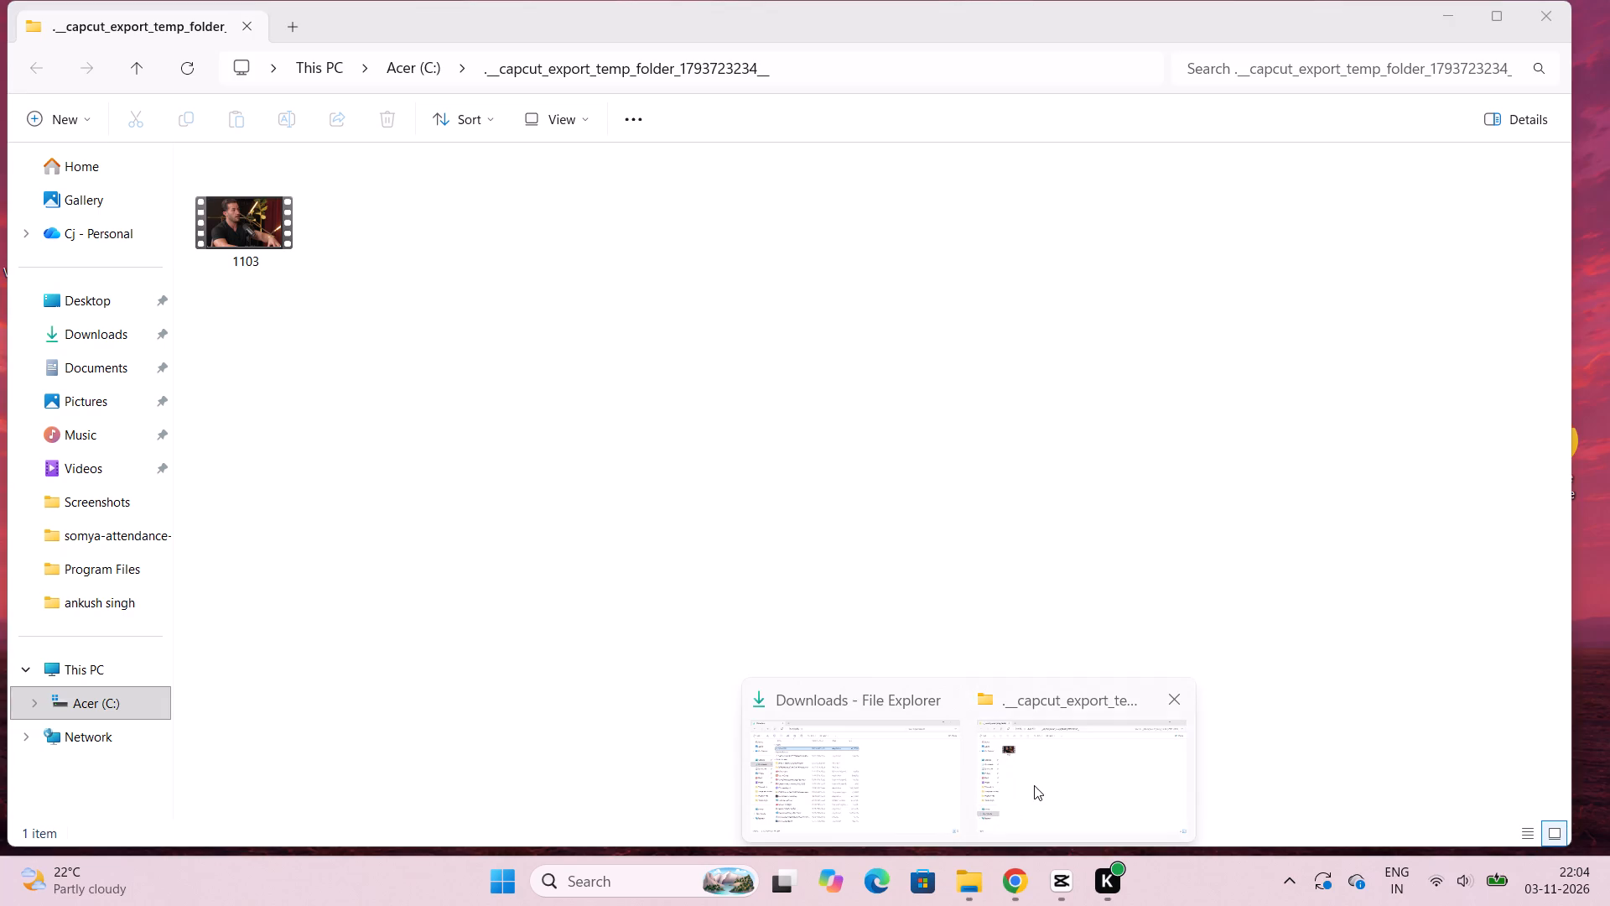
left_click(179, 78)
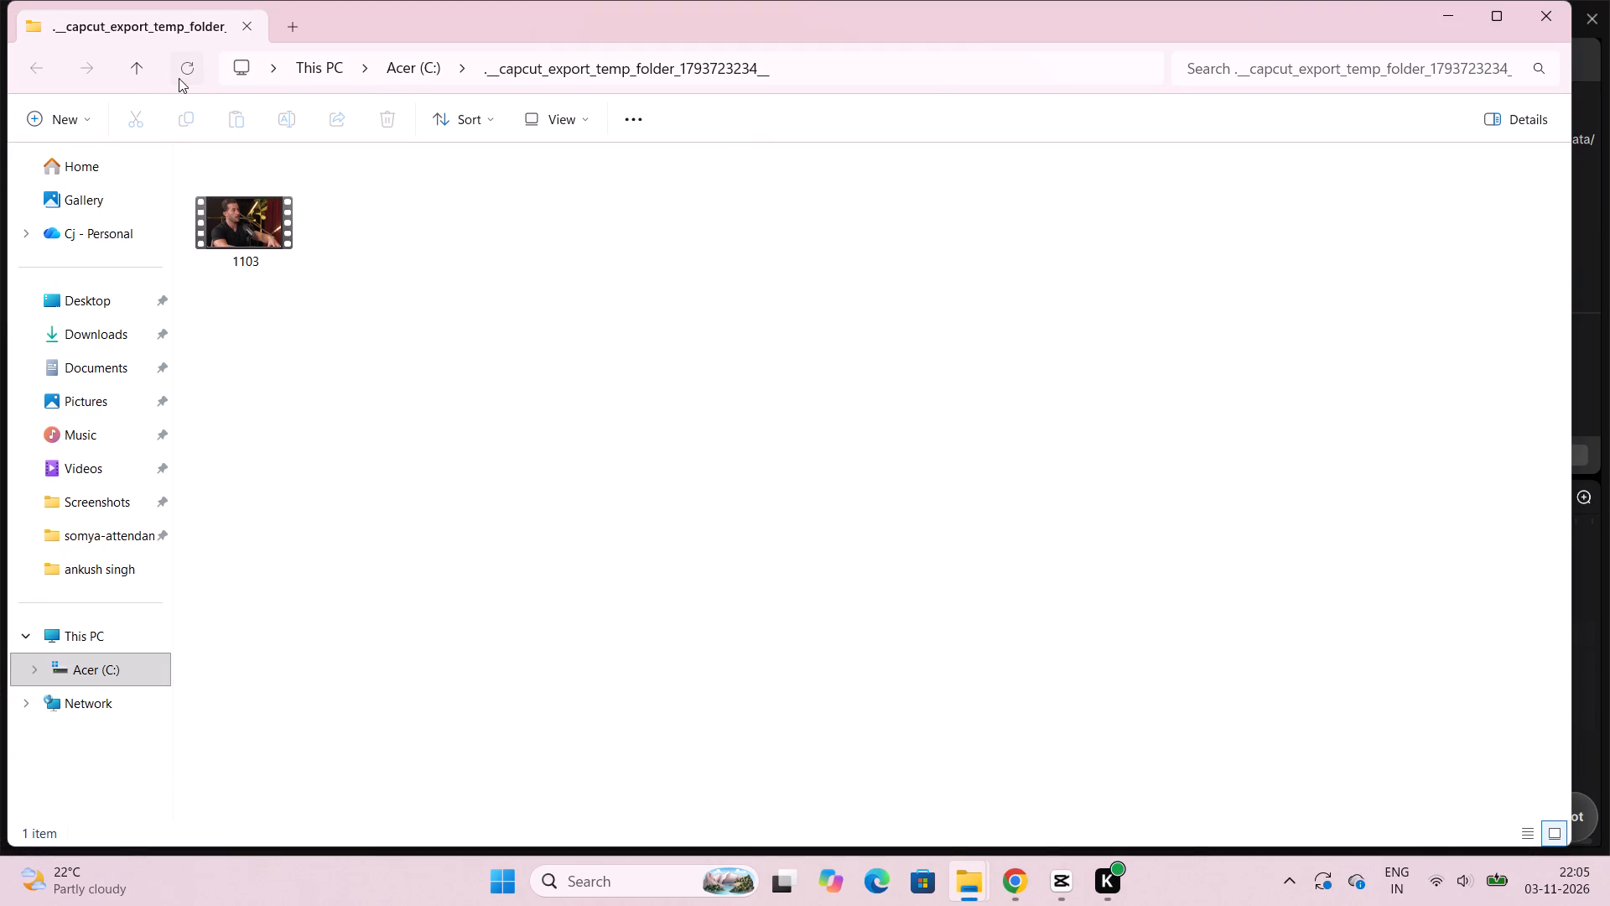
left_click(179, 78)
triple_click(179, 78)
left_click(1531, 18)
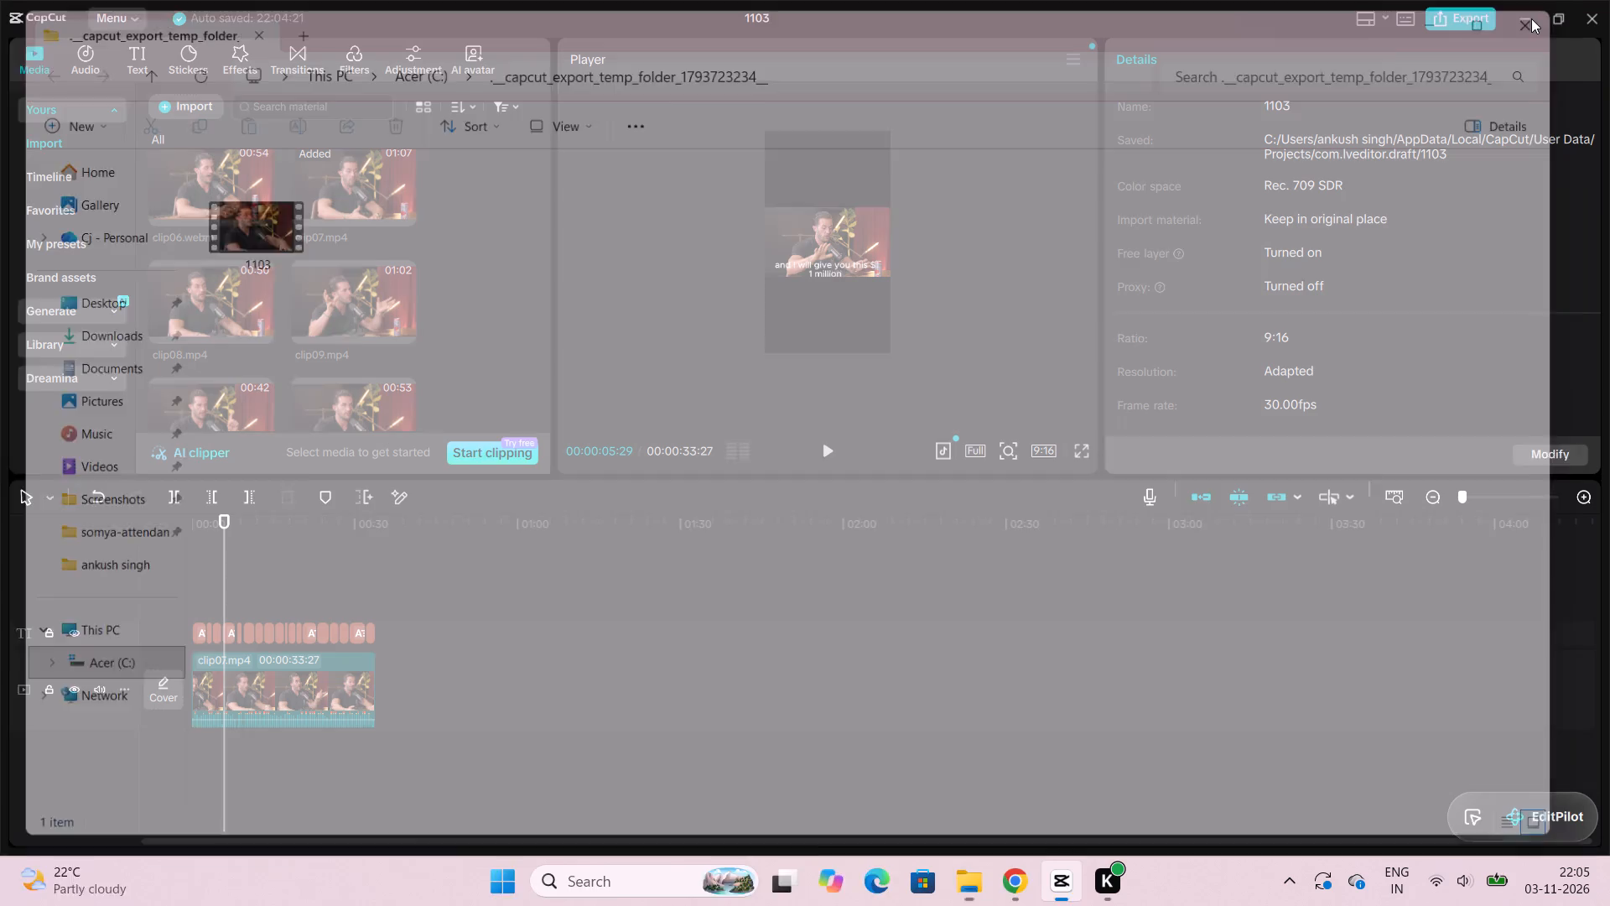
left_click(970, 881)
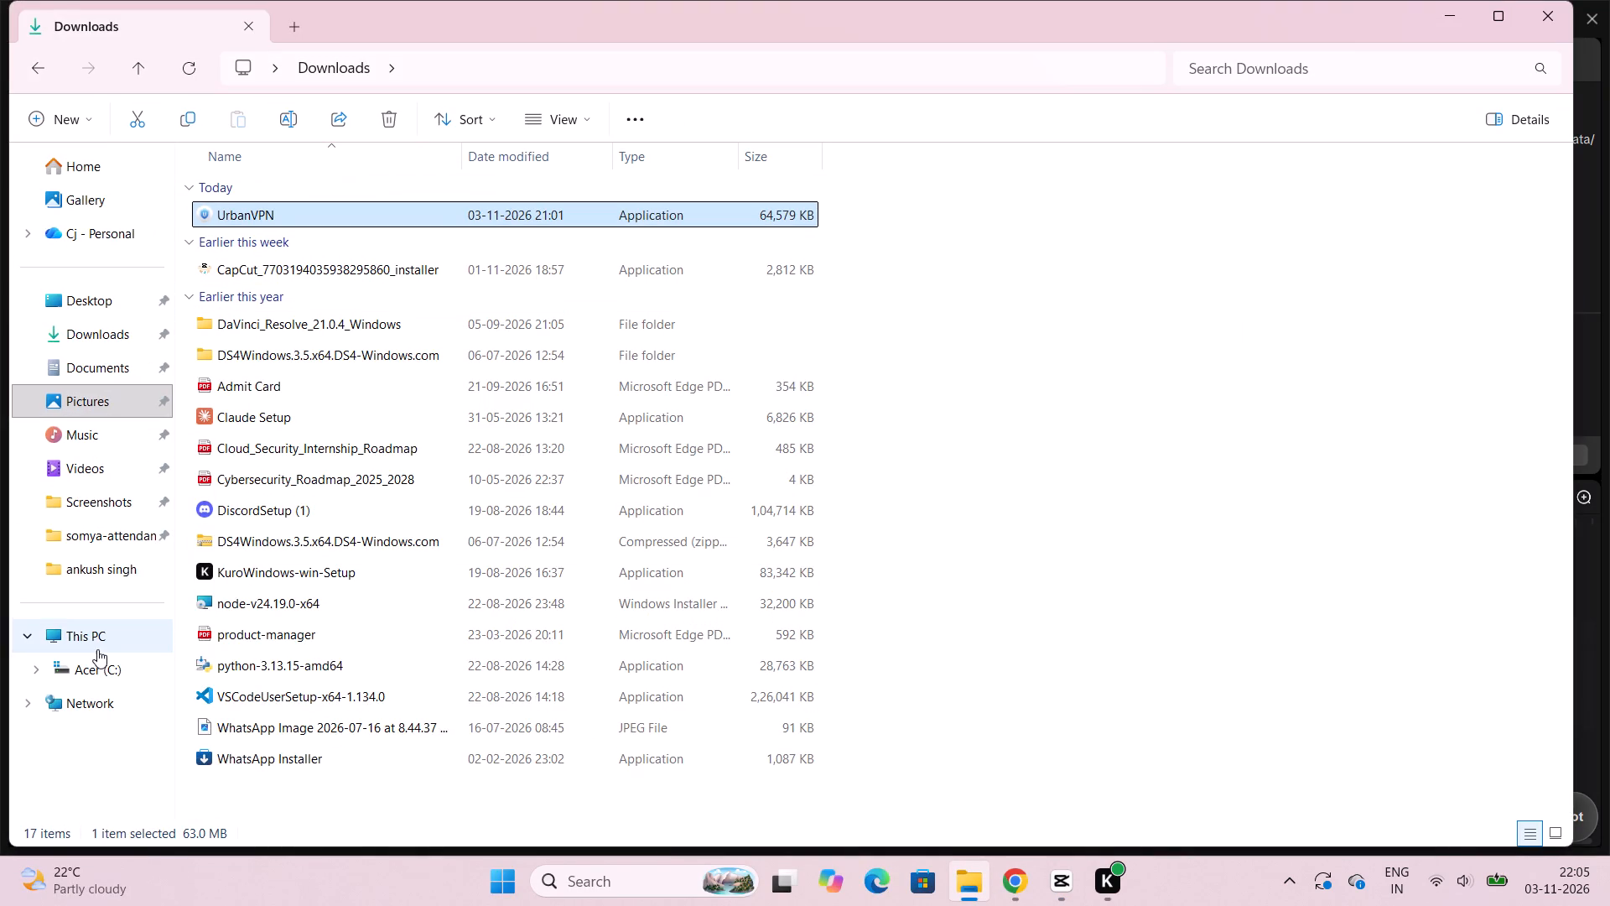
left_click(95, 663)
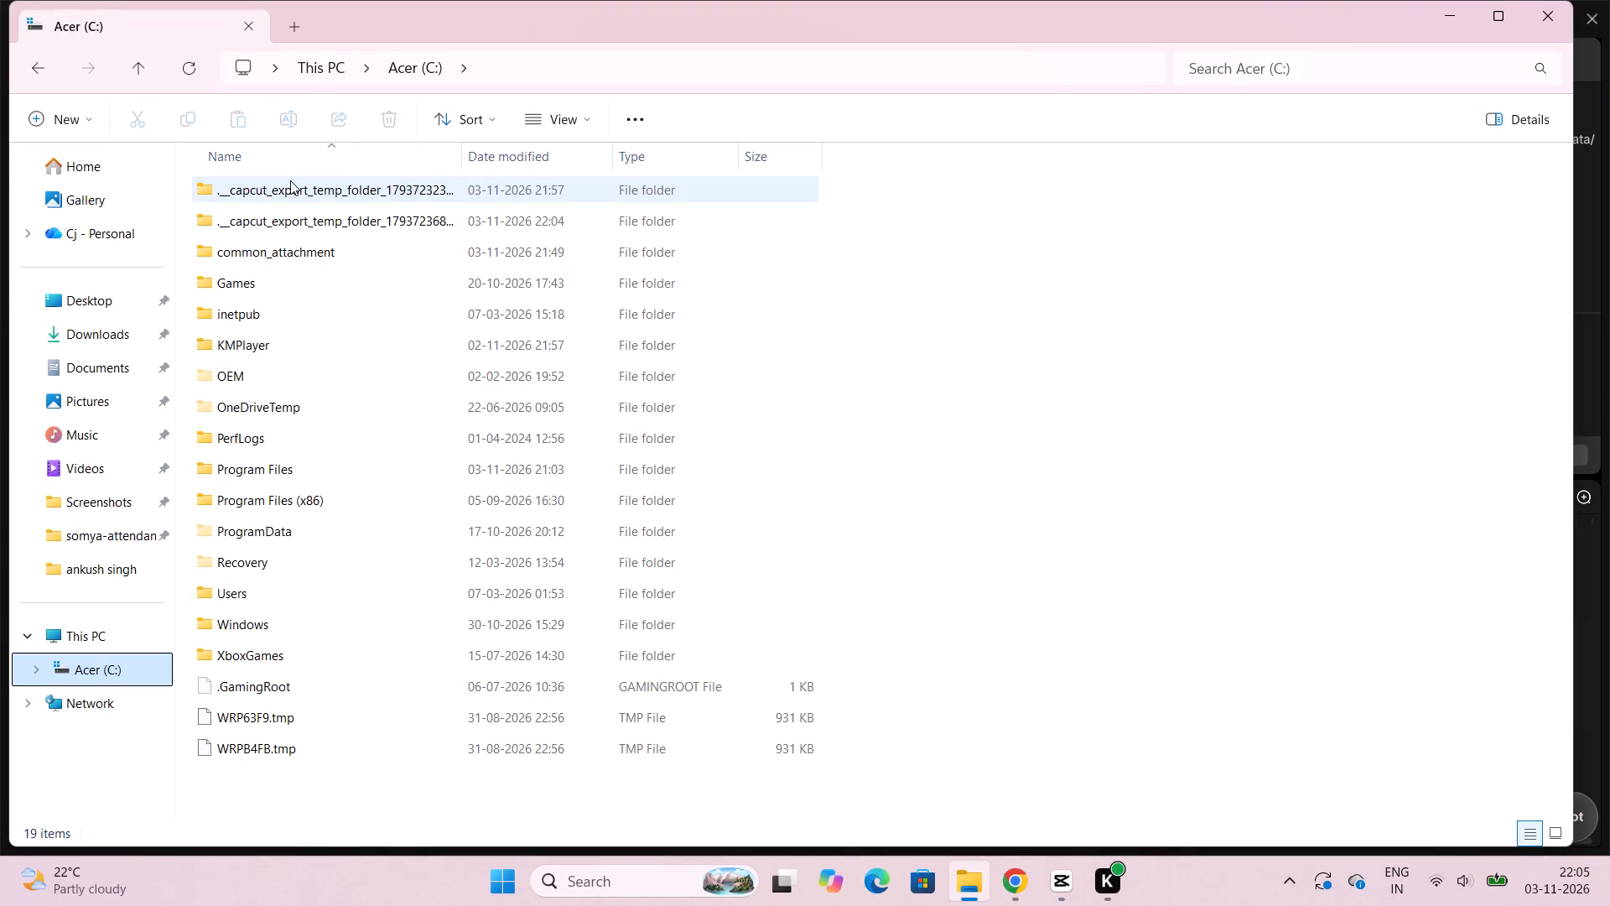
double_click(290, 194)
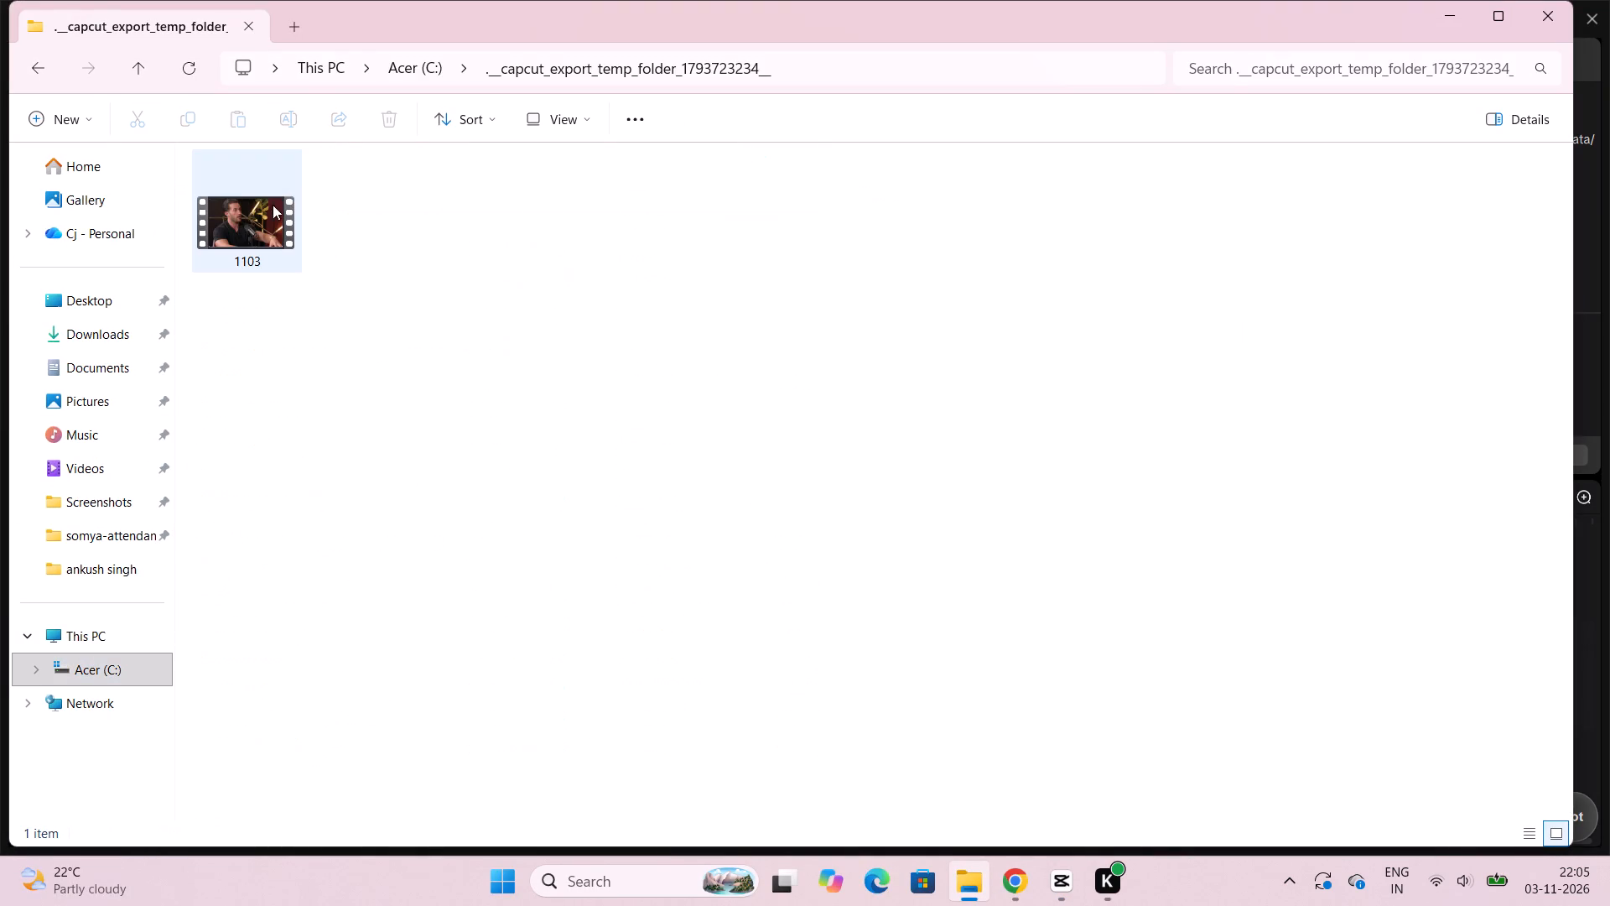
double_click(253, 219)
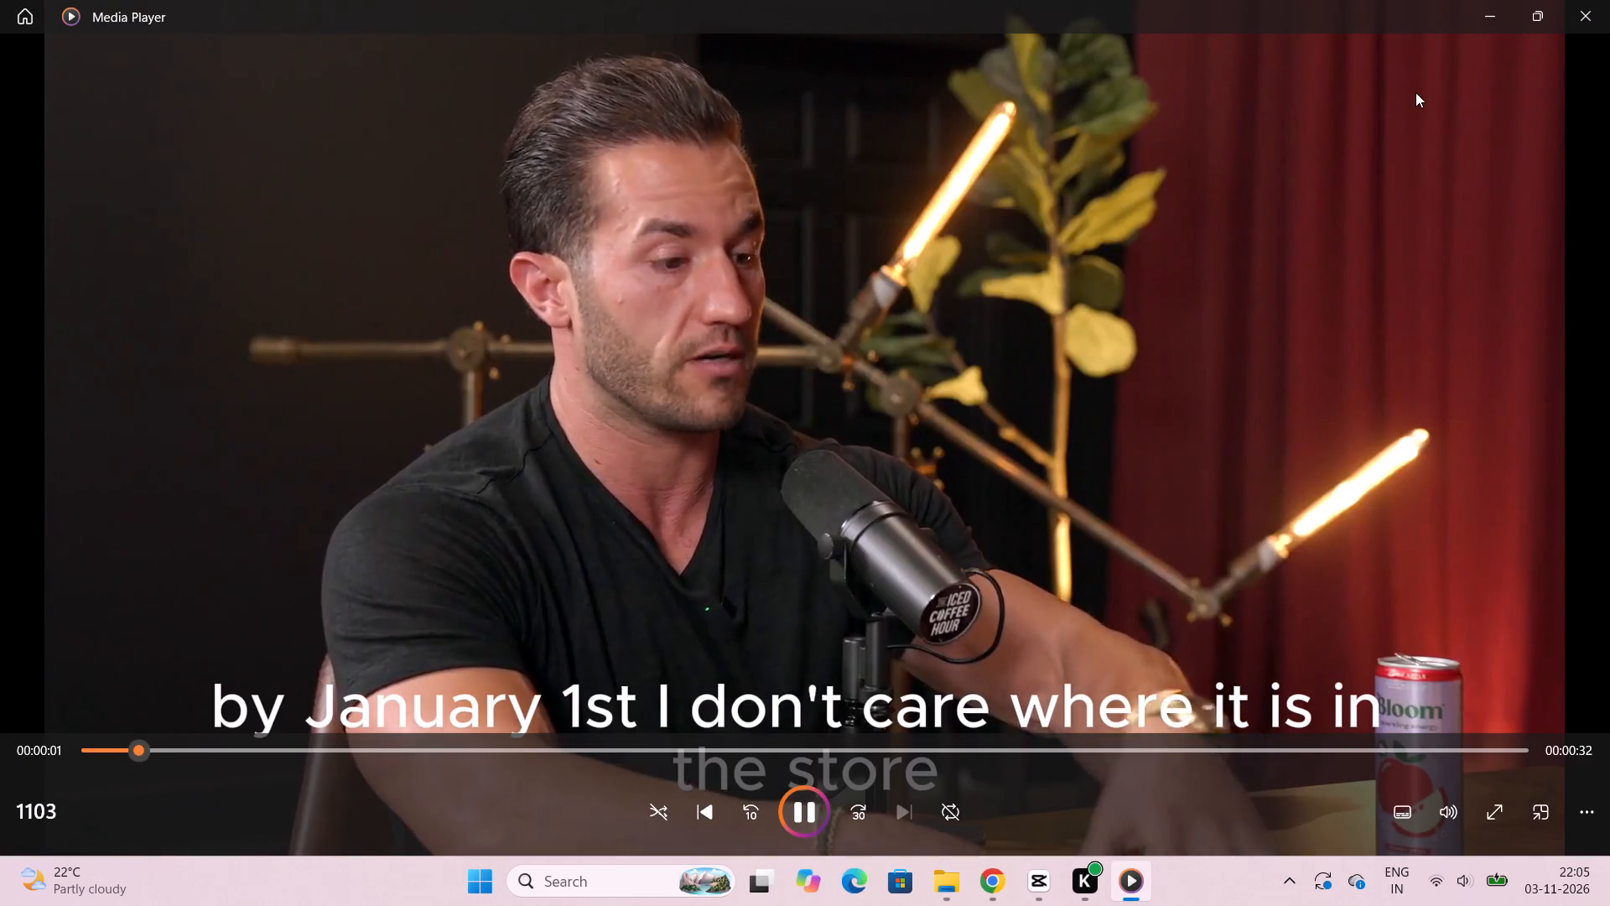
left_click(1601, 10)
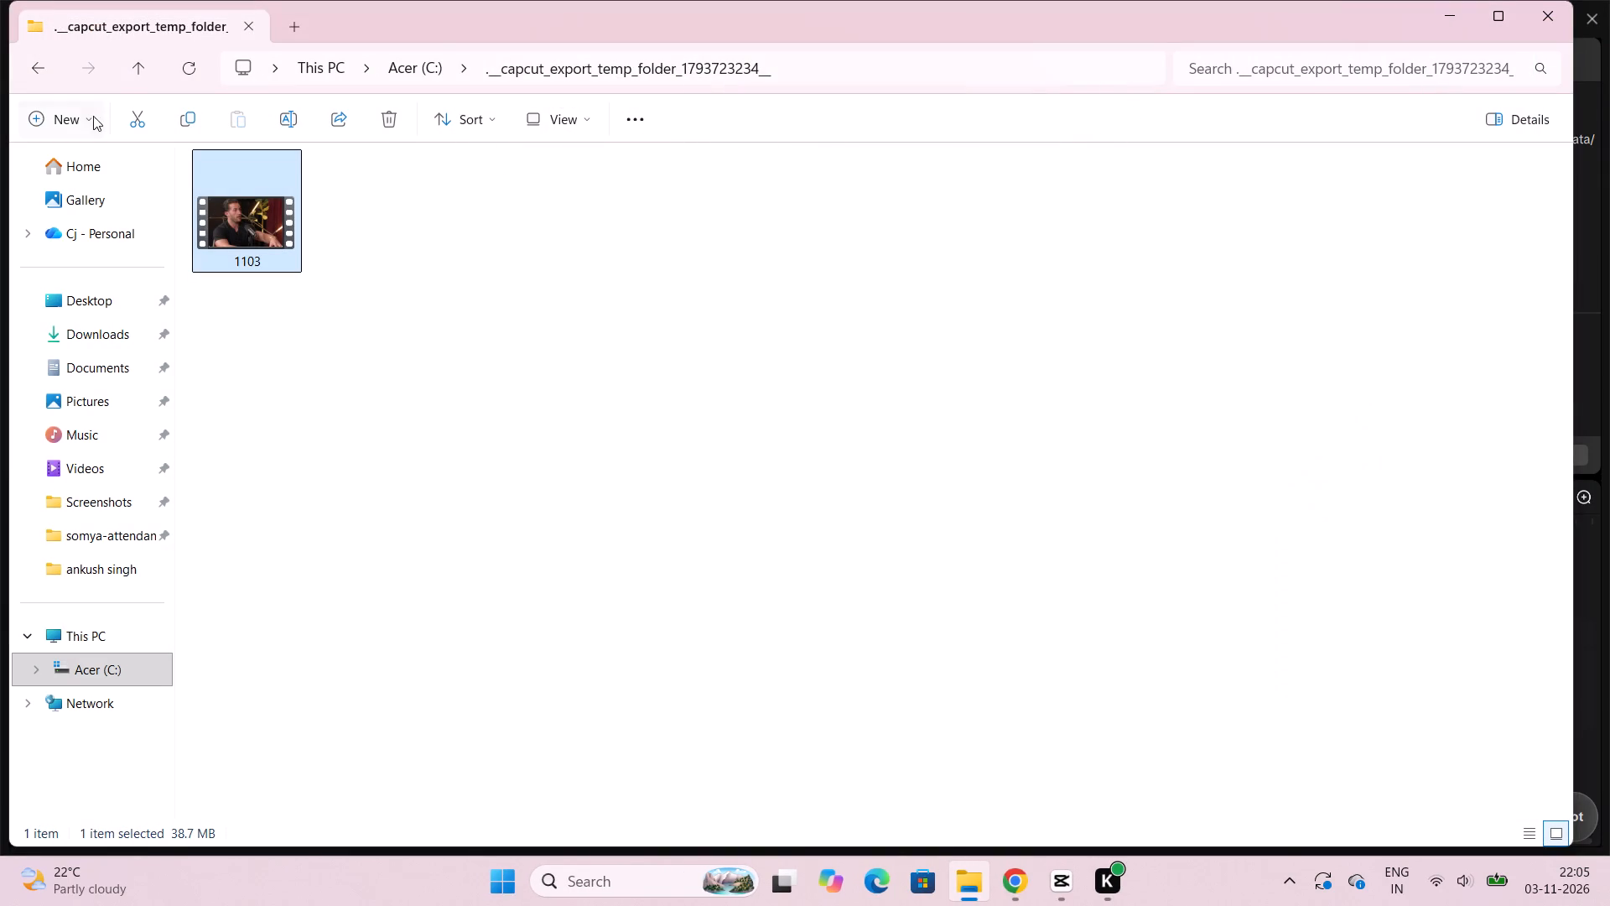
left_click(129, 72)
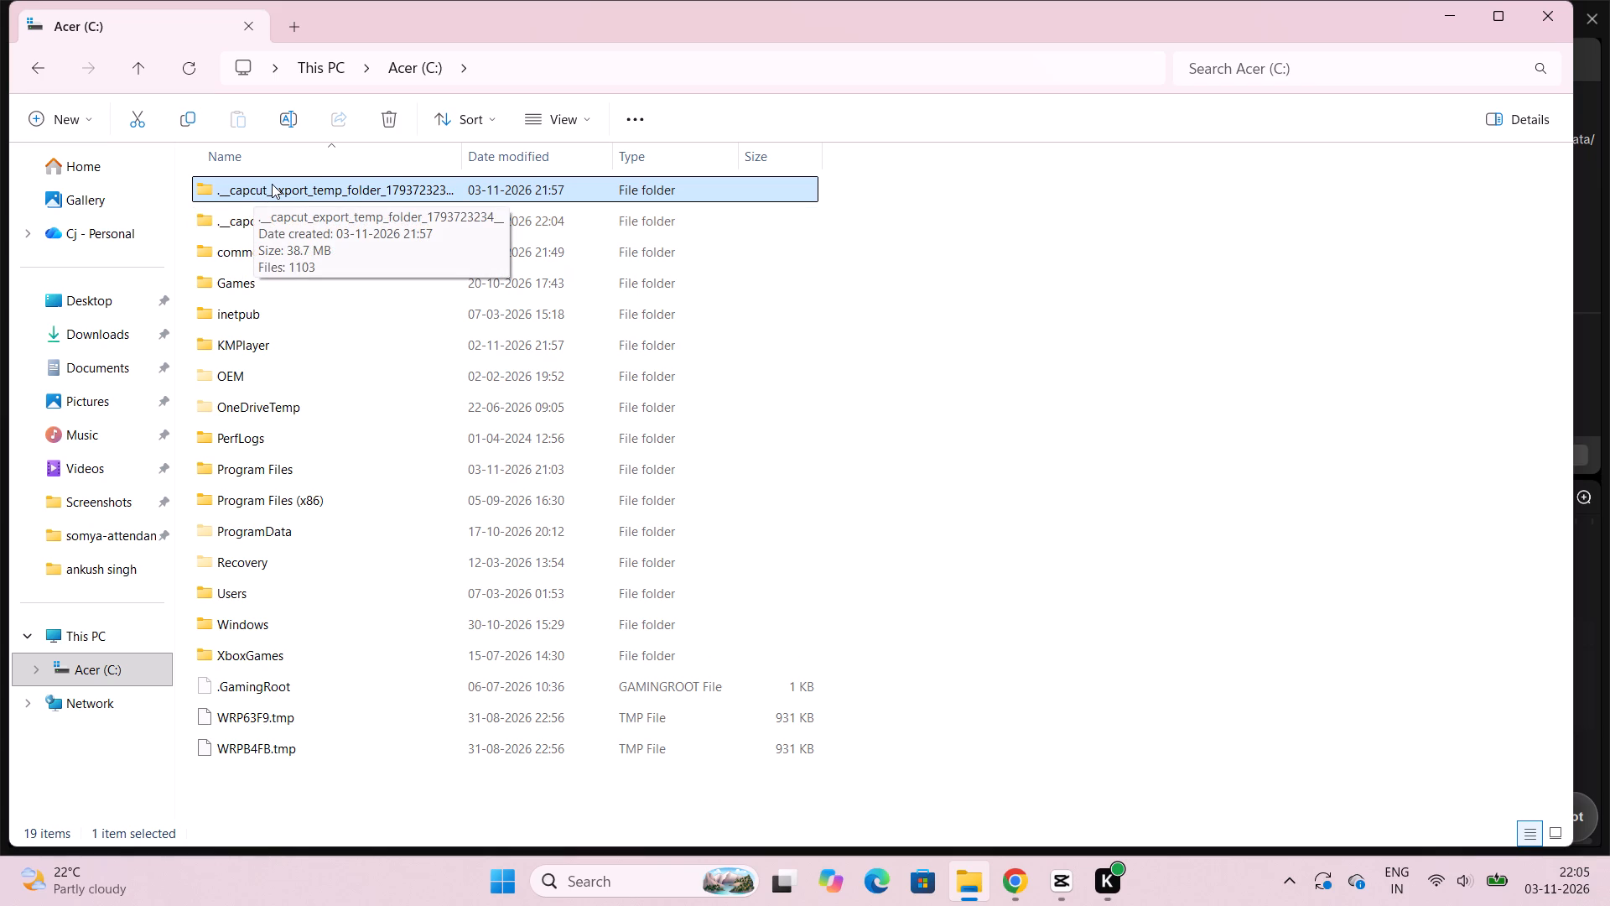
left_click(273, 184)
key("Delete")
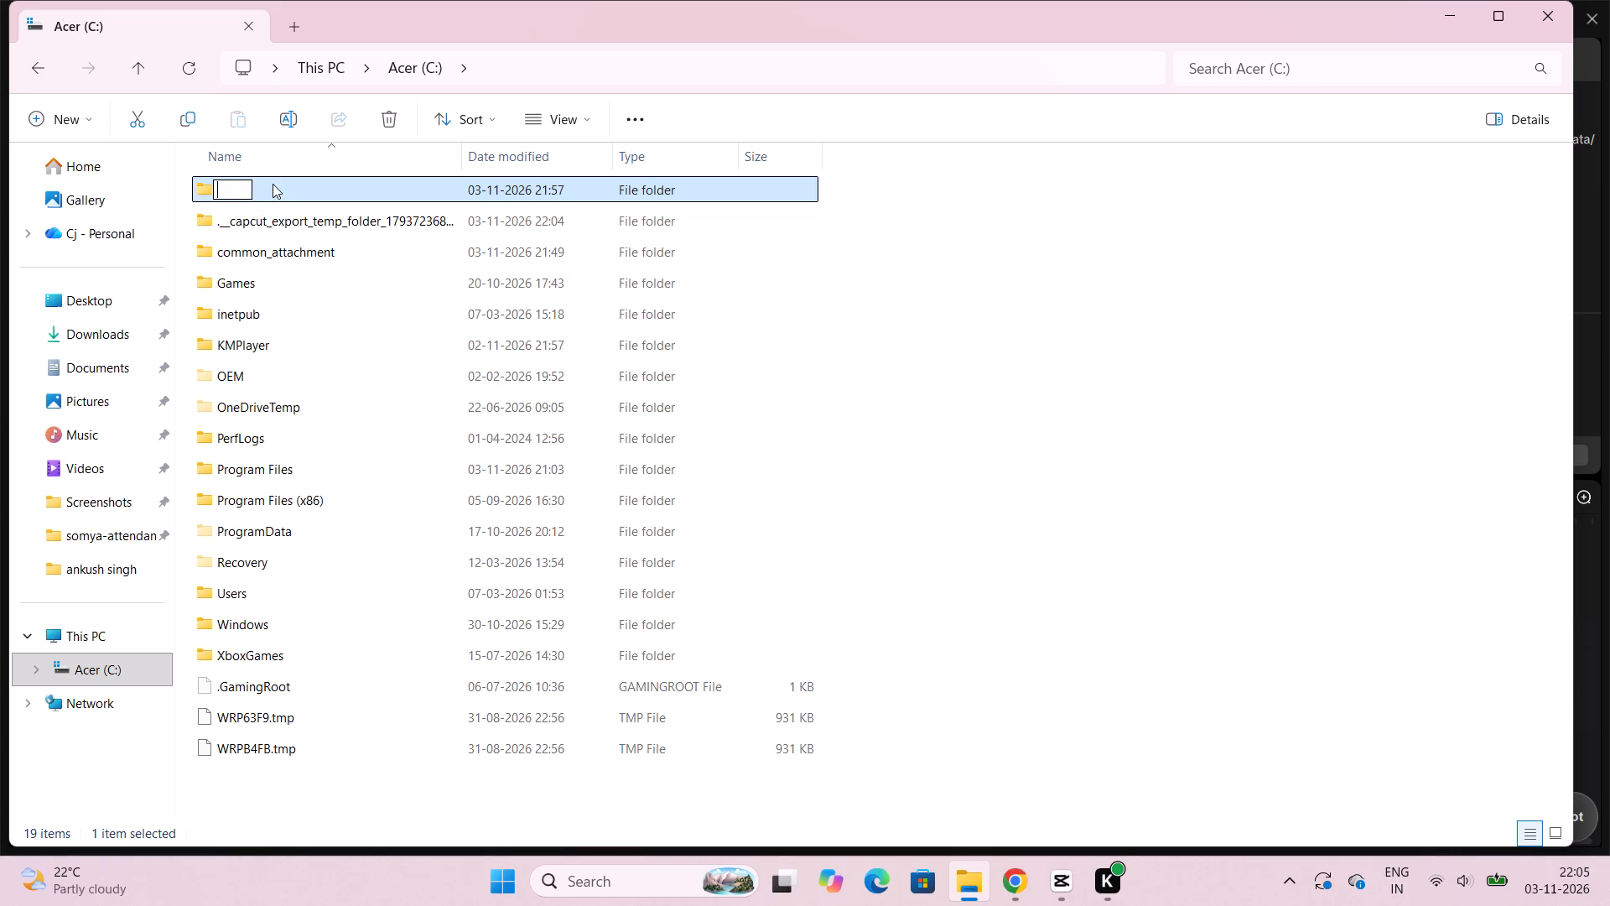
left_click(287, 184)
right_click(287, 184)
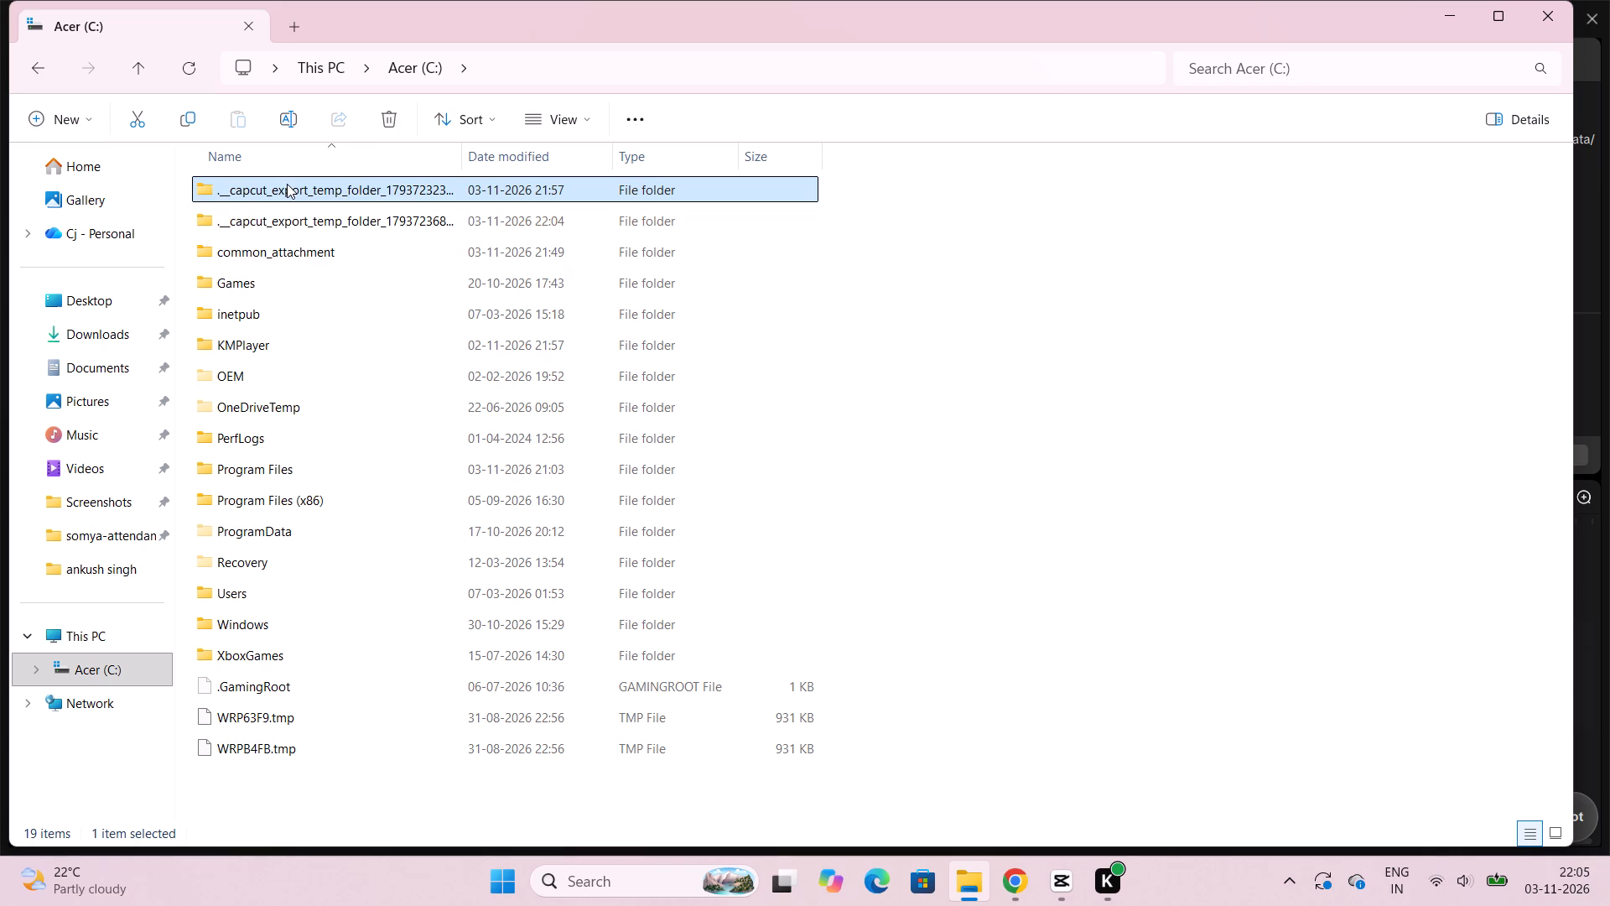
left_click(512, 213)
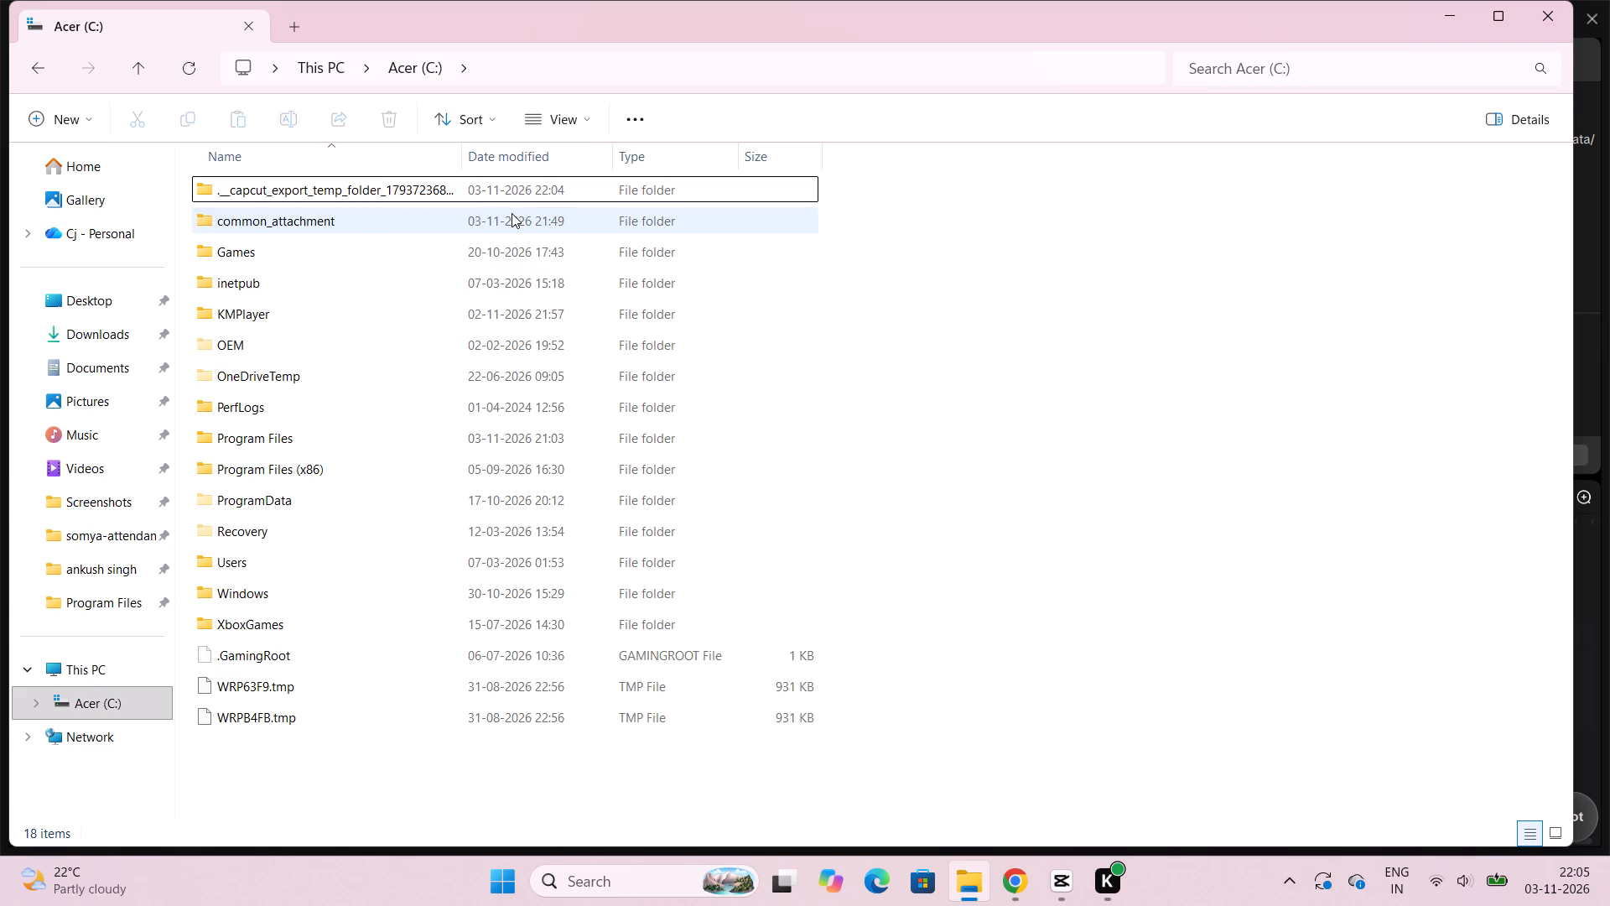
Play the vertical video 1103 from the remaining CapCut export temp folder to check it.
double_click(447, 190)
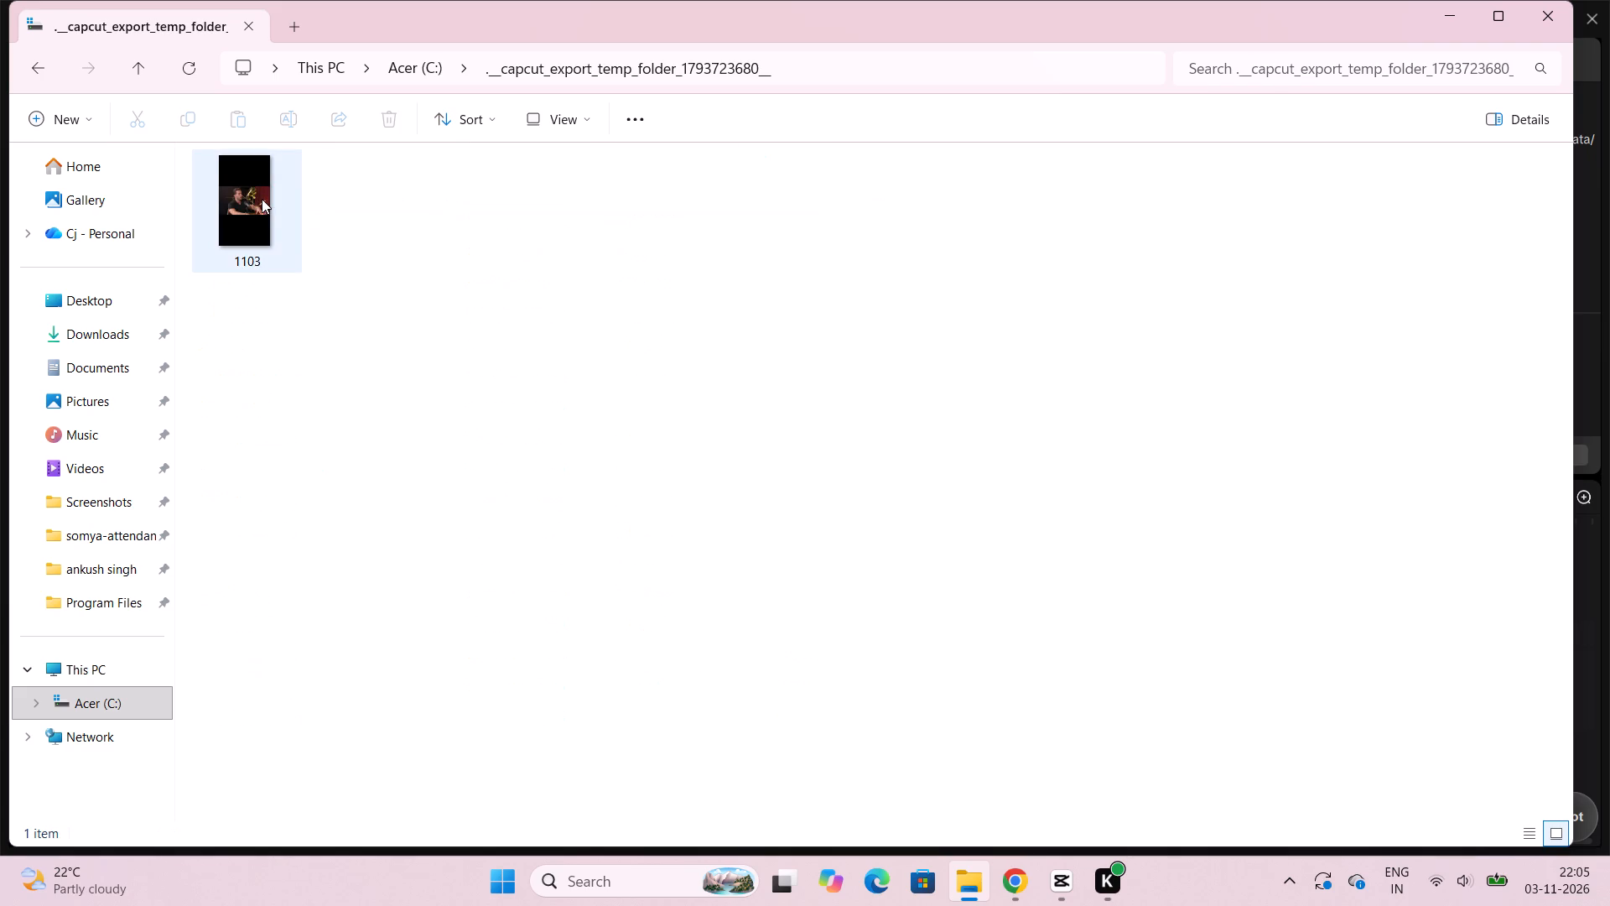
double_click(261, 199)
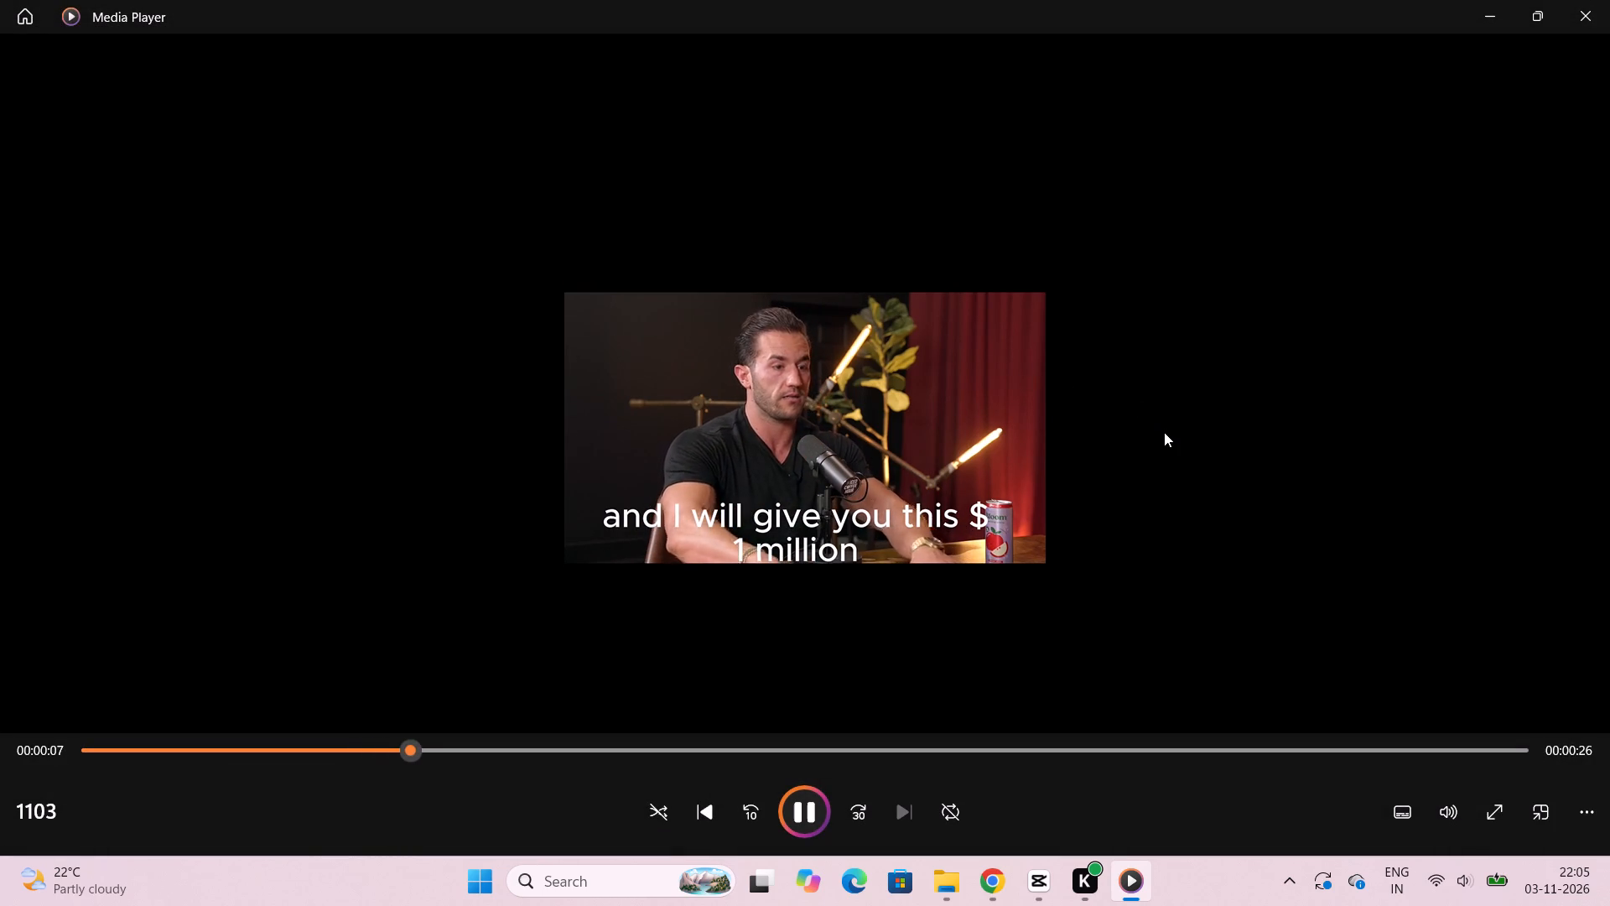
Close the video player and start a new Instagram post with the 1103 video from the CapCut export folder, continuing to the reel's caption stage.
left_click(1589, 6)
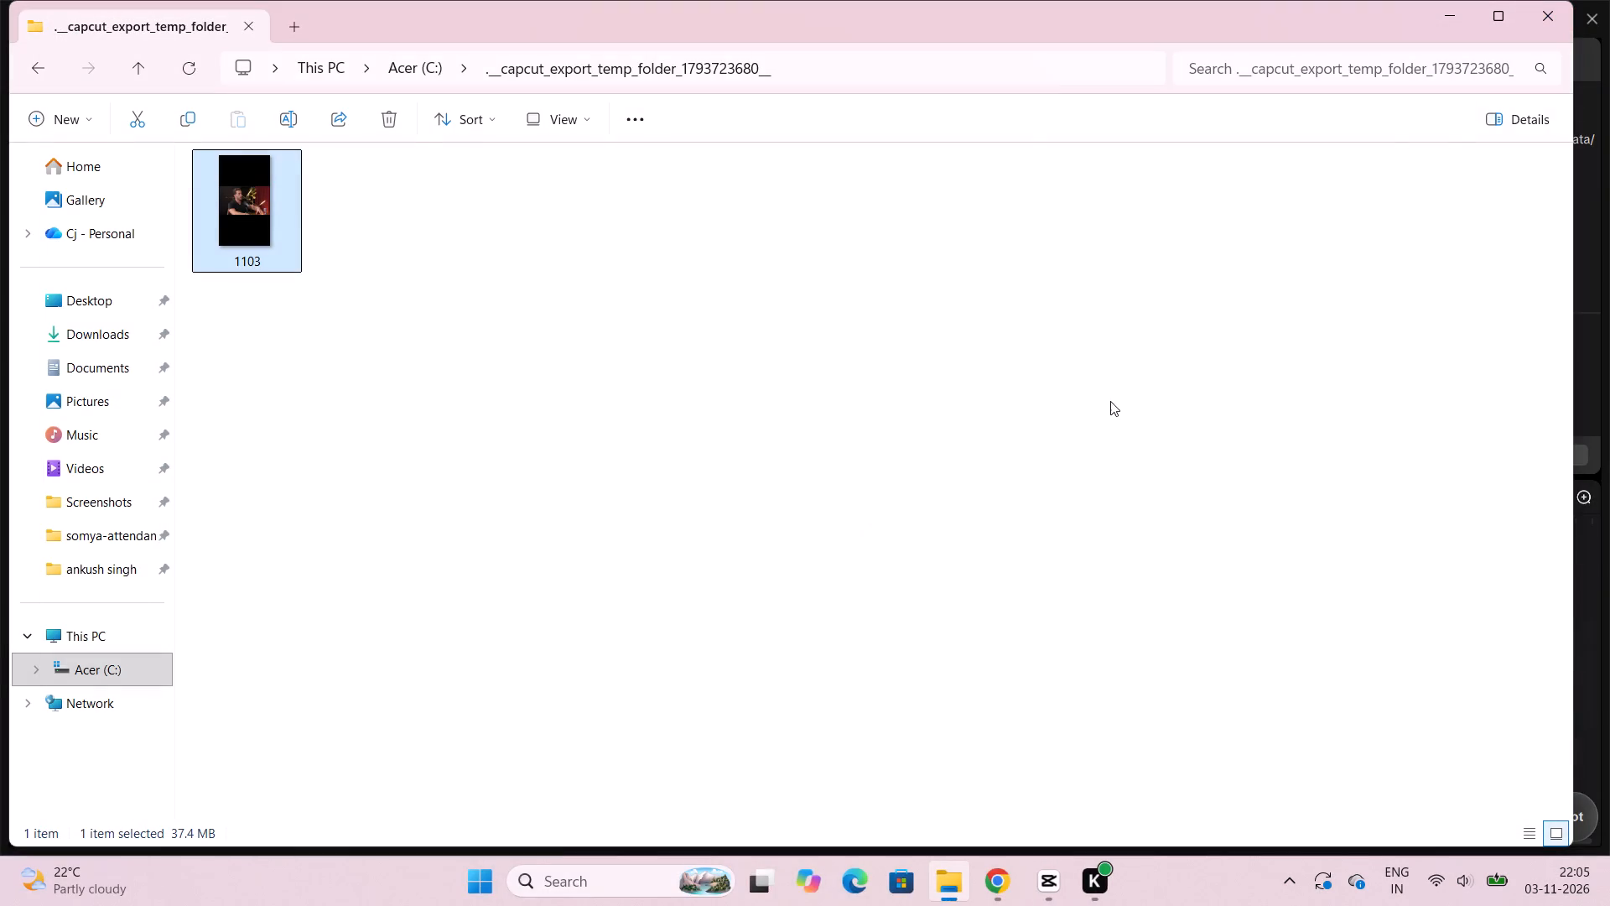
left_click(1024, 875)
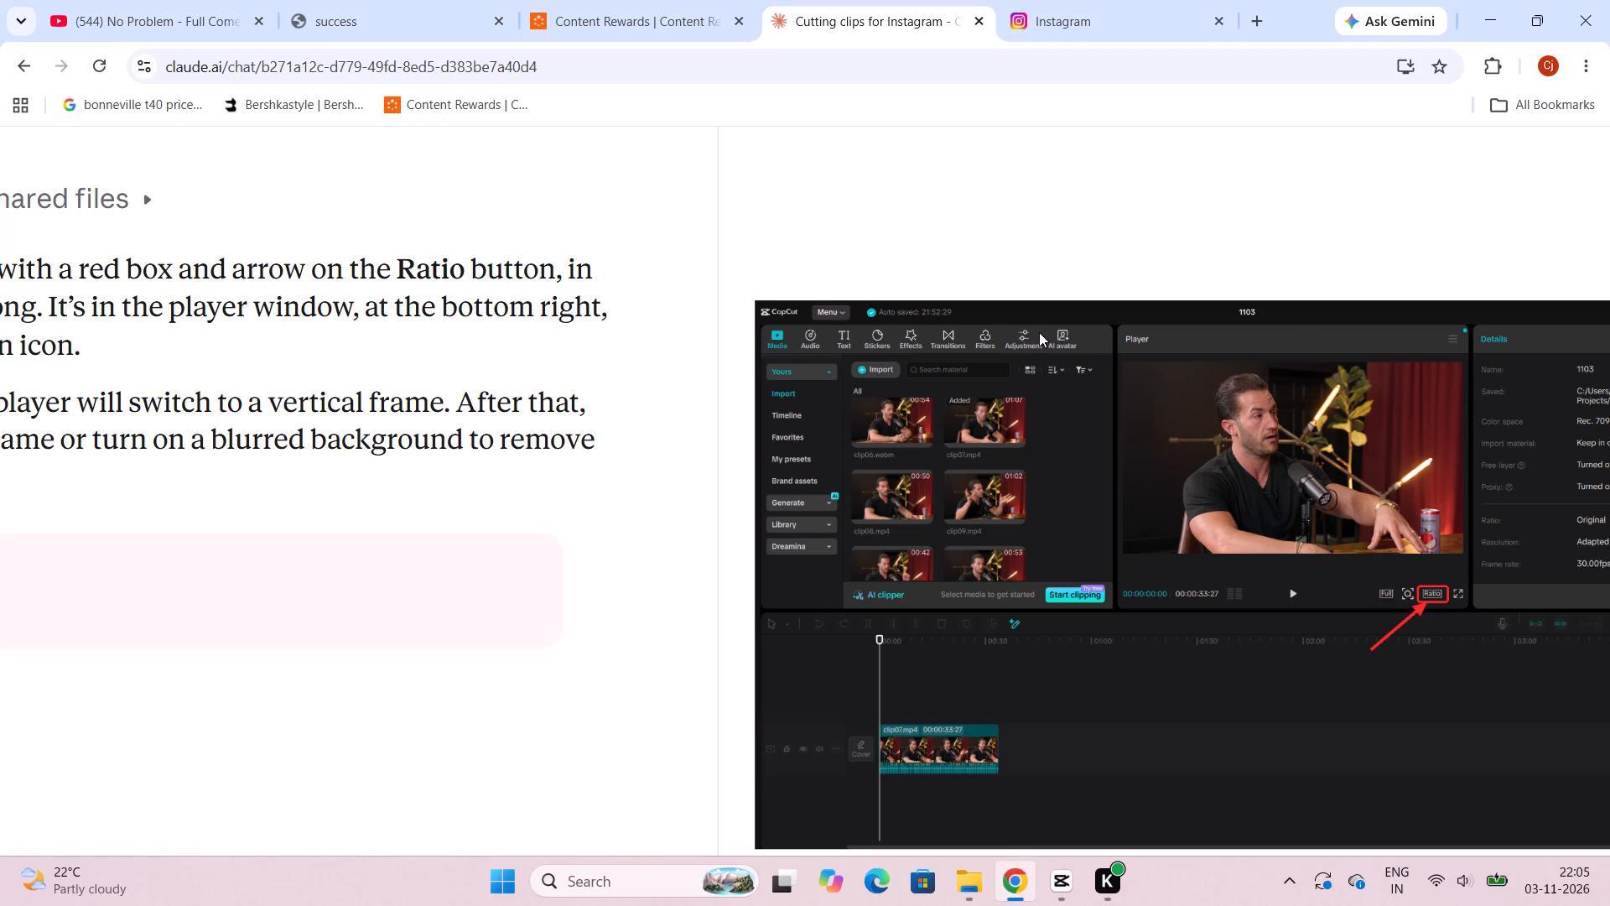
left_click(1041, 0)
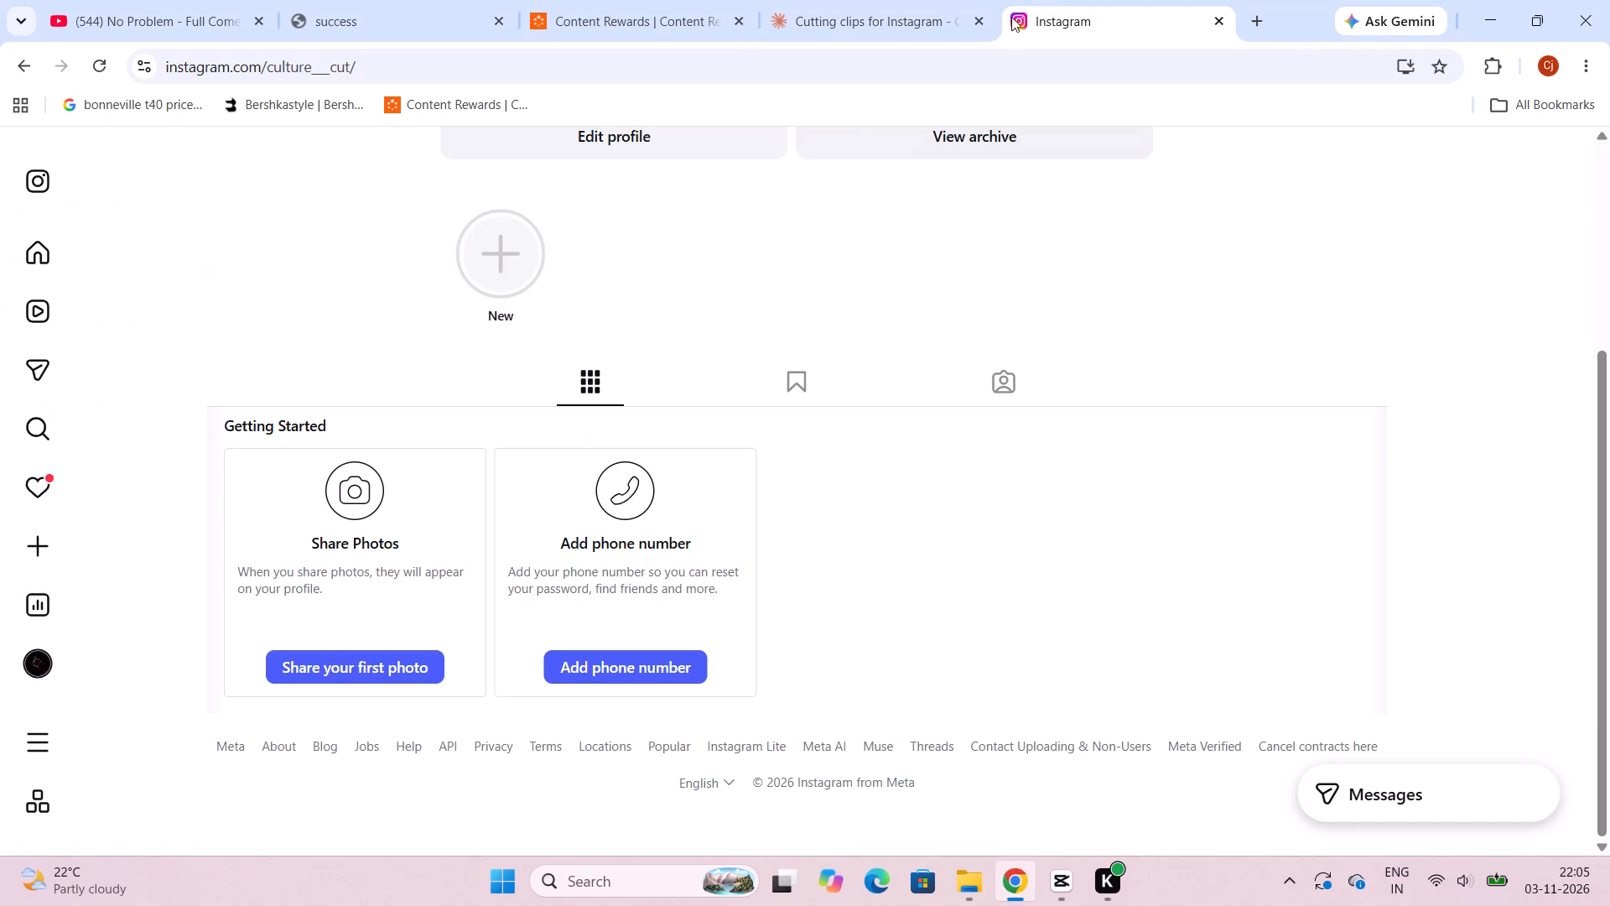
left_click(409, 674)
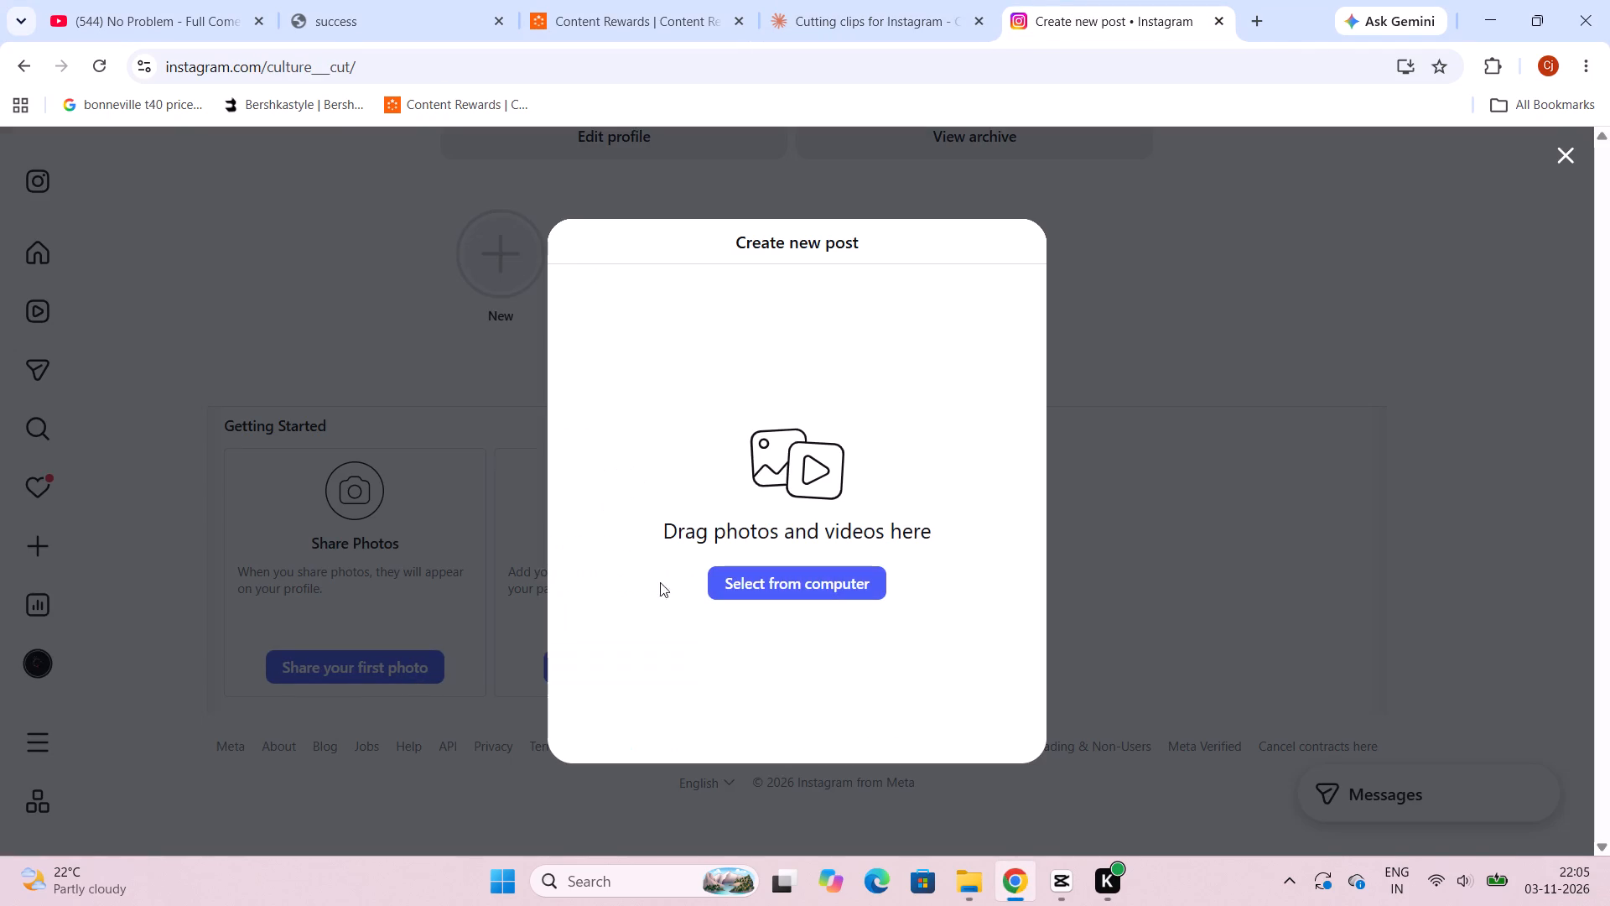
left_click(748, 579)
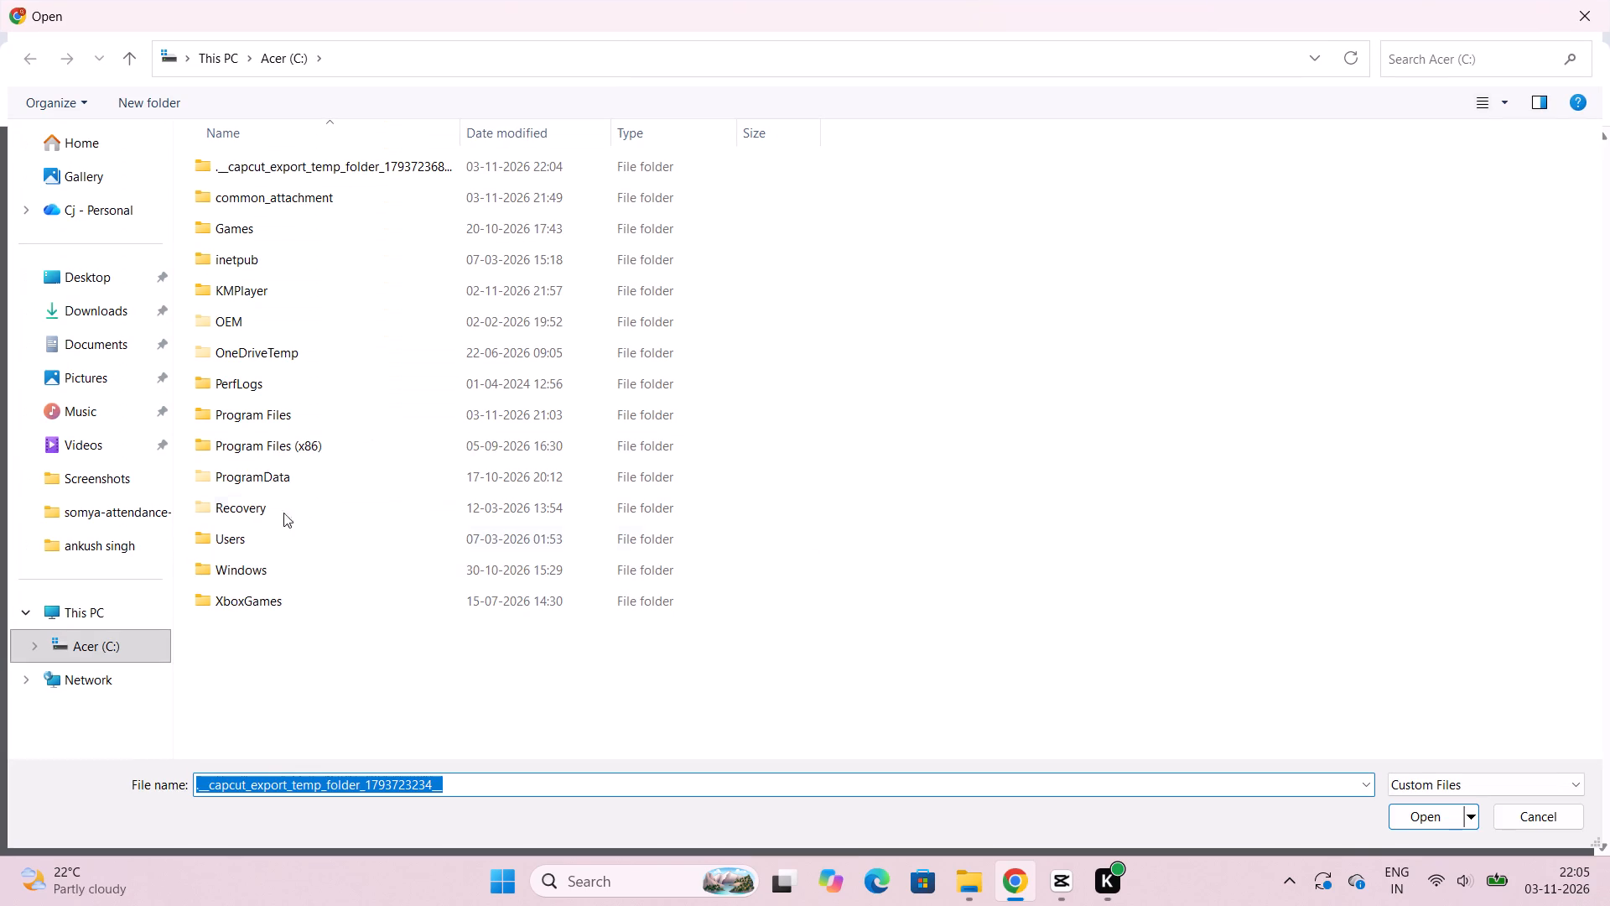
double_click(288, 169)
left_click(243, 190)
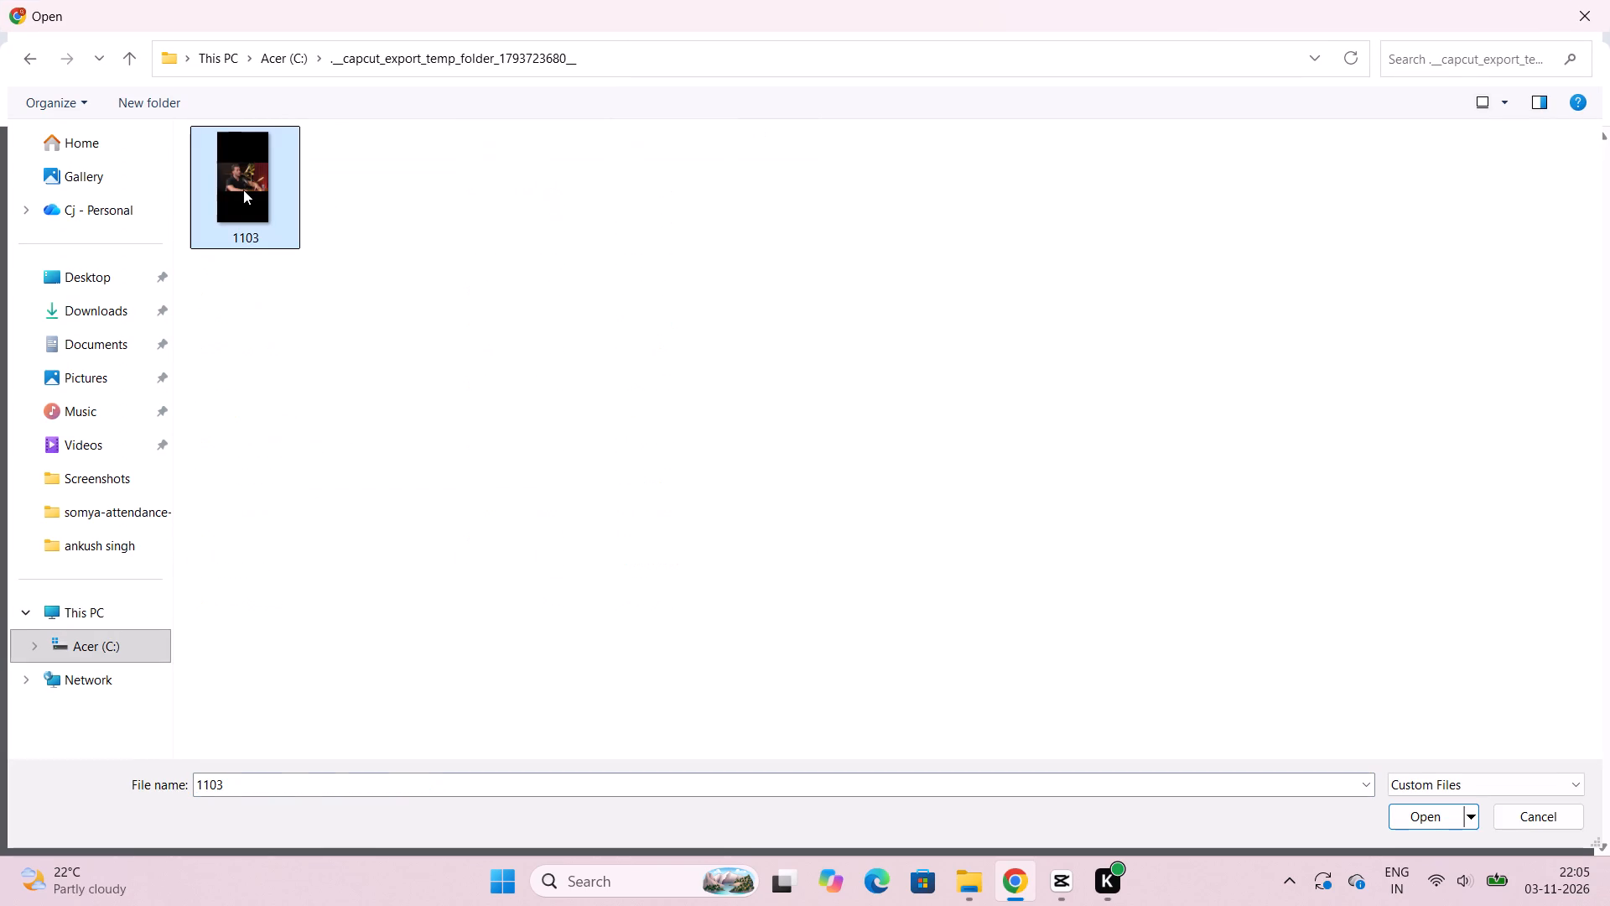
key("Return")
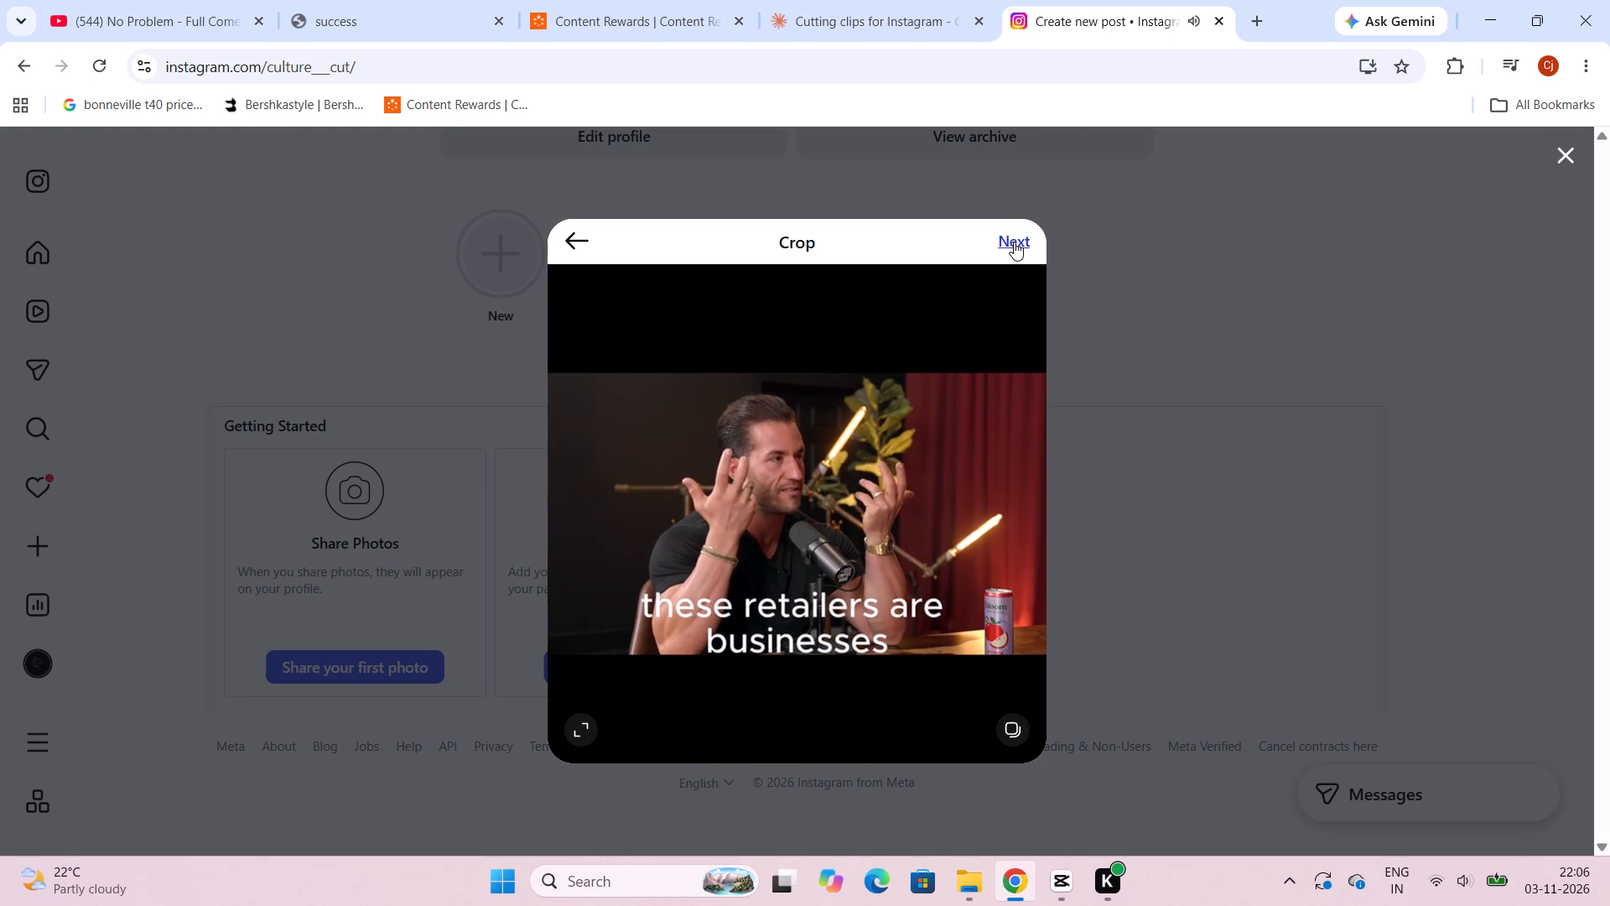
left_click(1014, 242)
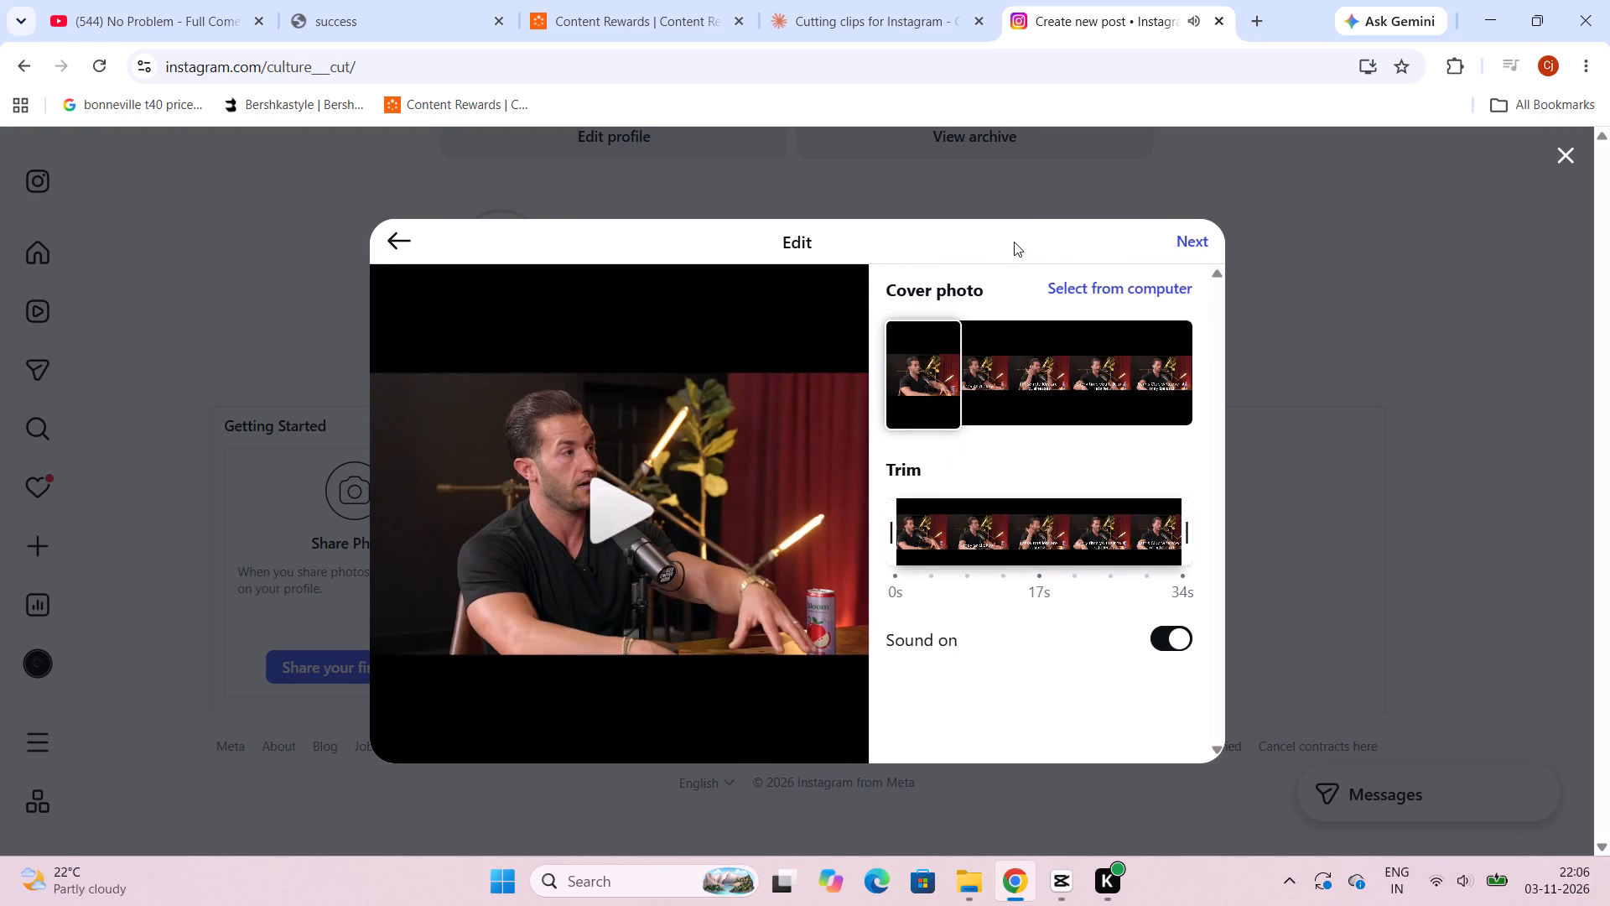
left_click(1185, 237)
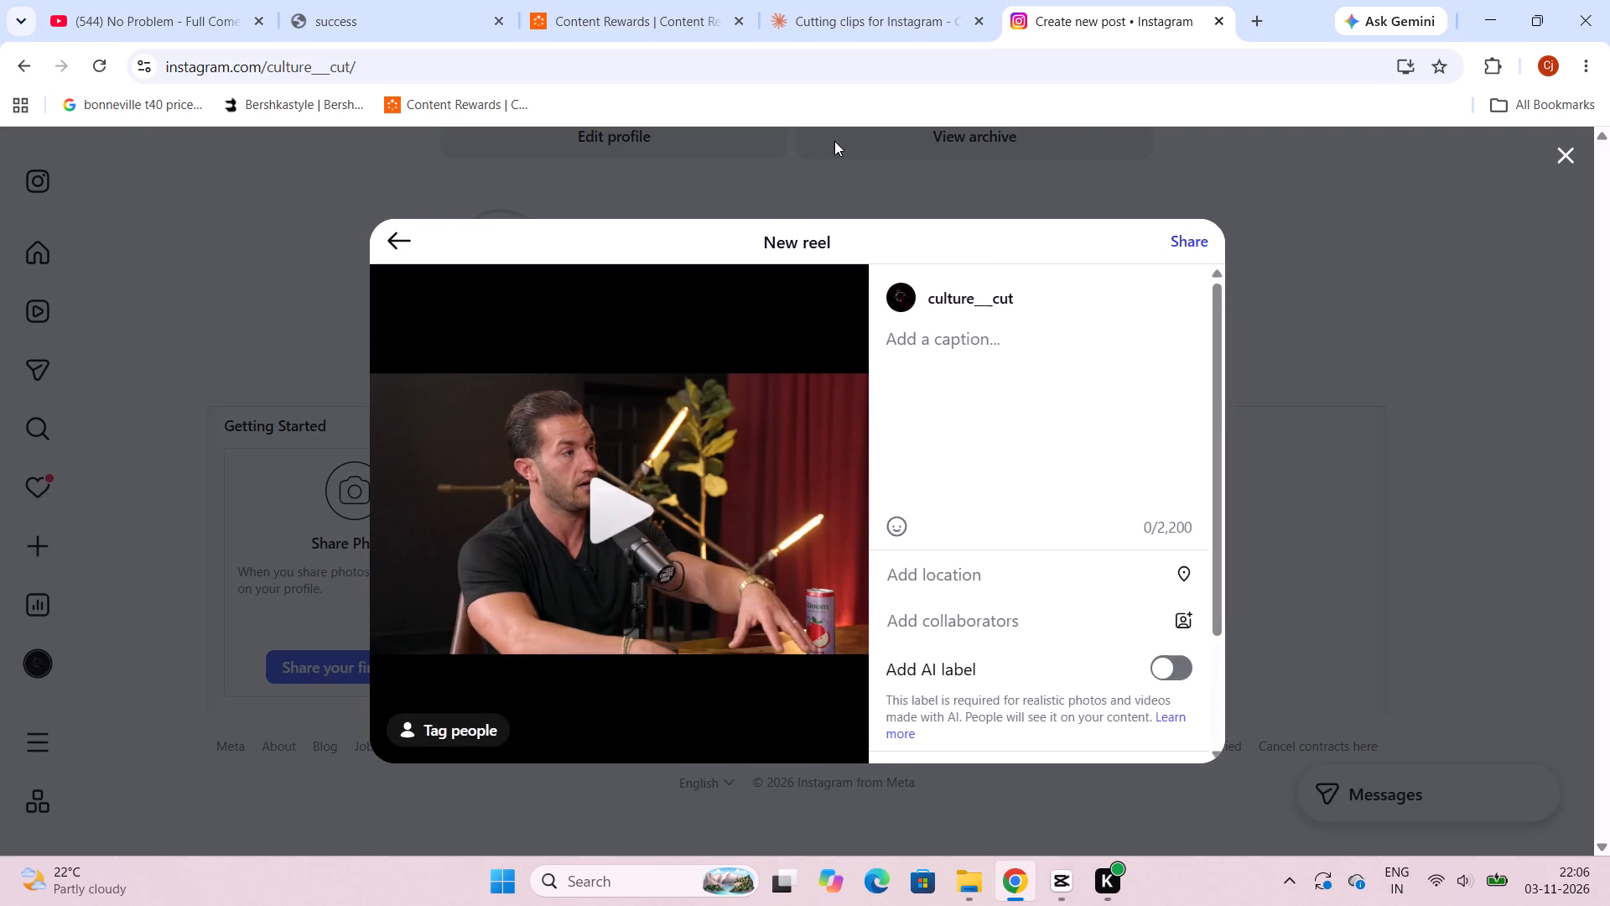
Open the Requirements and Guidelines document from the Whop campaign page and check its tagging and caption rules for Instagram.
left_click(548, 0)
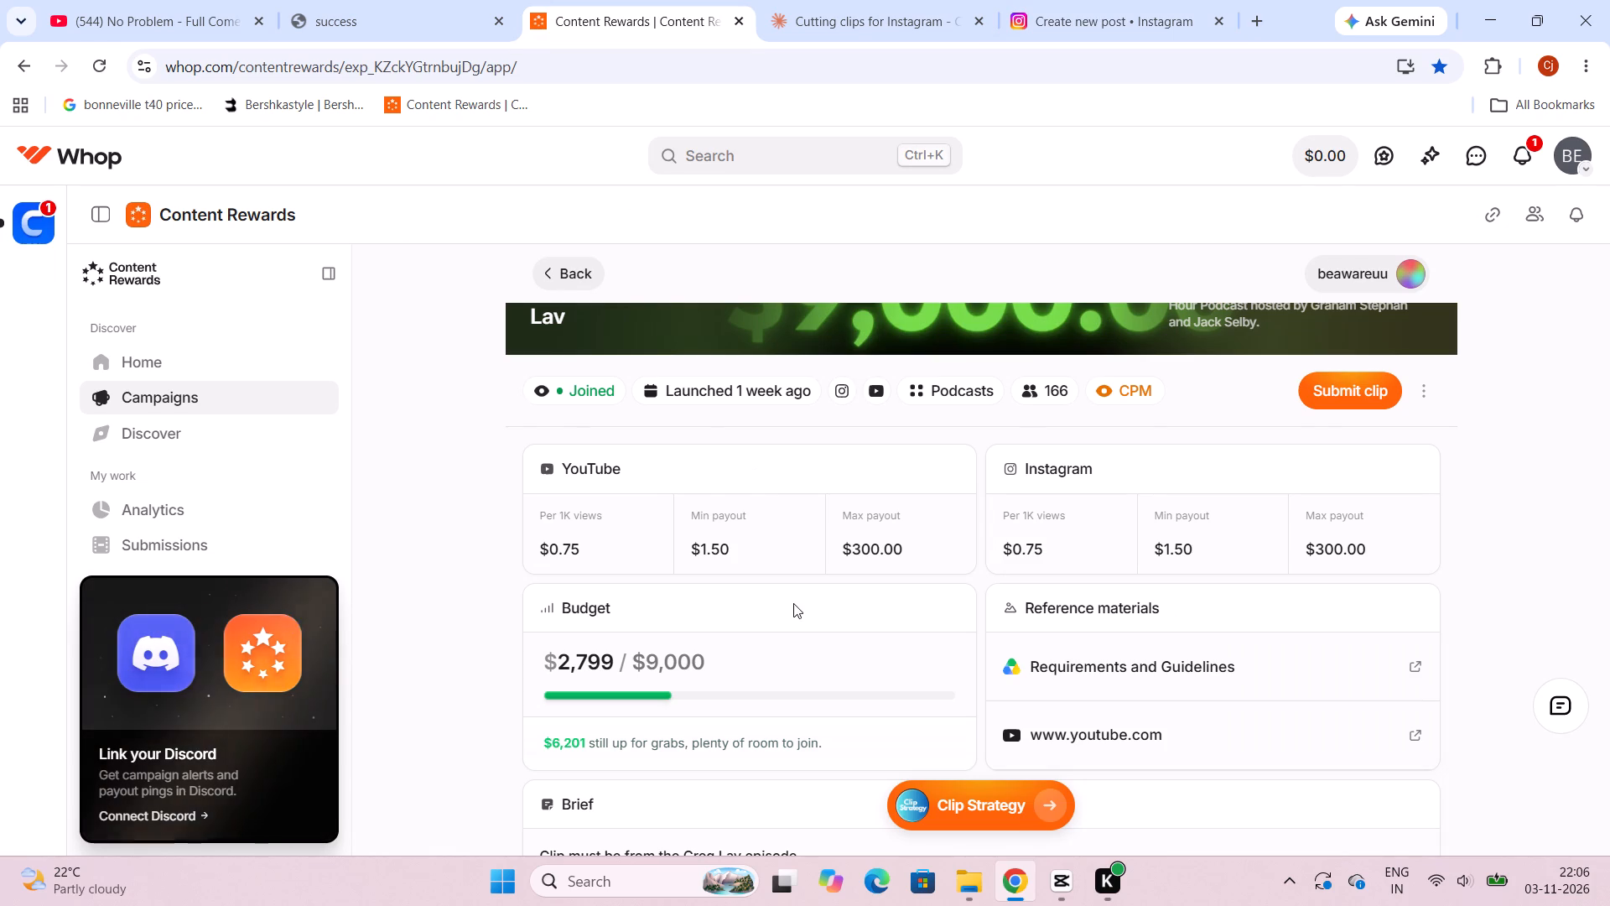
scroll(793, 603, "down", 2)
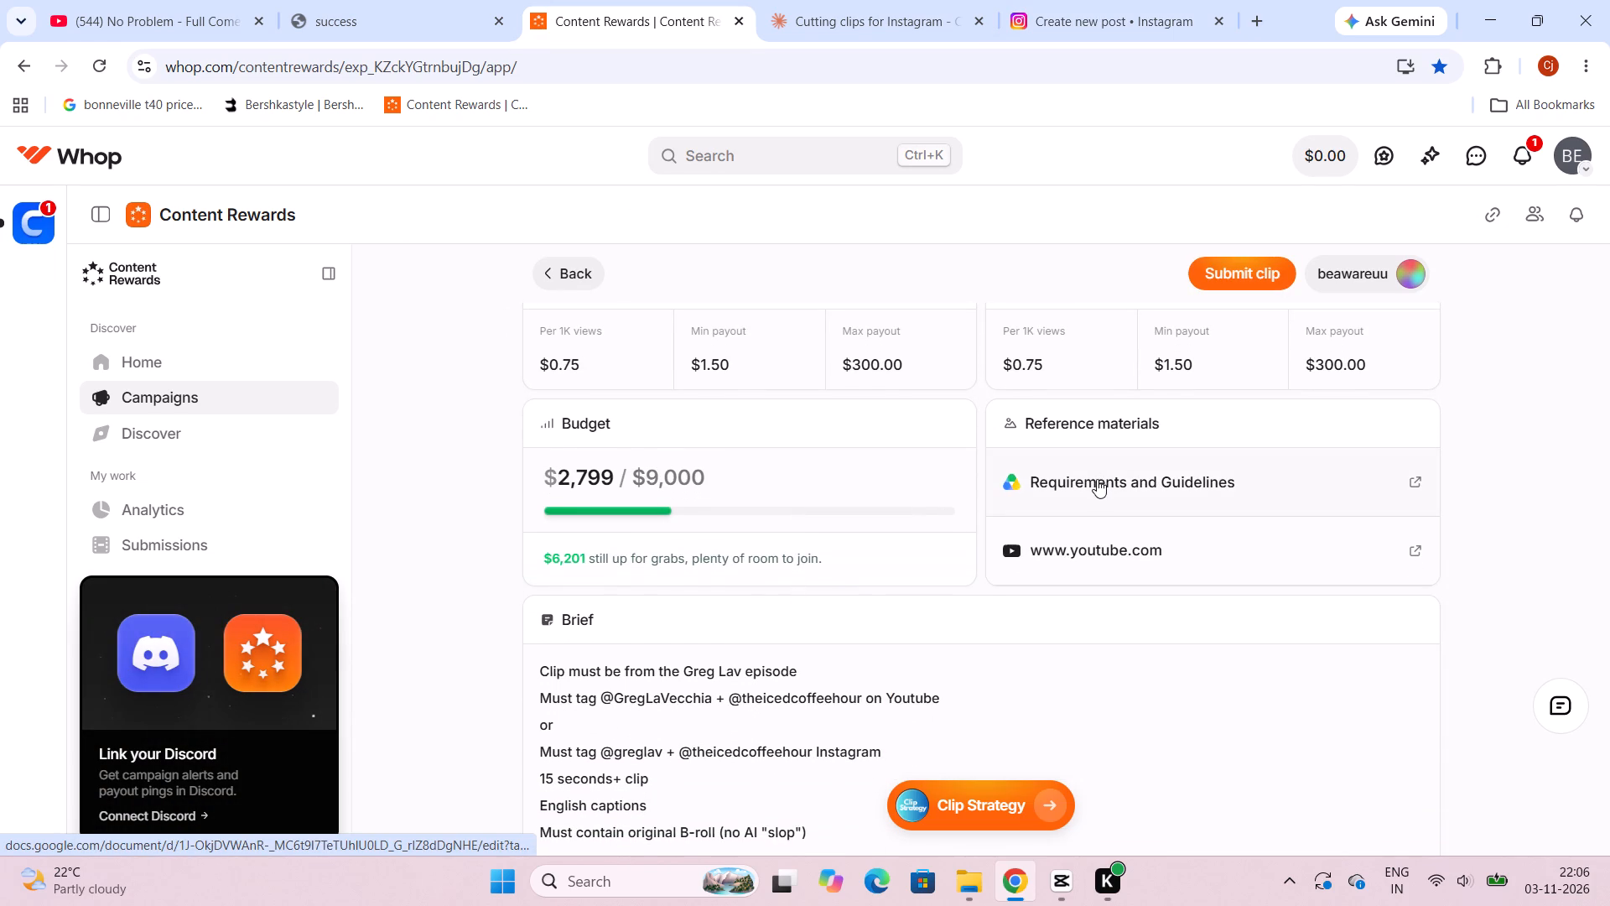
left_click(1097, 479)
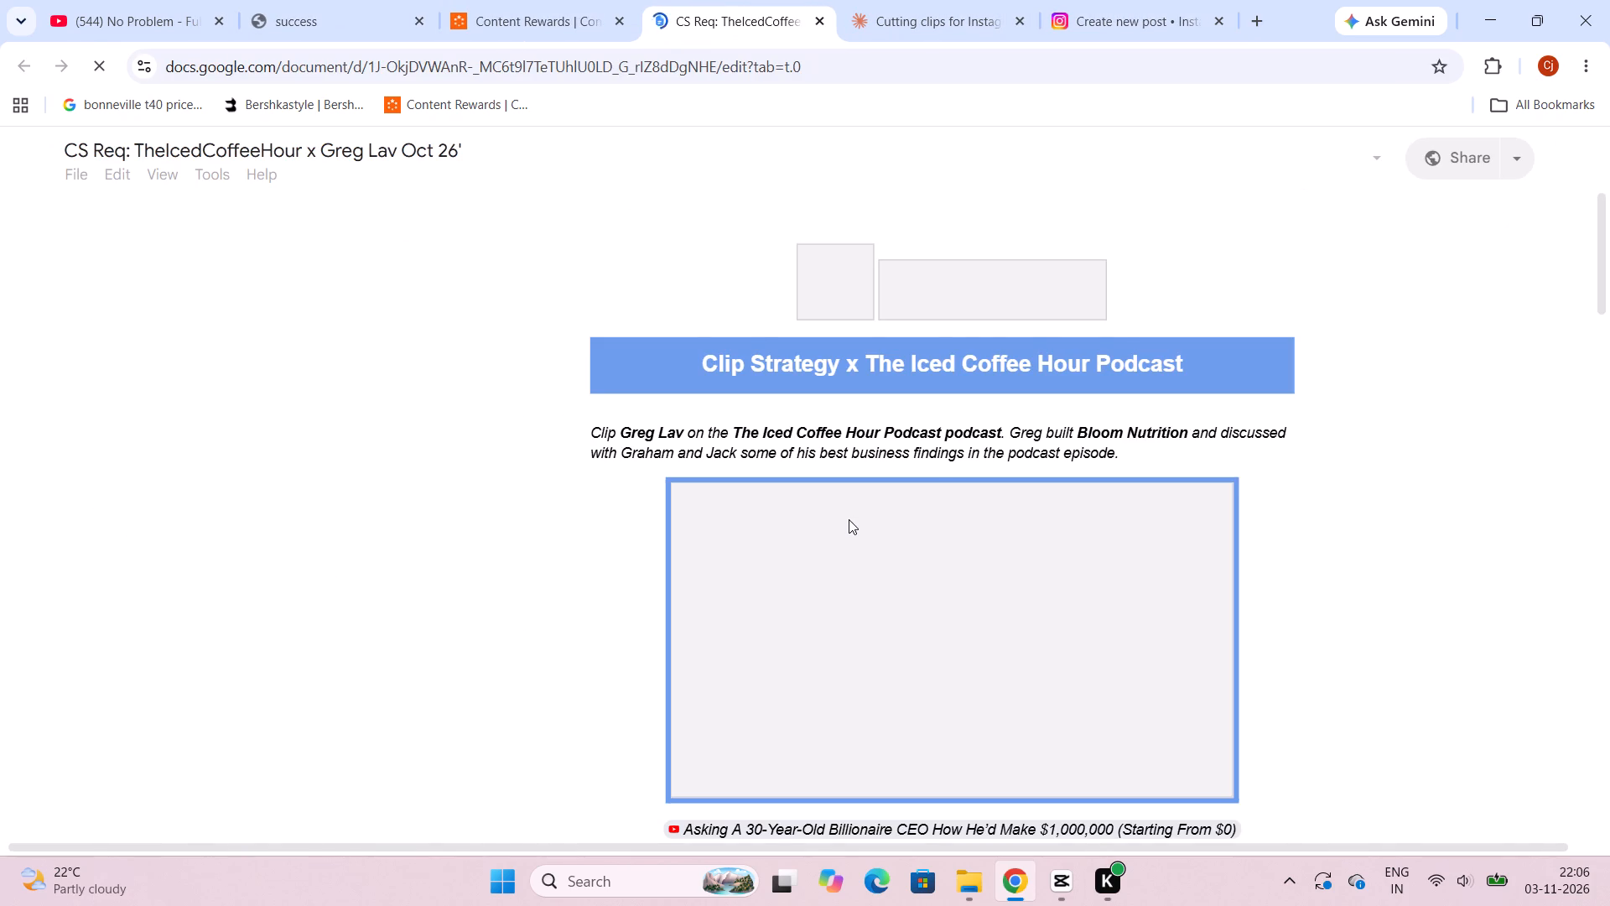
scroll(849, 519, "down", 4)
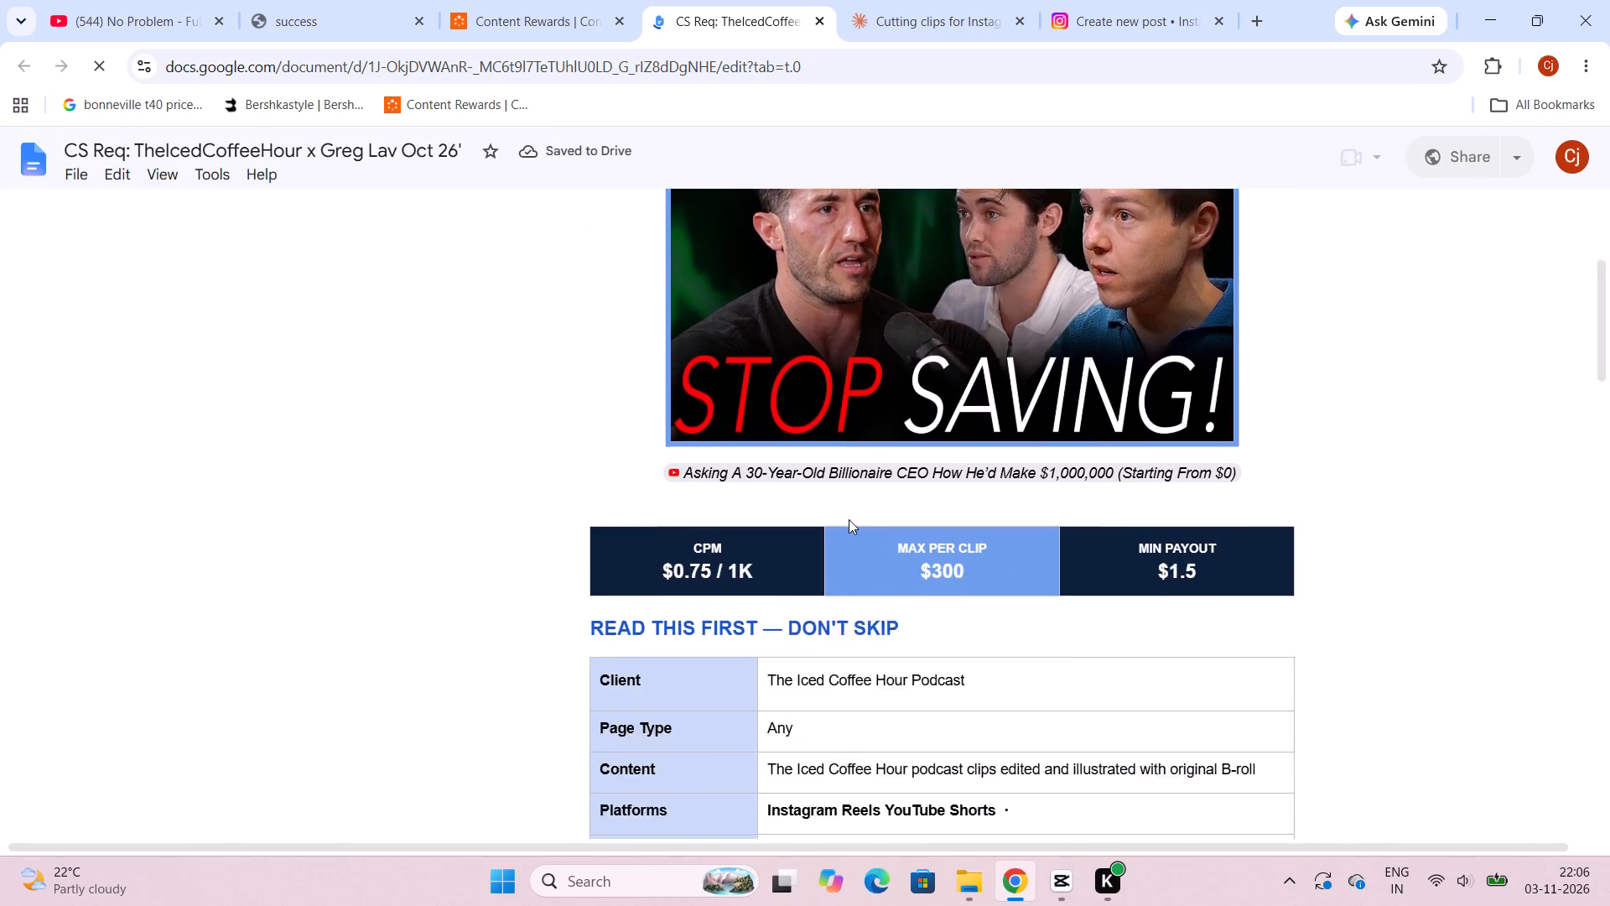
scroll(849, 519, "down", 2)
scroll(849, 519, "up", 1)
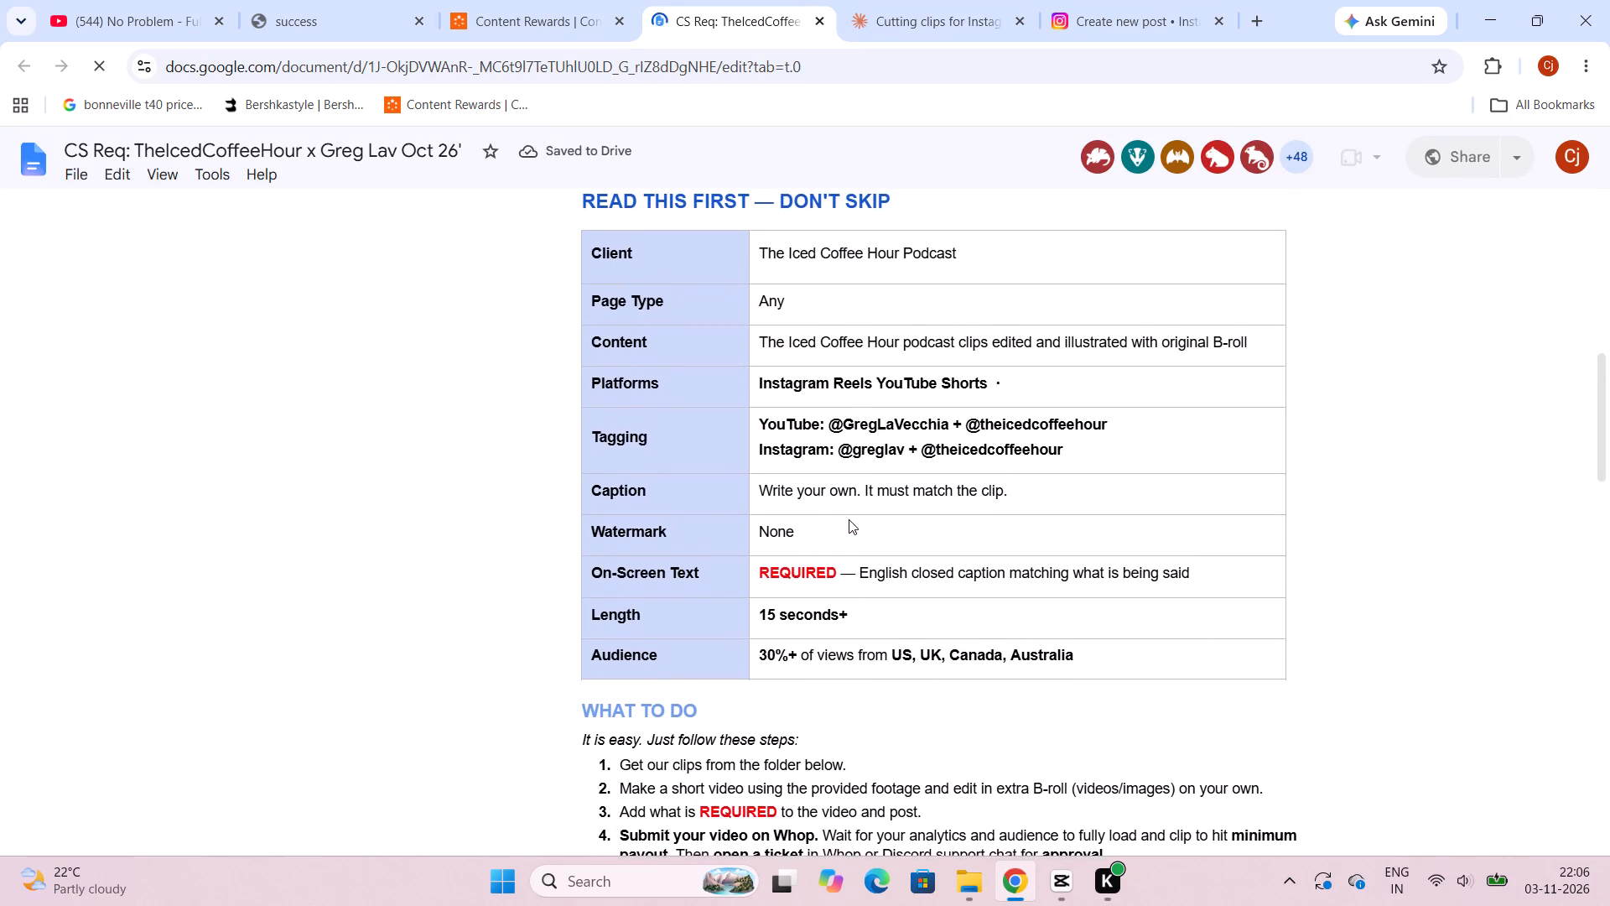
scroll(849, 519, "up", 1)
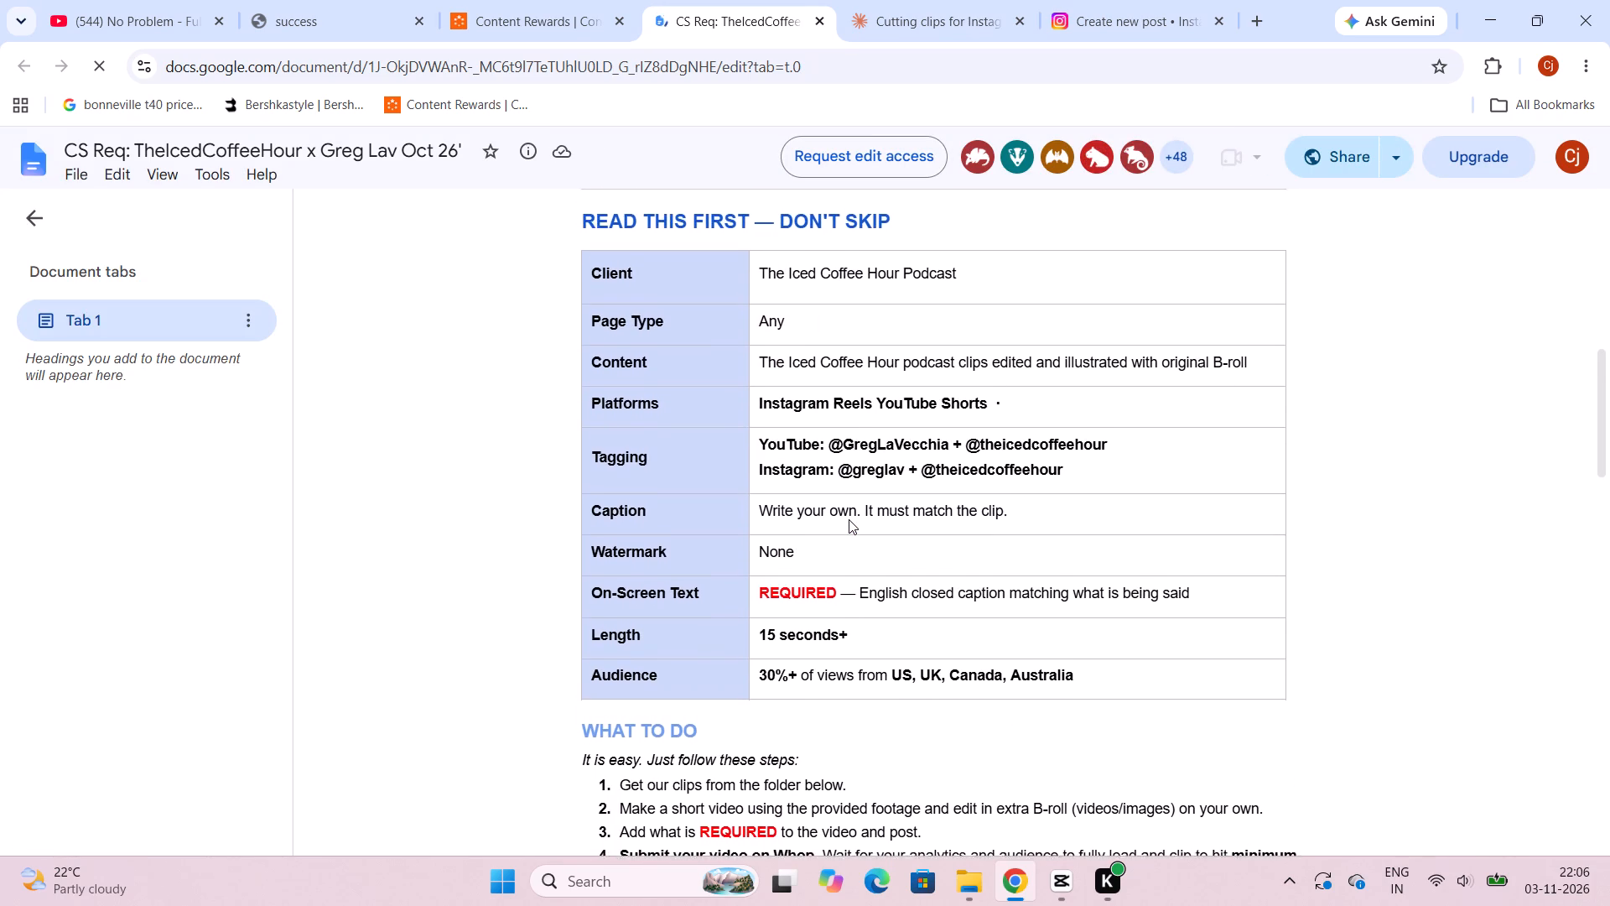
scroll(849, 519, "up", 1)
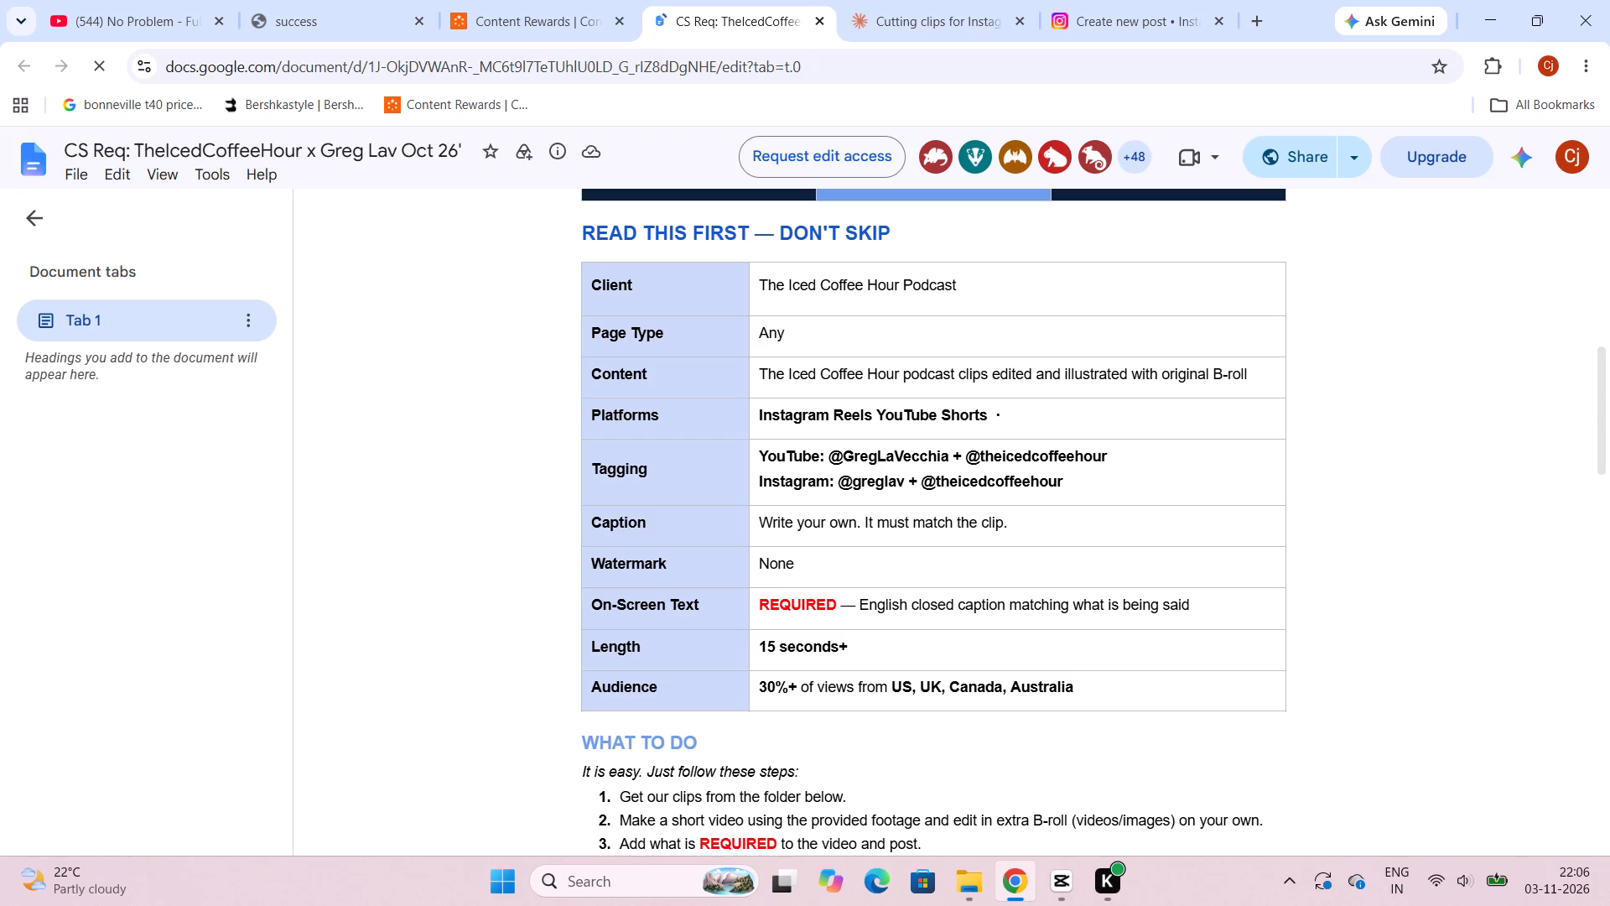
In Chrome, take a screenshot of the client tagging, caption and on-screen text requirements in the TheIcedCoffeeHour x Greg Lav document.
left_click(1072, 482)
scroll(1081, 482, "down", 3)
scroll(1081, 482, "up", 1)
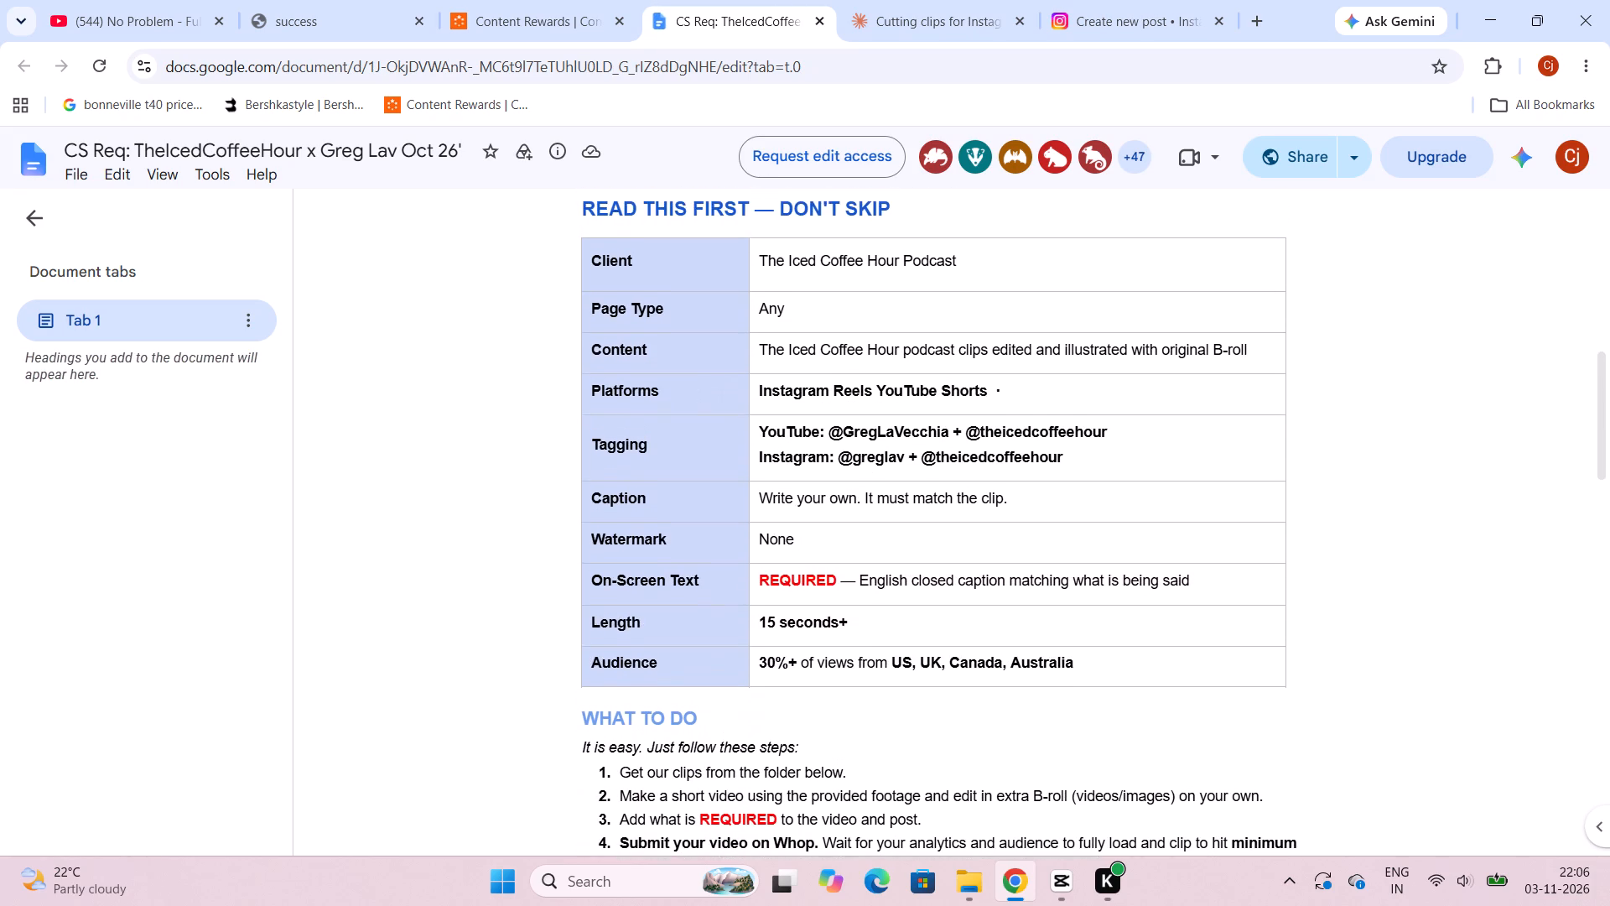
key("shift+super+s")
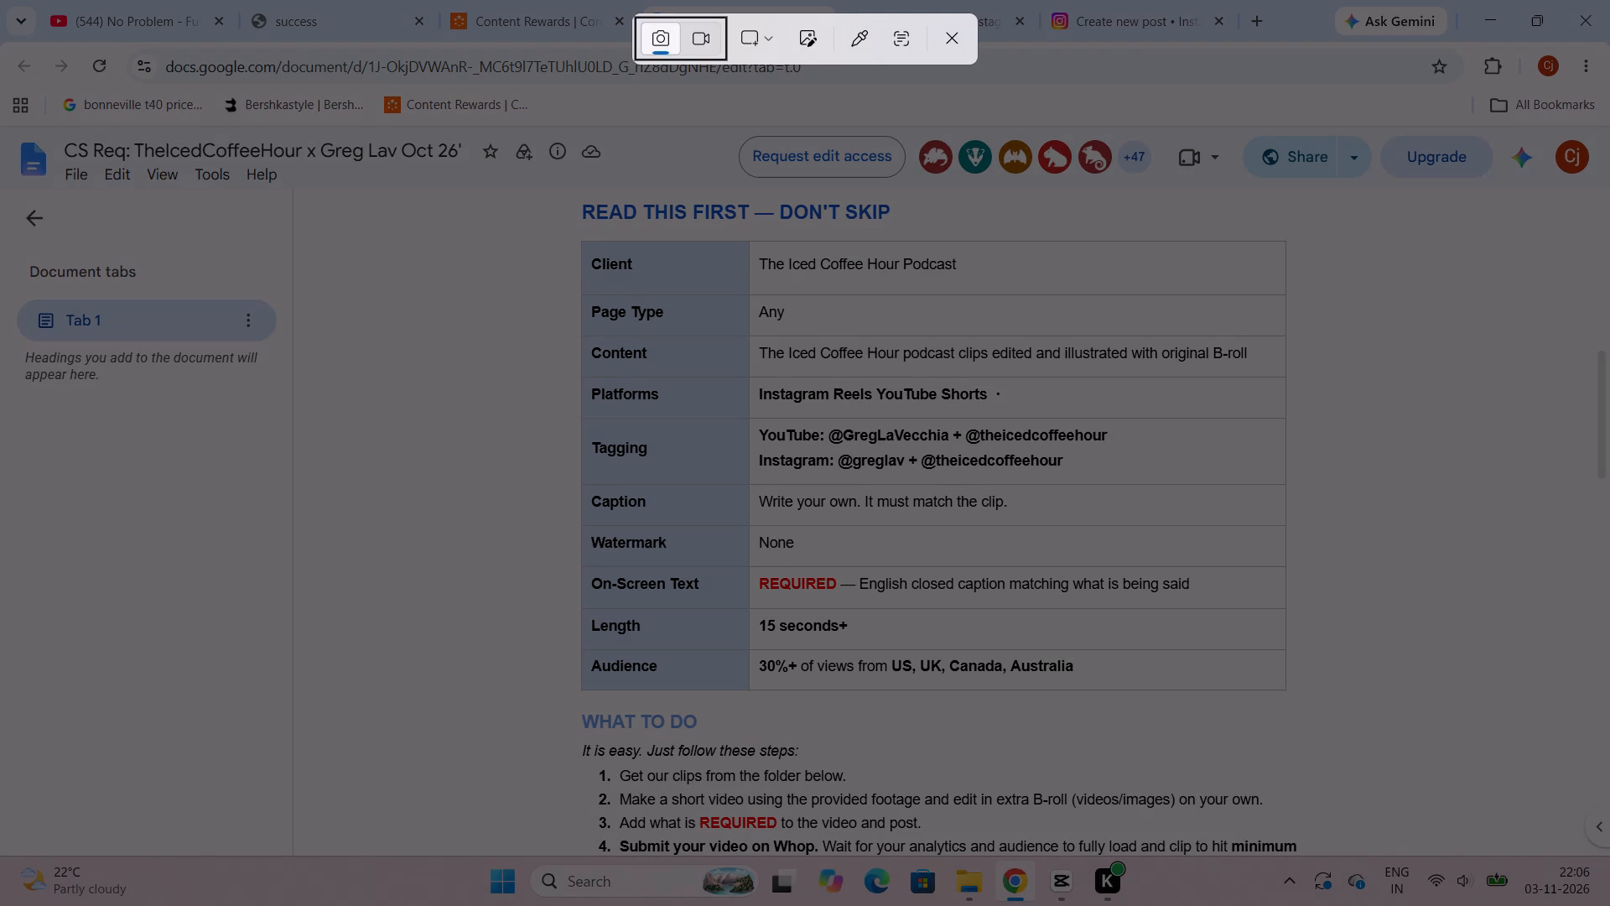
Take a screenshot of the READ THIS FIRST requirements table, from the Client row through the Audience row, and dismiss the capture notification.
left_click_drag(571, 232, 1299, 721)
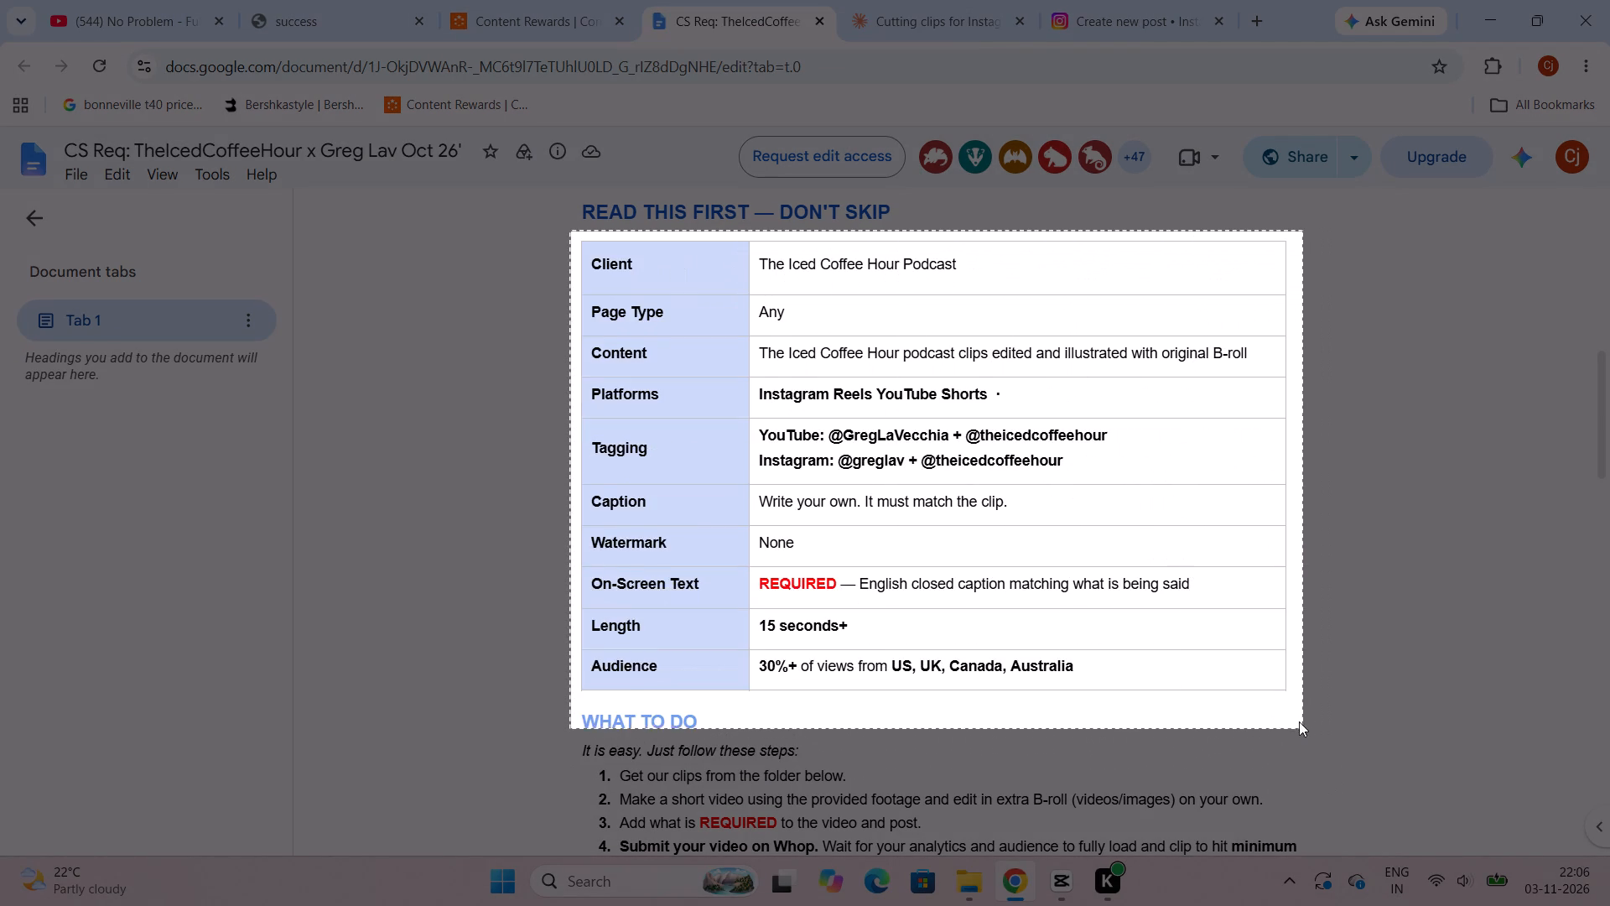
left_click_drag(1299, 721, 1282, 690)
scroll(1282, 690, "down", 2)
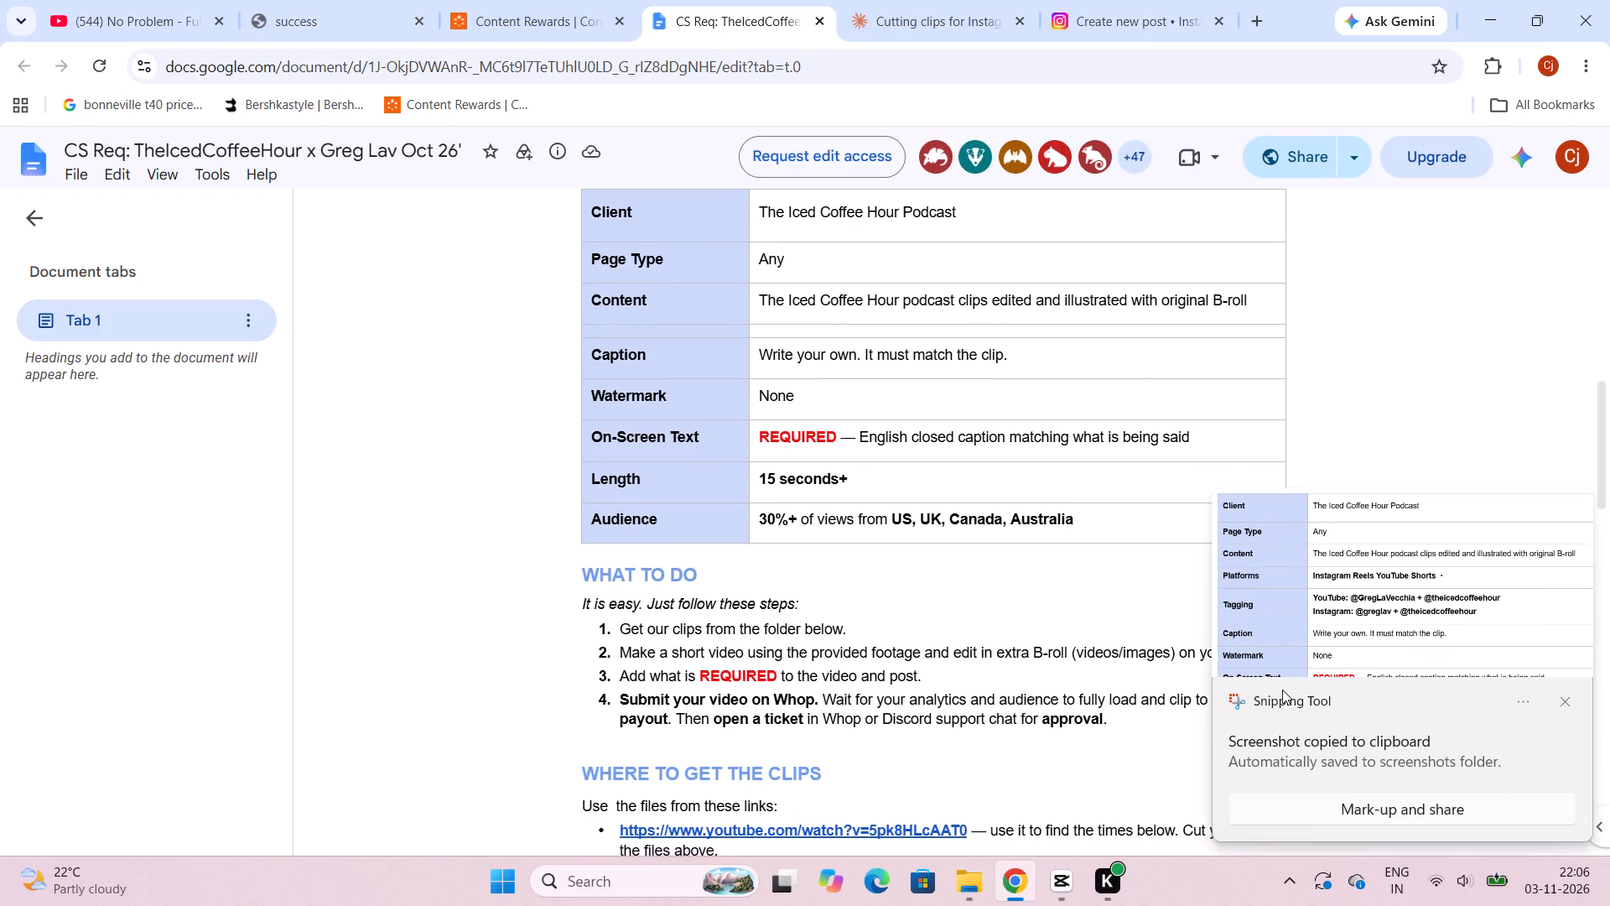
scroll(1282, 690, "down", 1)
left_click(1561, 700)
Read the rest of the requirements document, covering what to do, clip source, platforms, client tagging, caption, on-screen text, audience and submission rules.
scroll(1191, 597, "down", 1)
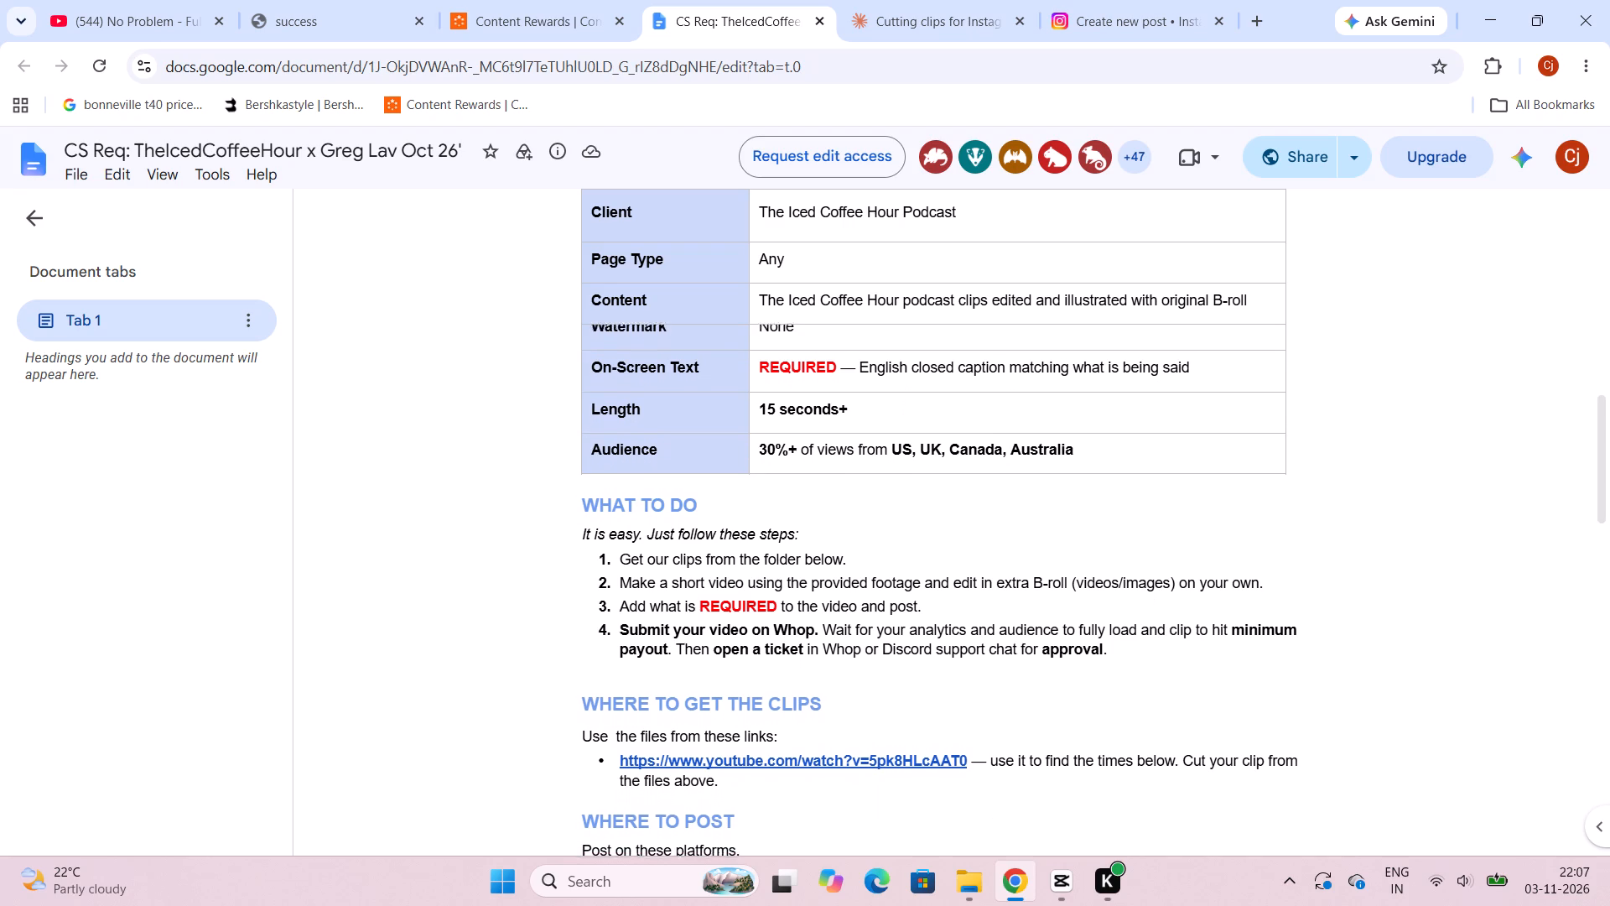
scroll(1191, 597, "down", 1)
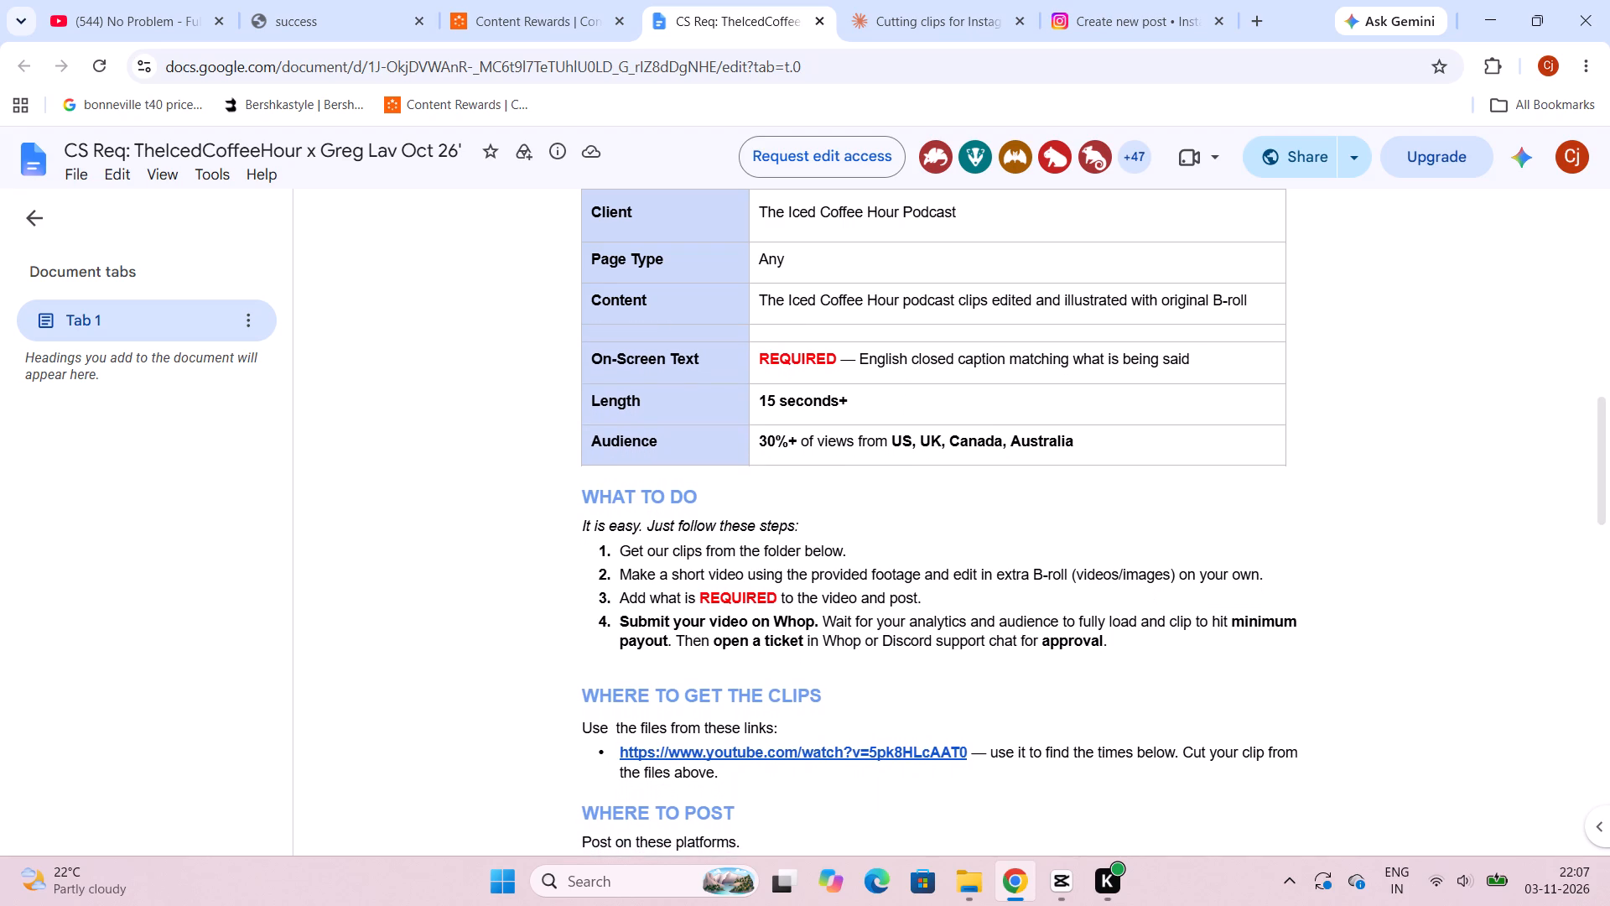
scroll(1191, 597, "down", 2)
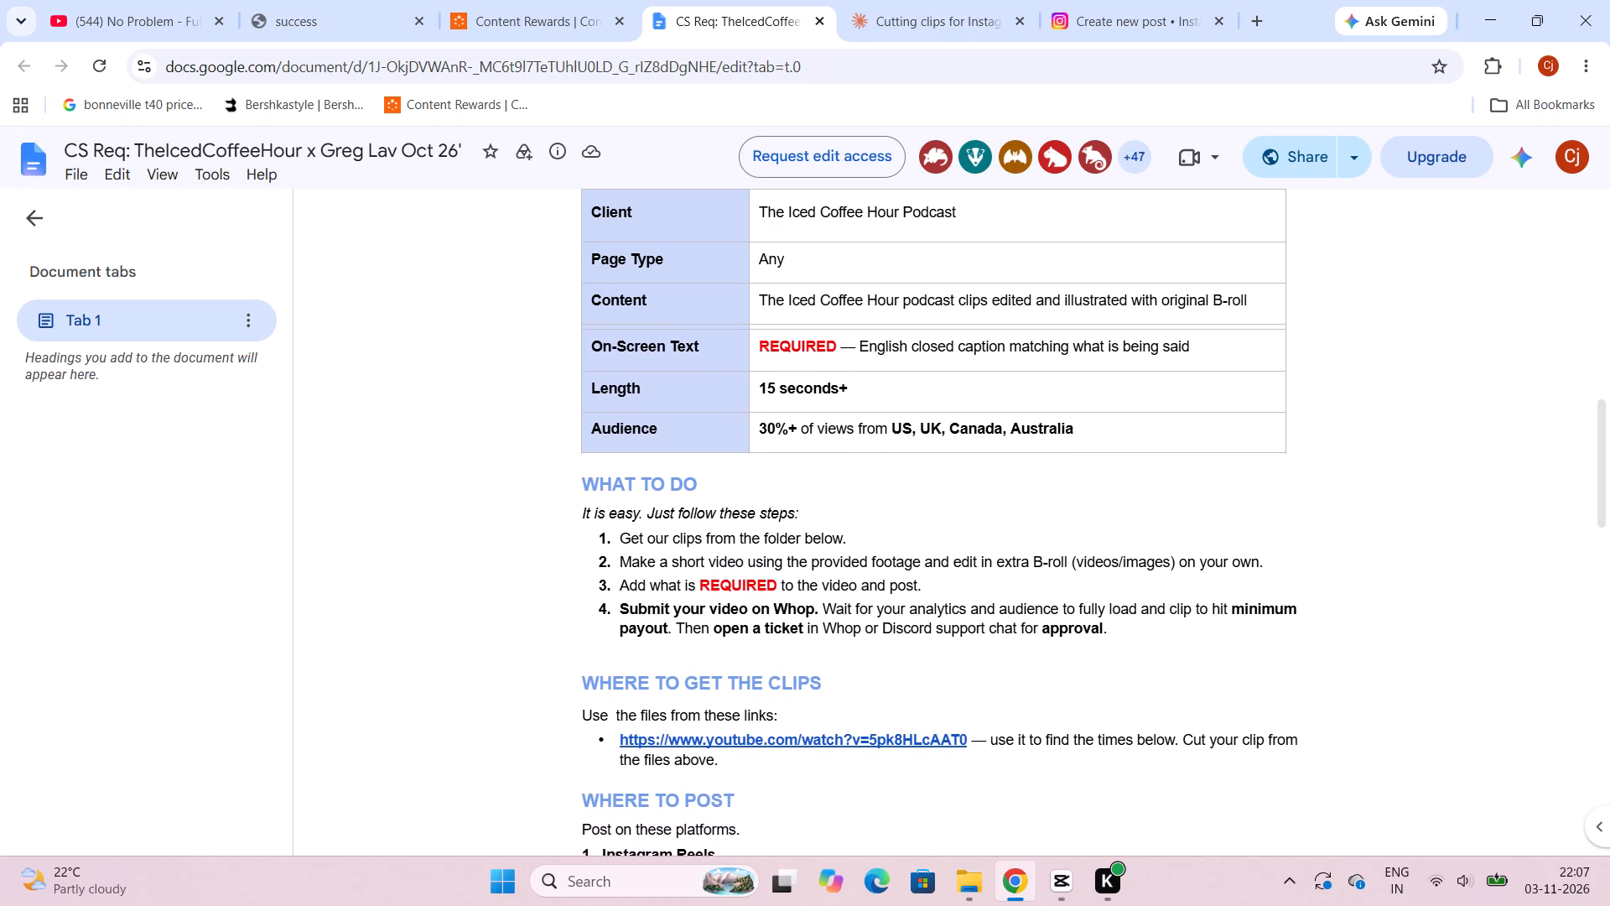
scroll(1191, 597, "down", 4)
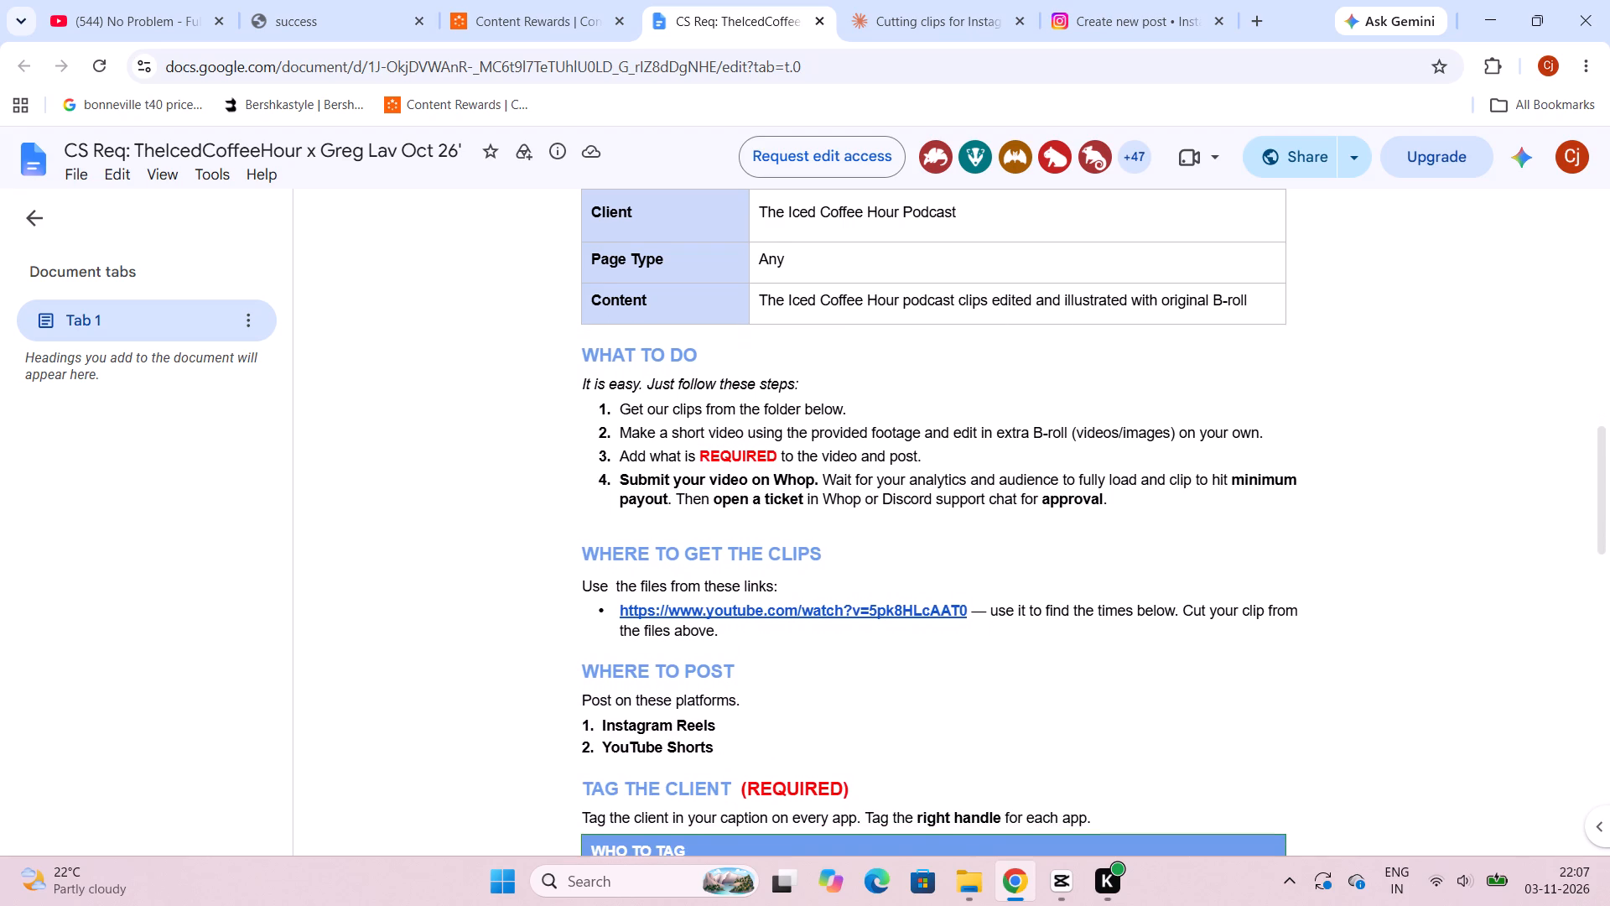
scroll(1191, 597, "down", 2)
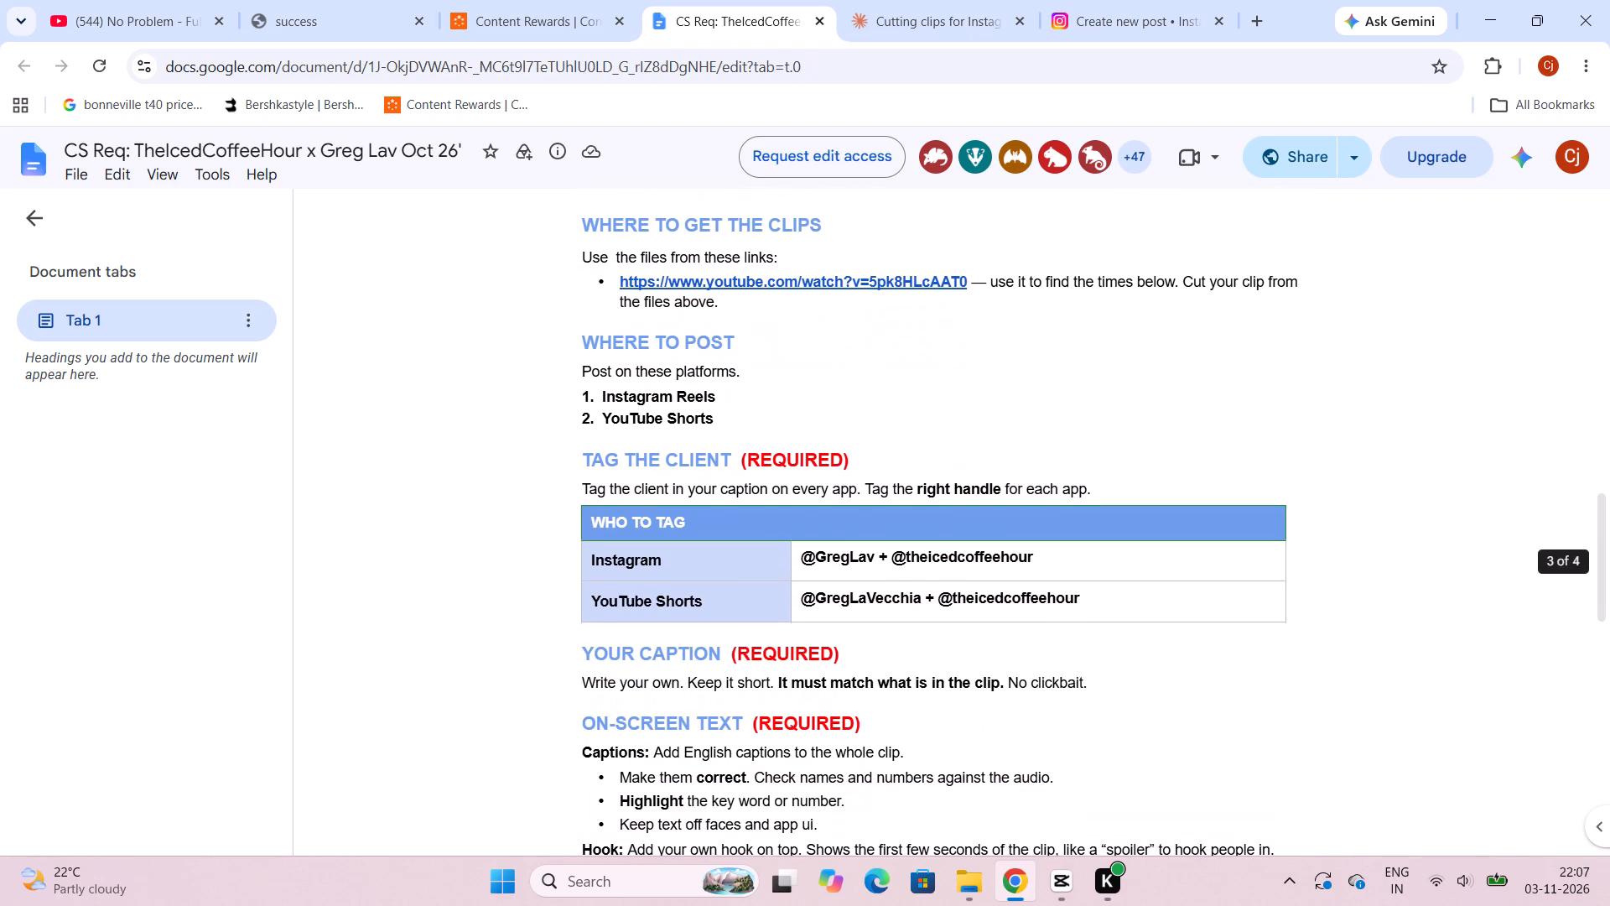
scroll(1203, 664, "down", 1)
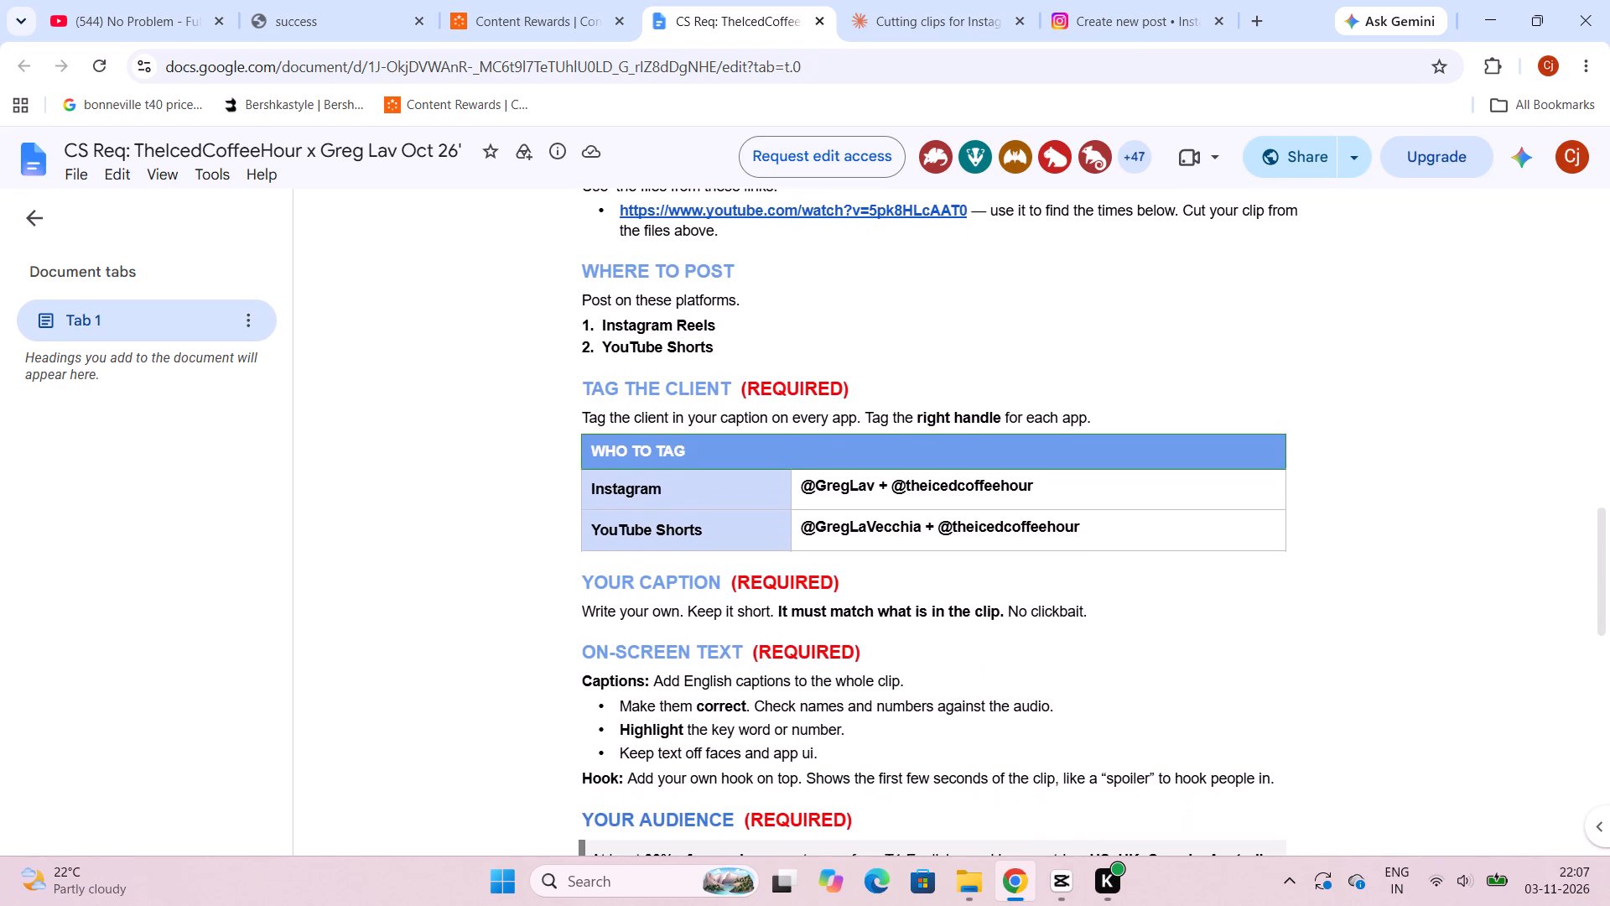
scroll(1203, 664, "down", 2)
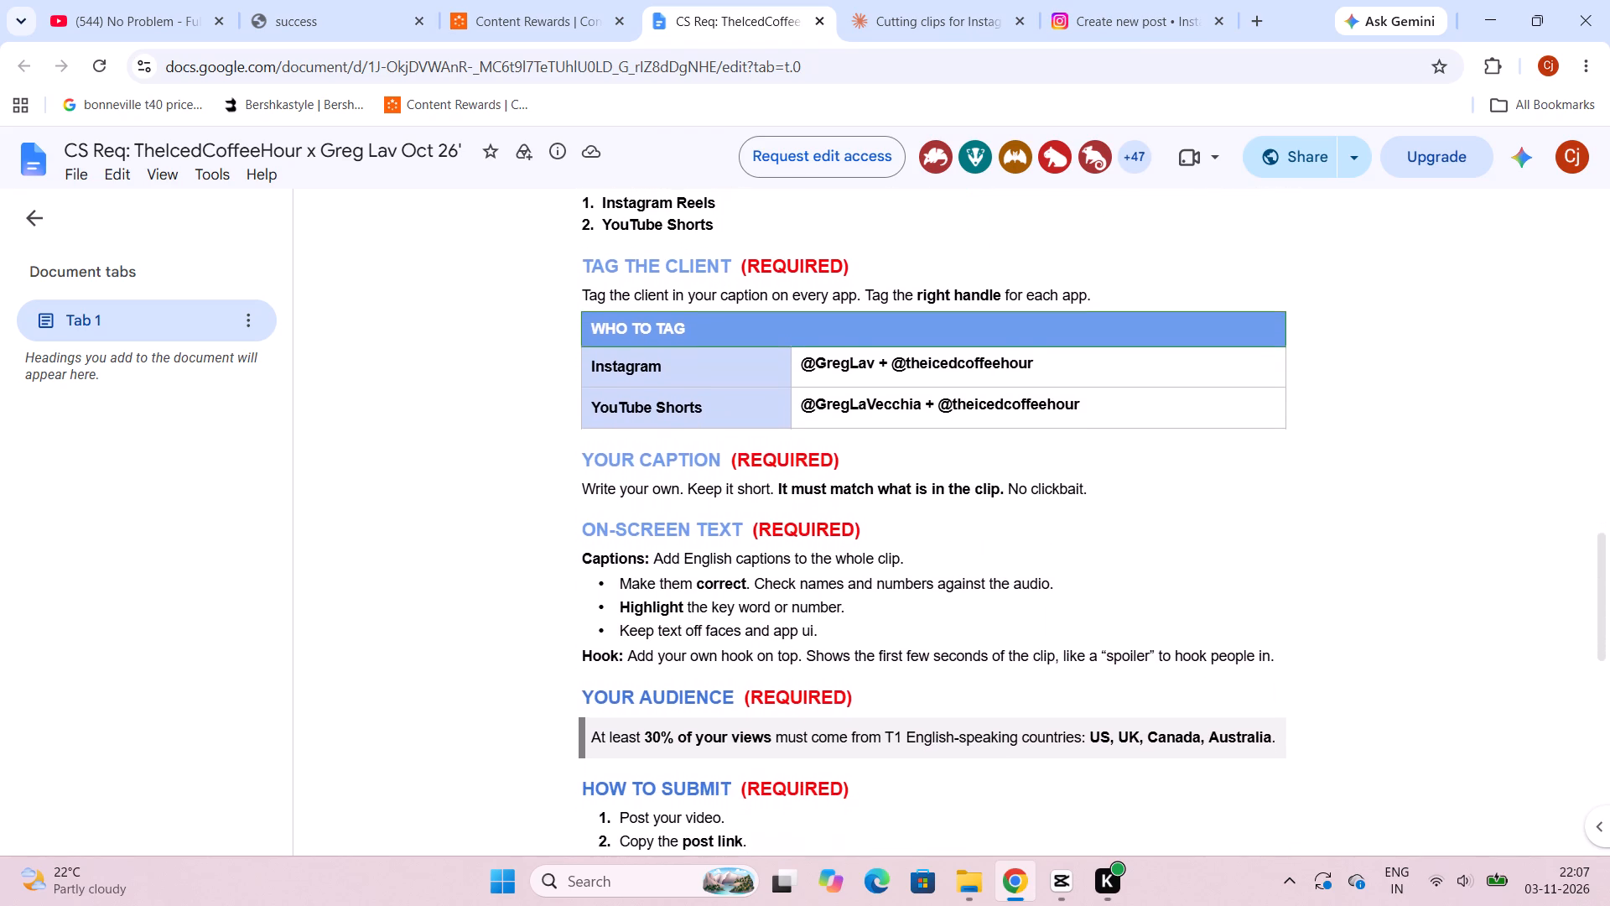
scroll(1203, 664, "down", 1)
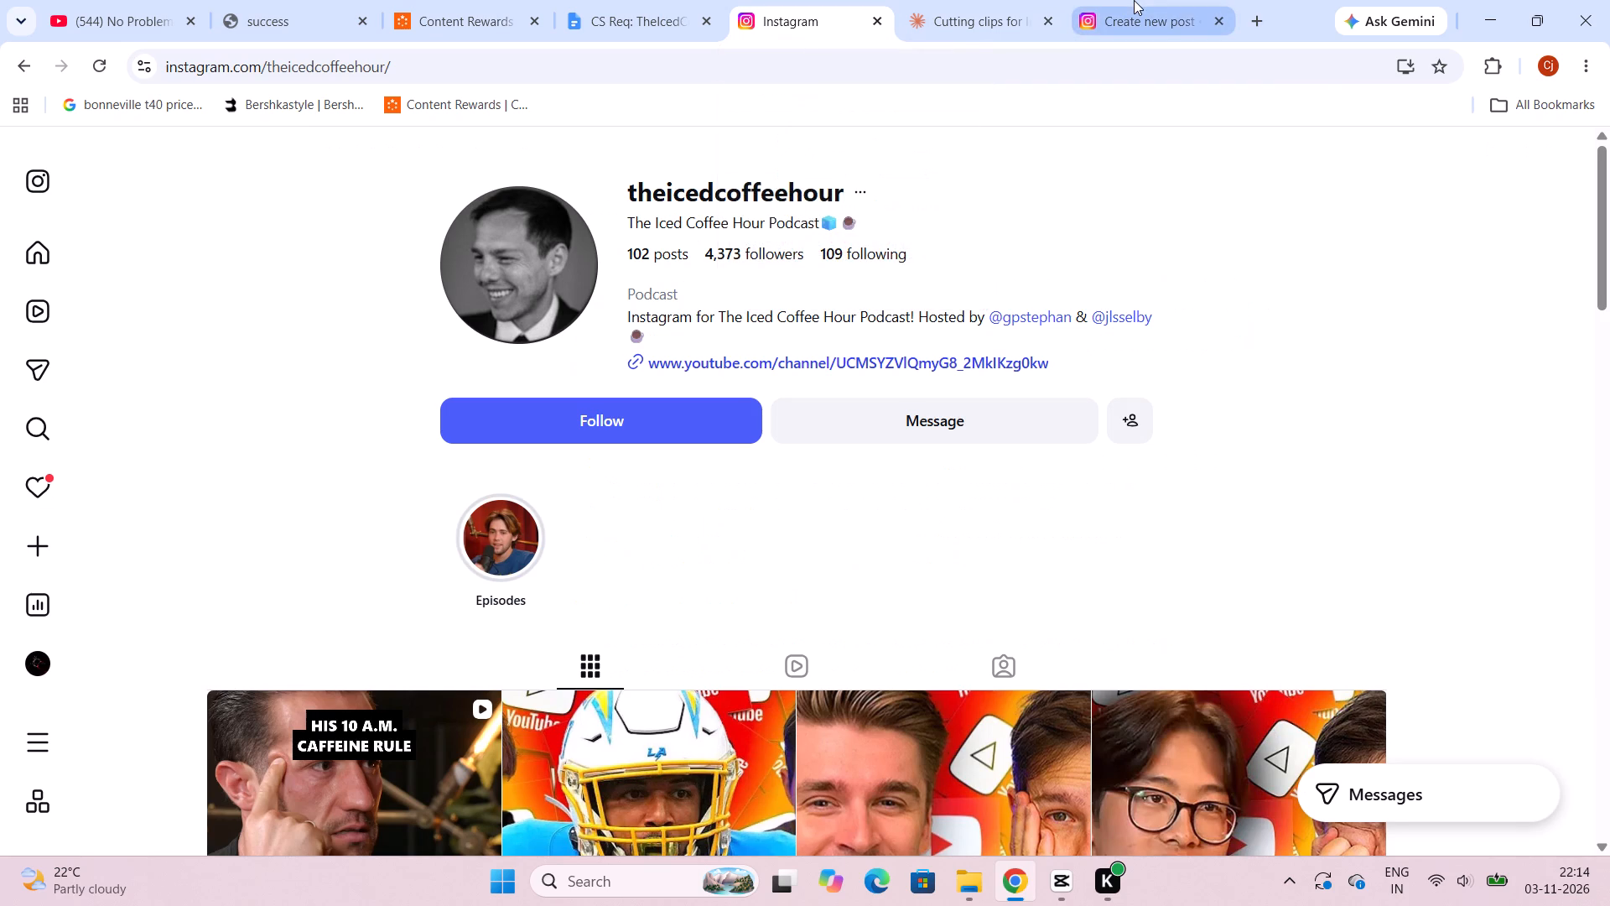
left_click(1134, 0)
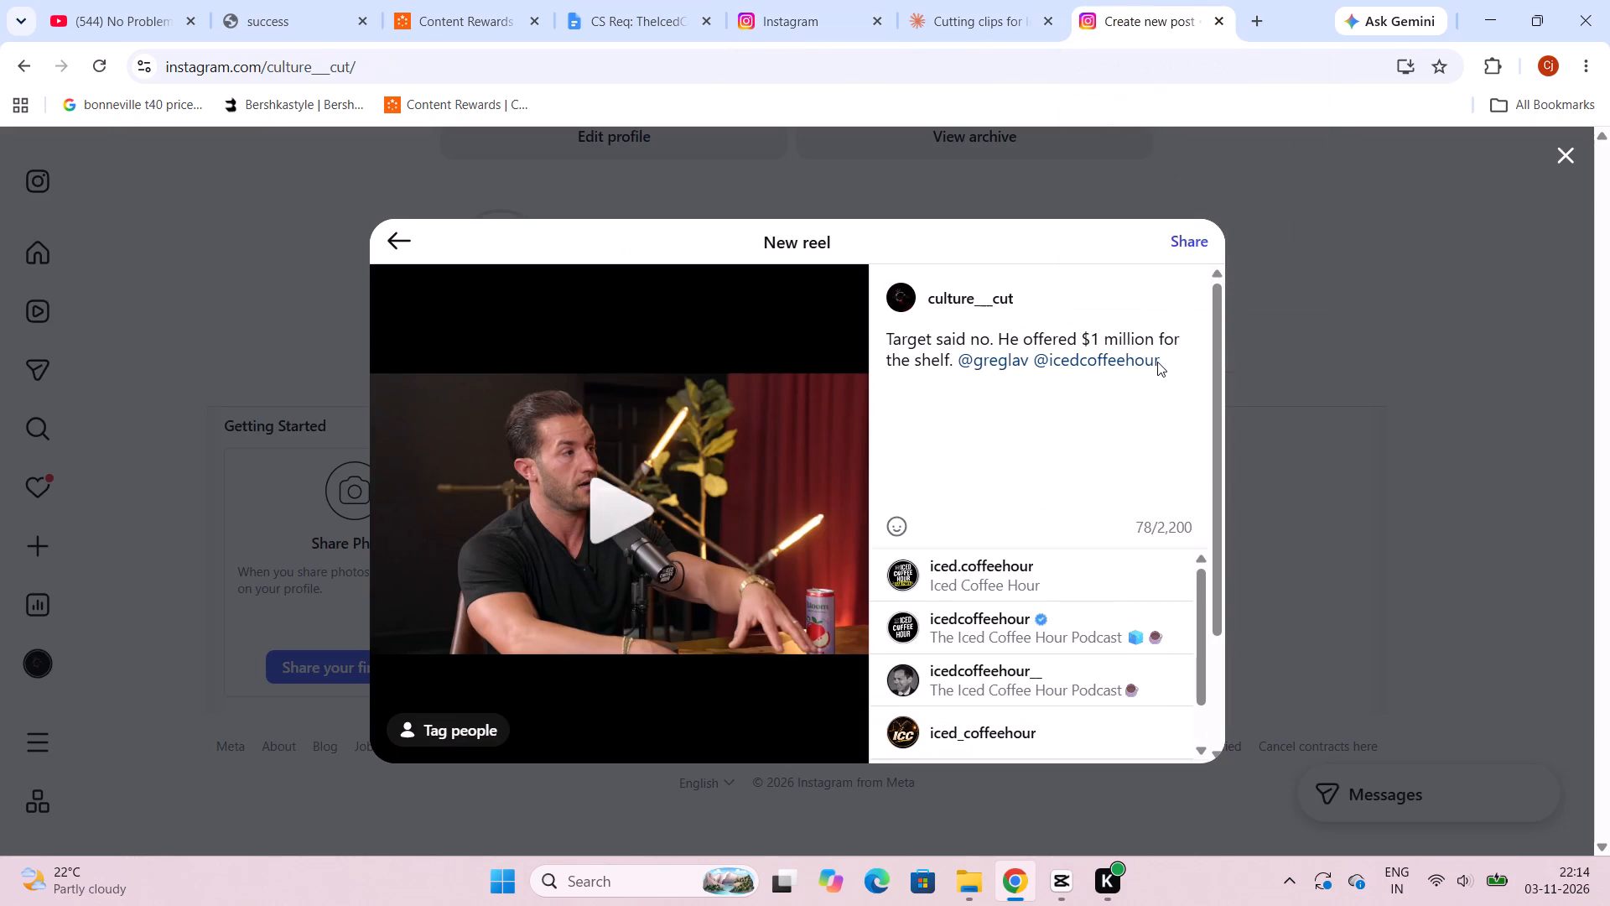
left_click(1157, 362)
left_click(1160, 351)
left_click_drag(1160, 357, 1036, 361)
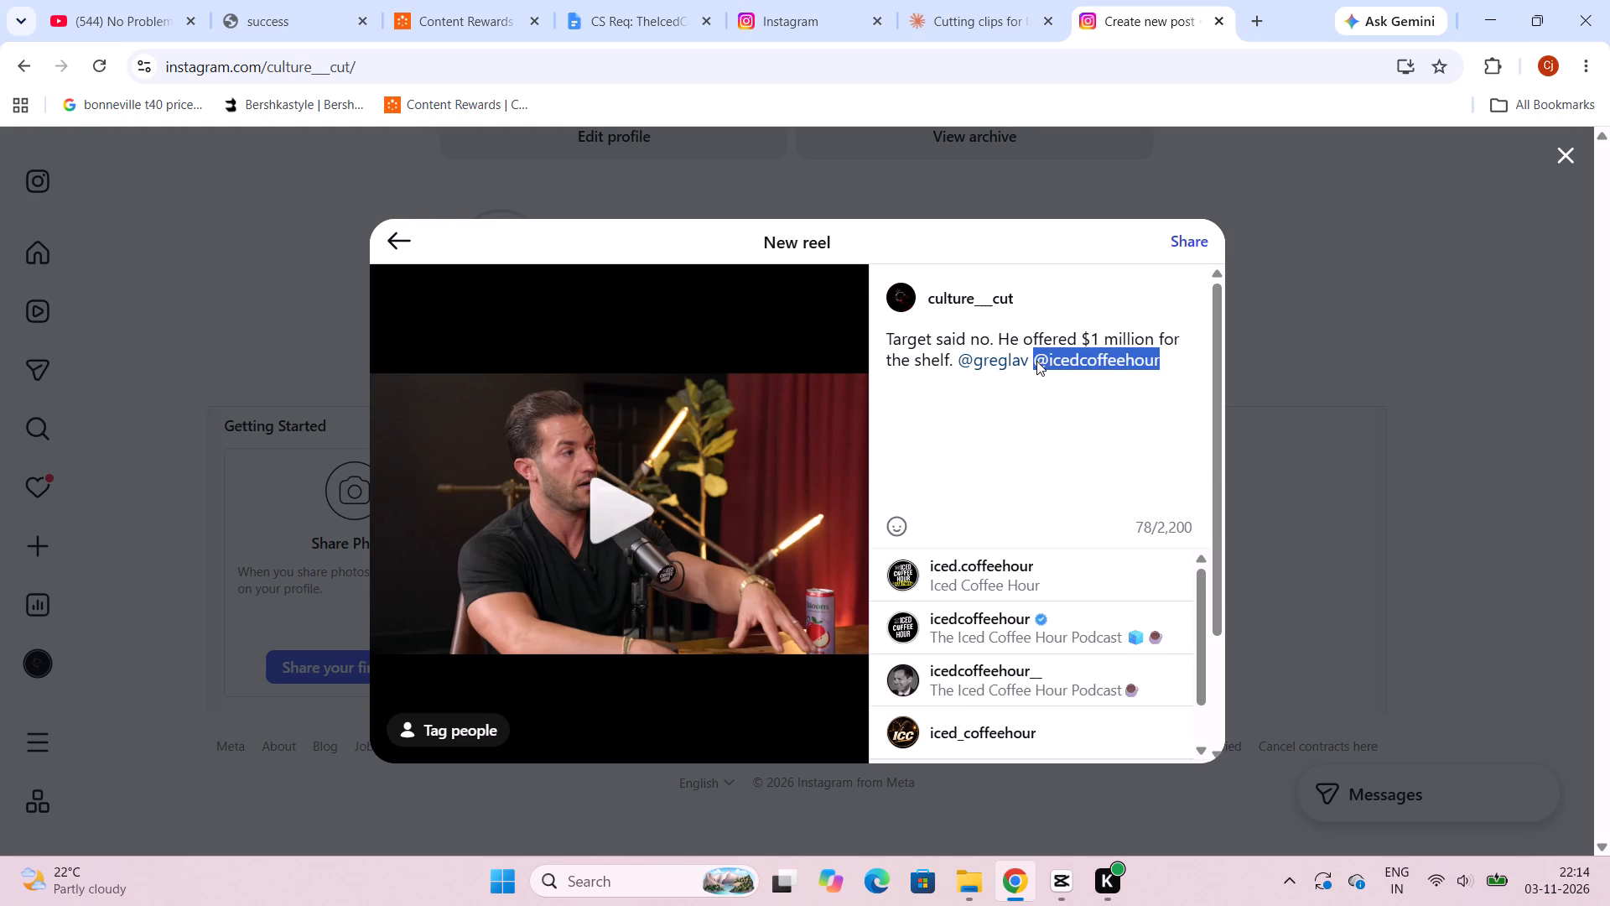
scroll(1011, 659, "down", 2)
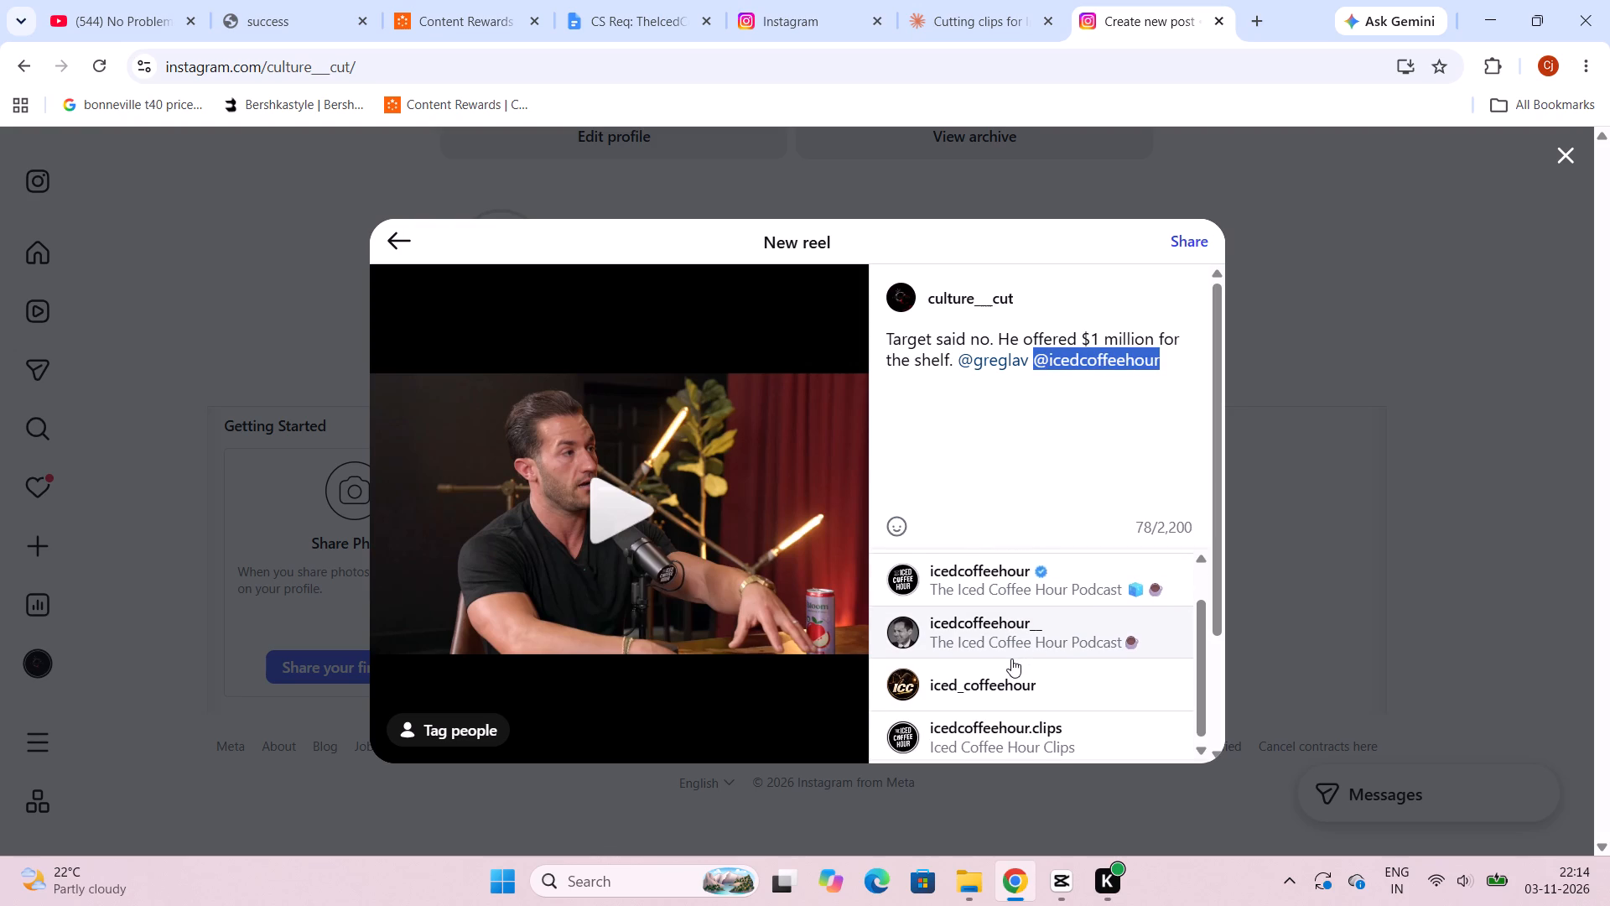
scroll(1011, 659, "up", 2)
key("BackSpace")
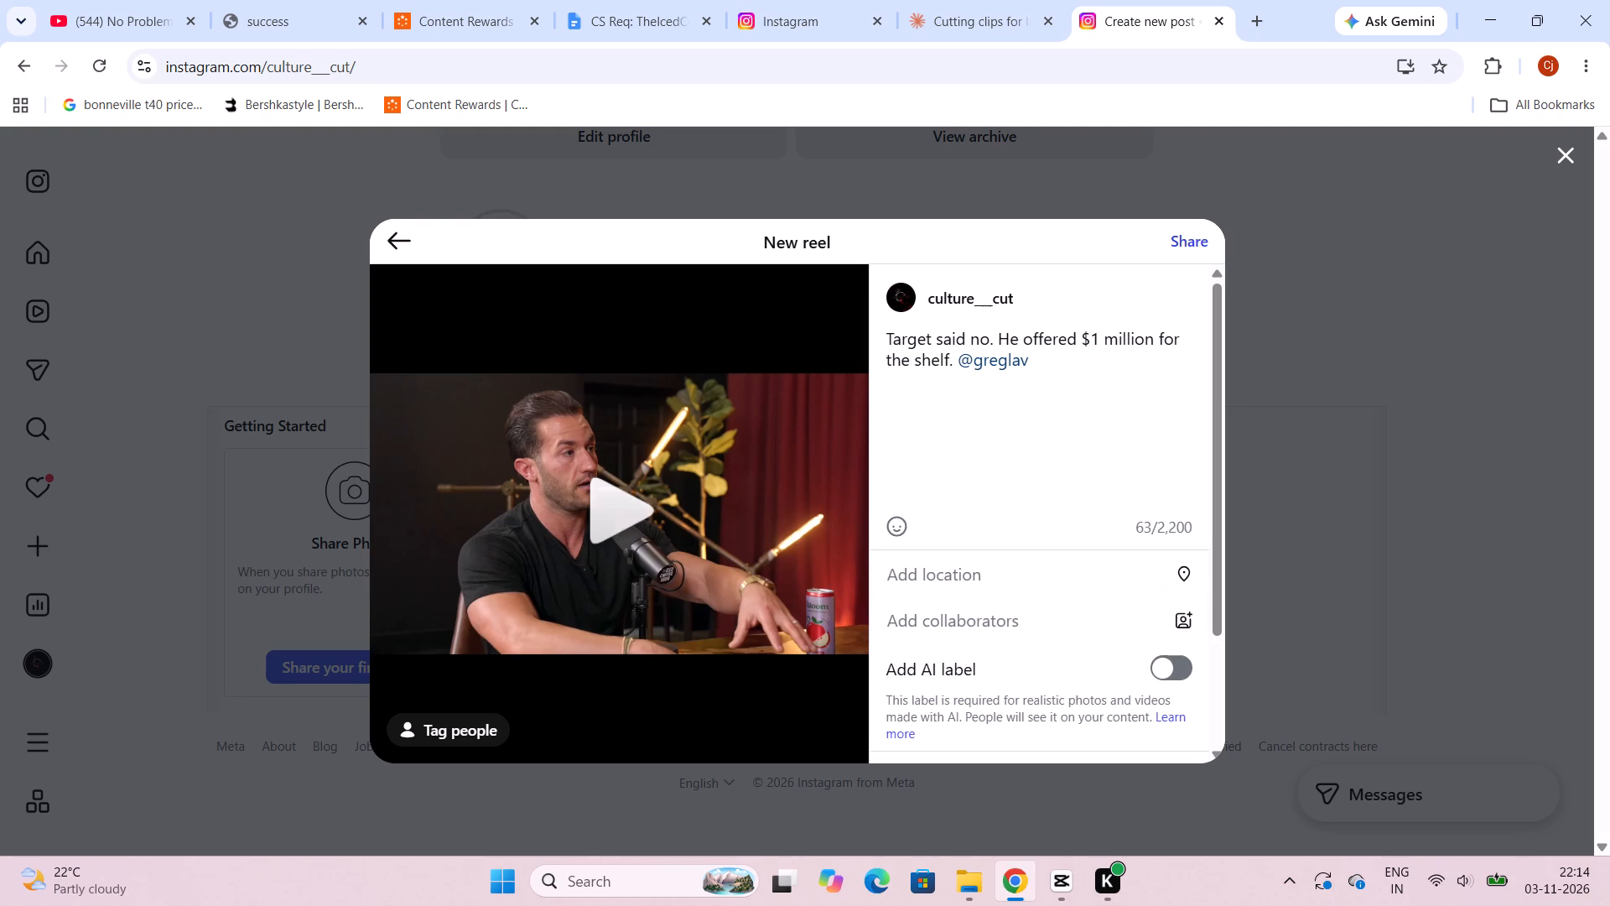
left_click_drag(1028, 358, 963, 357)
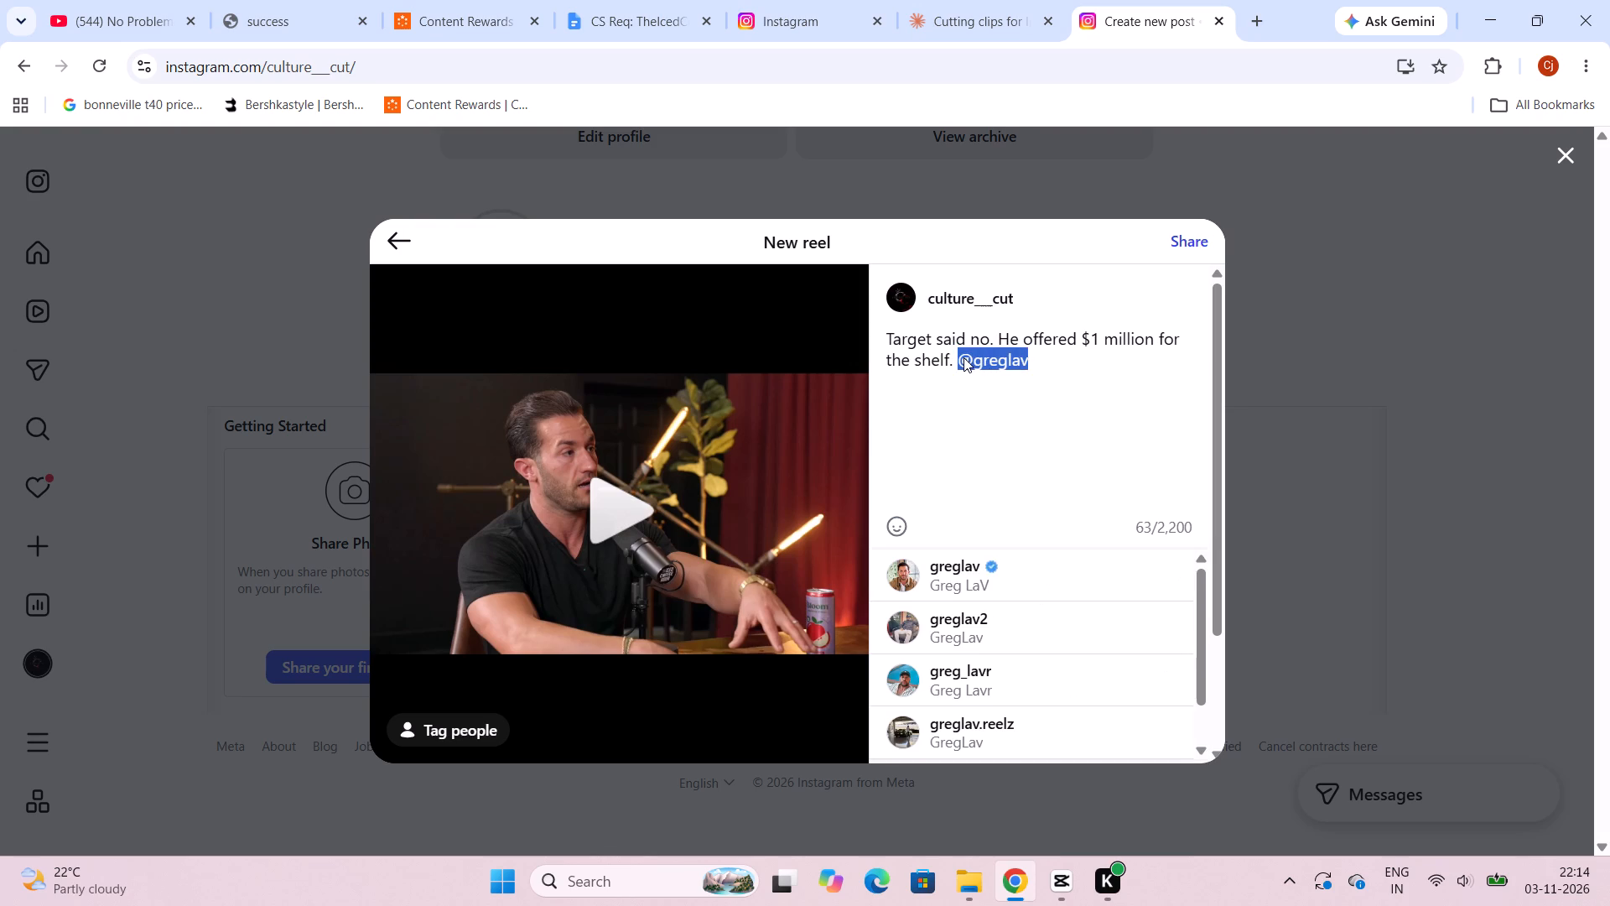
left_click(1036, 354)
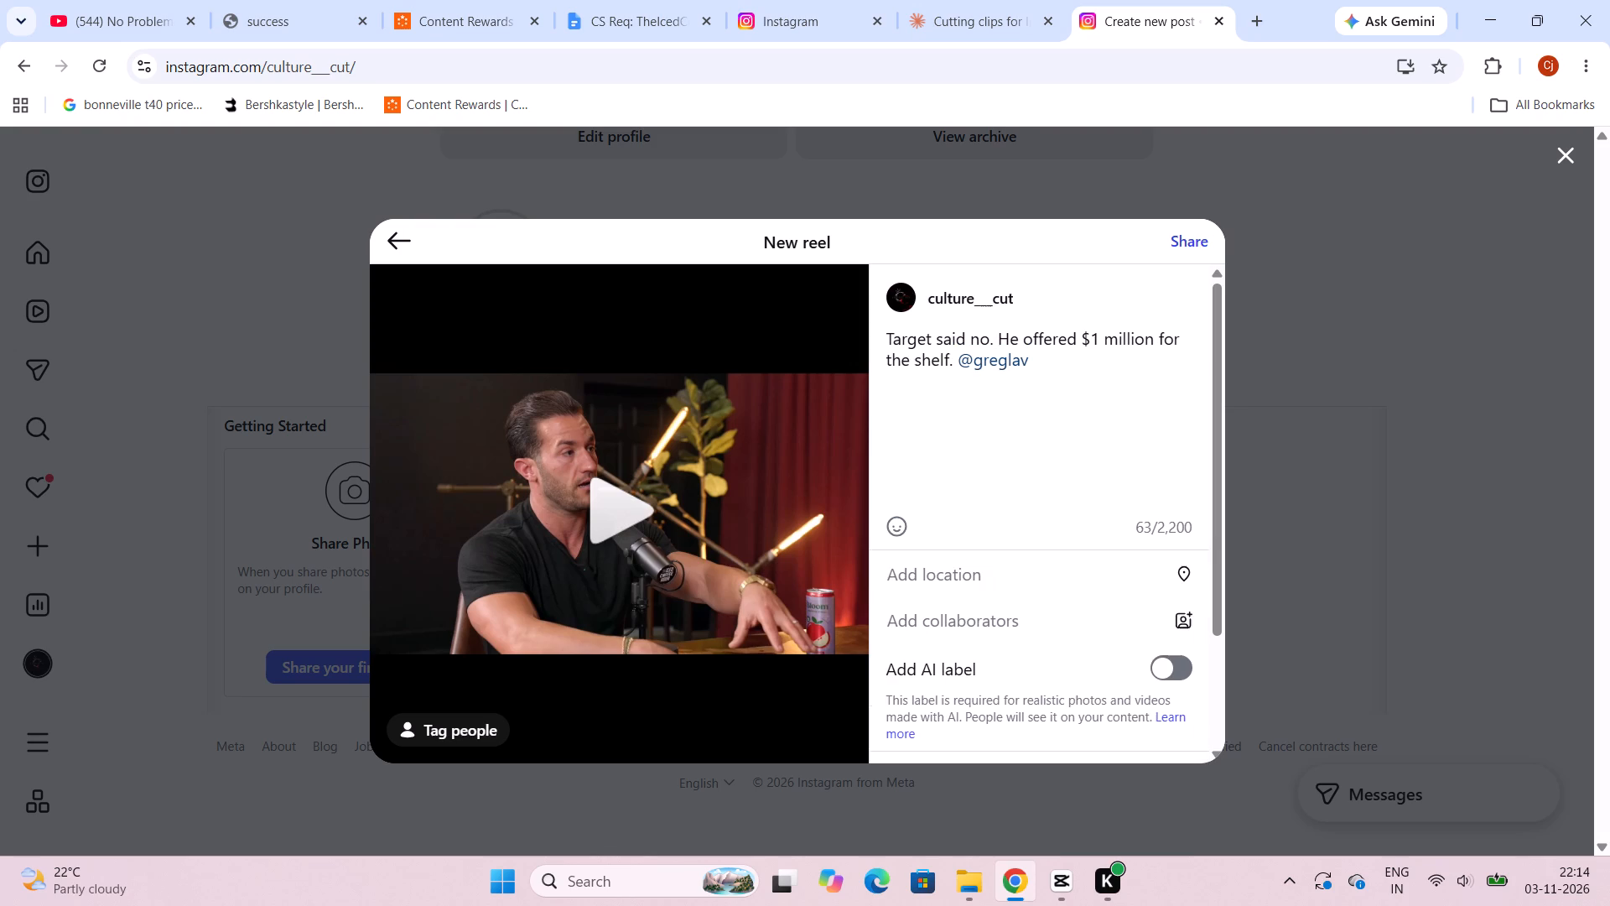
Replace the icedcoffeehour people tag on the reel with theicedcoffeehour, using the Instagram handle copied from the campaign requirements document.
left_click(459, 732)
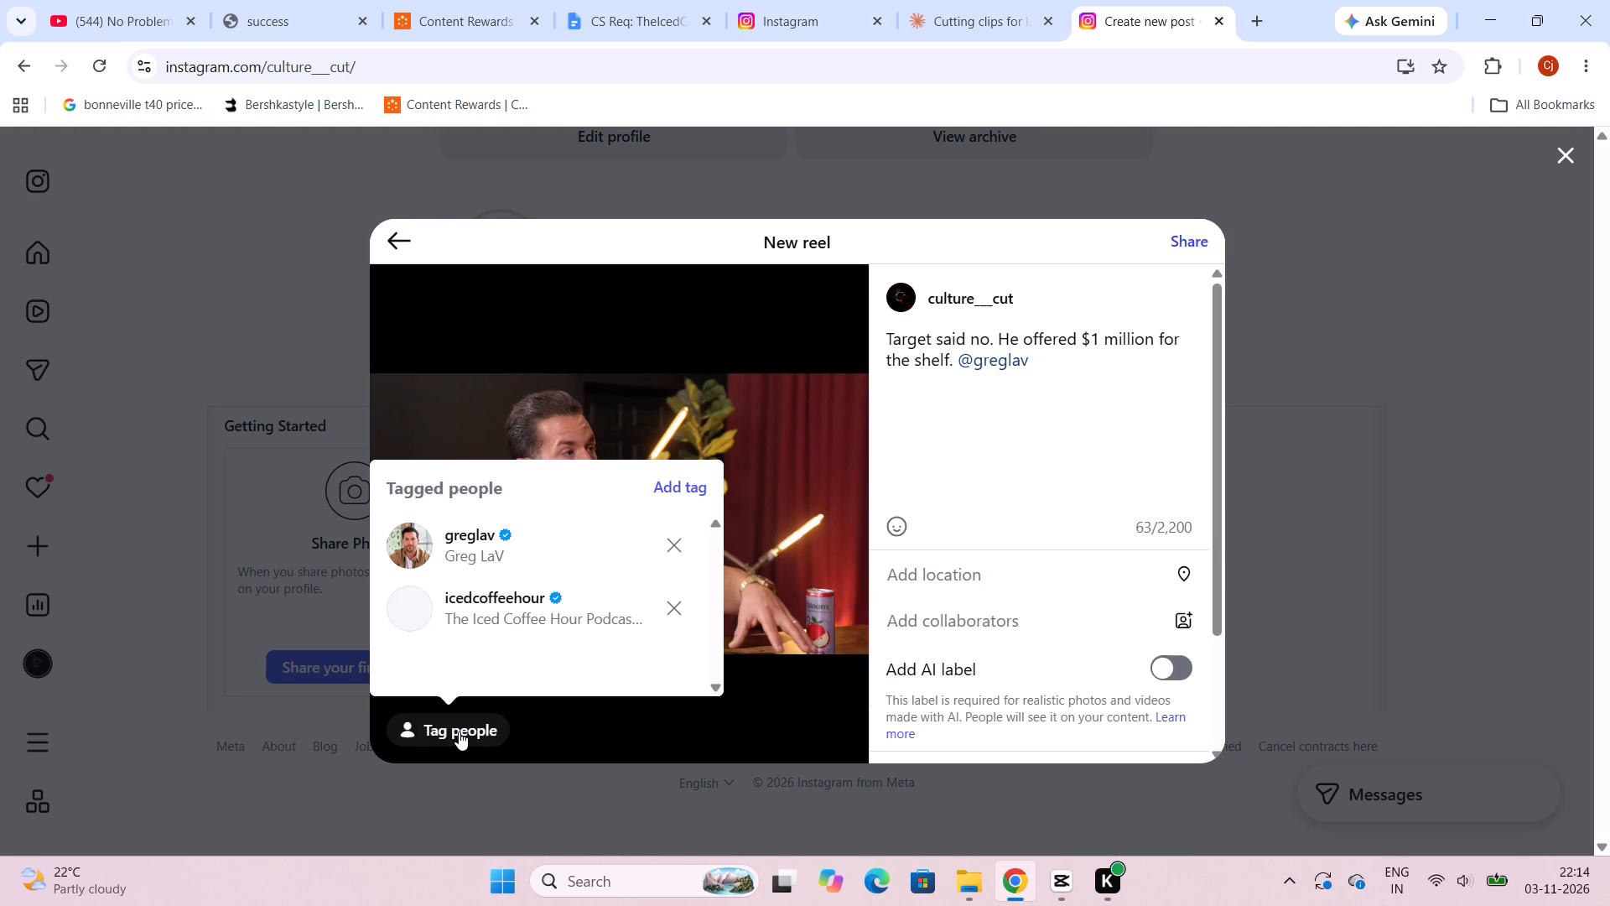
left_click(674, 614)
left_click(685, 493)
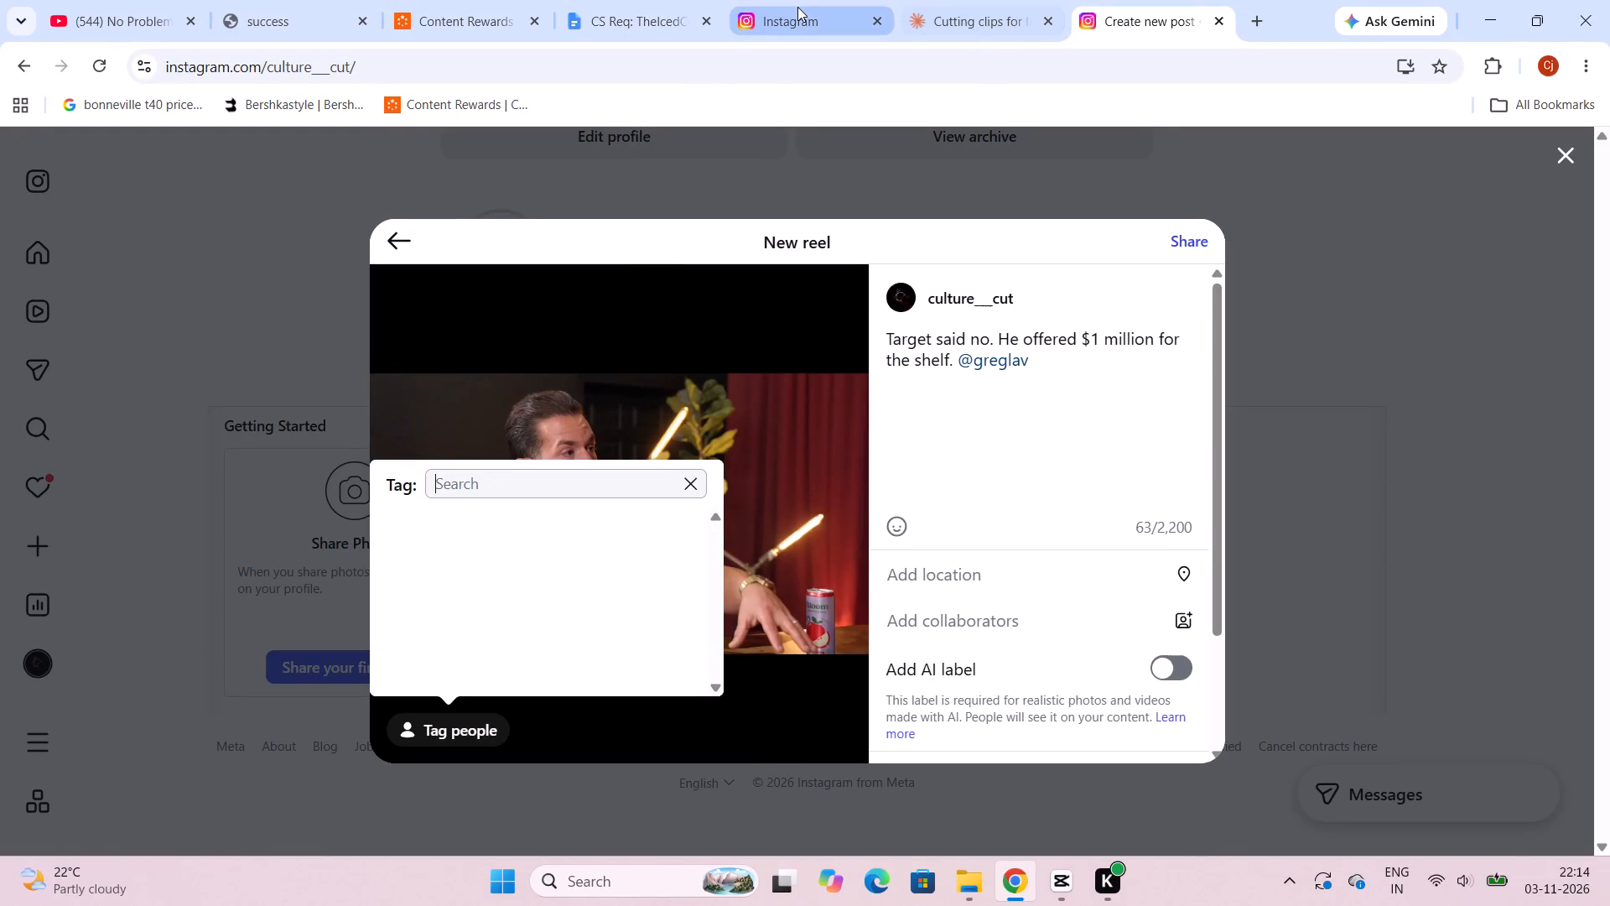
left_click(649, 0)
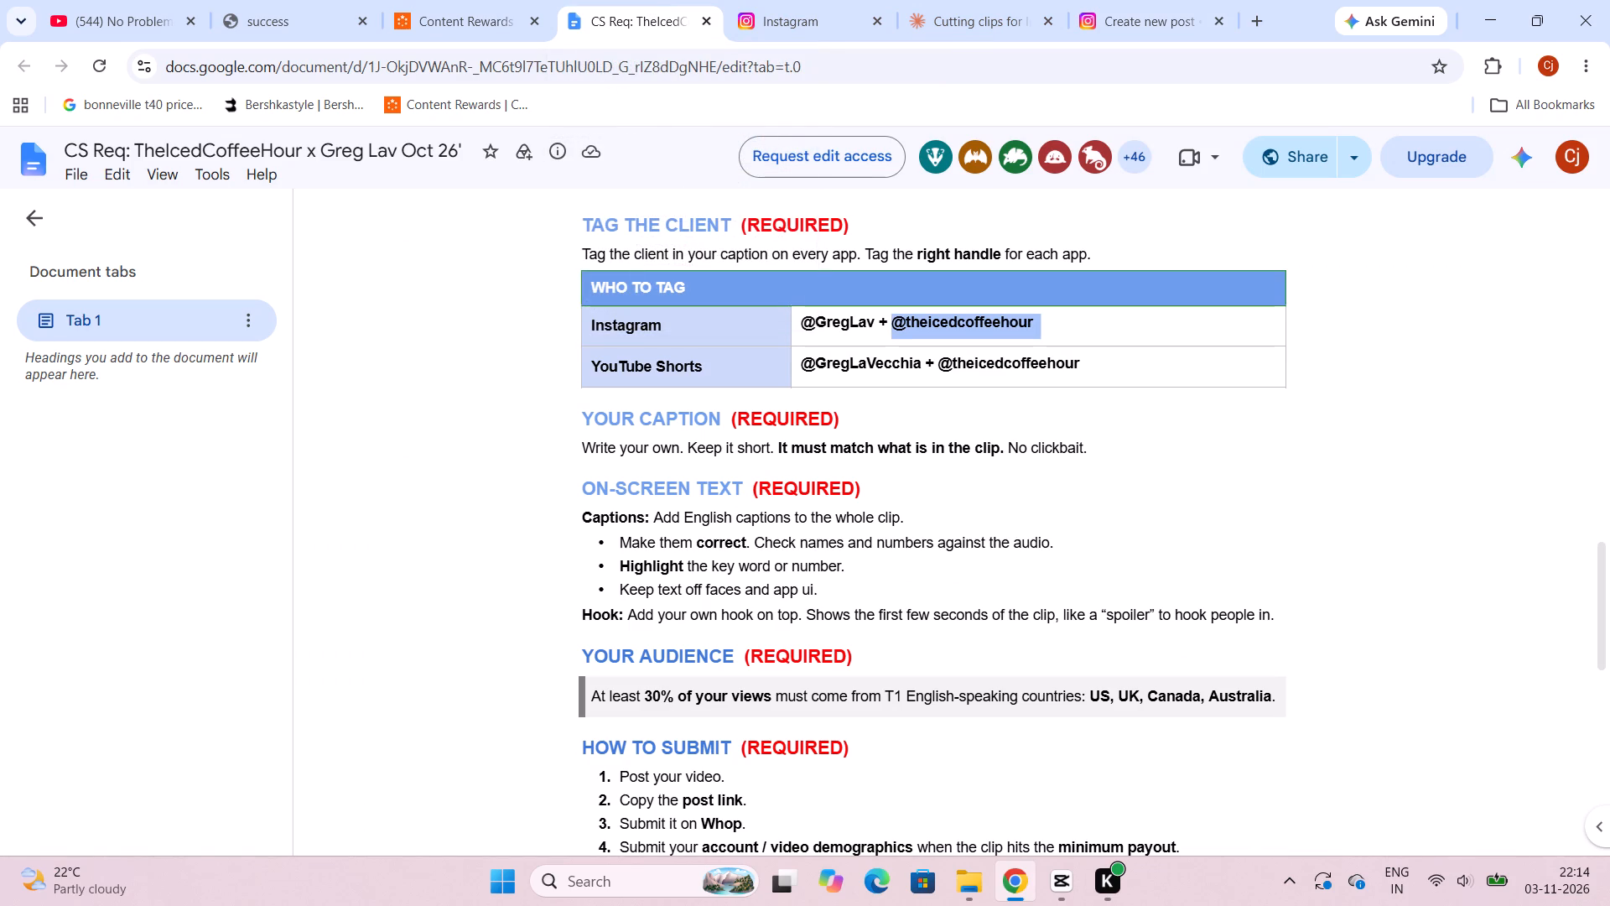
left_click(1049, 317)
left_click_drag(1049, 317, 894, 317)
key("ctrl+c")
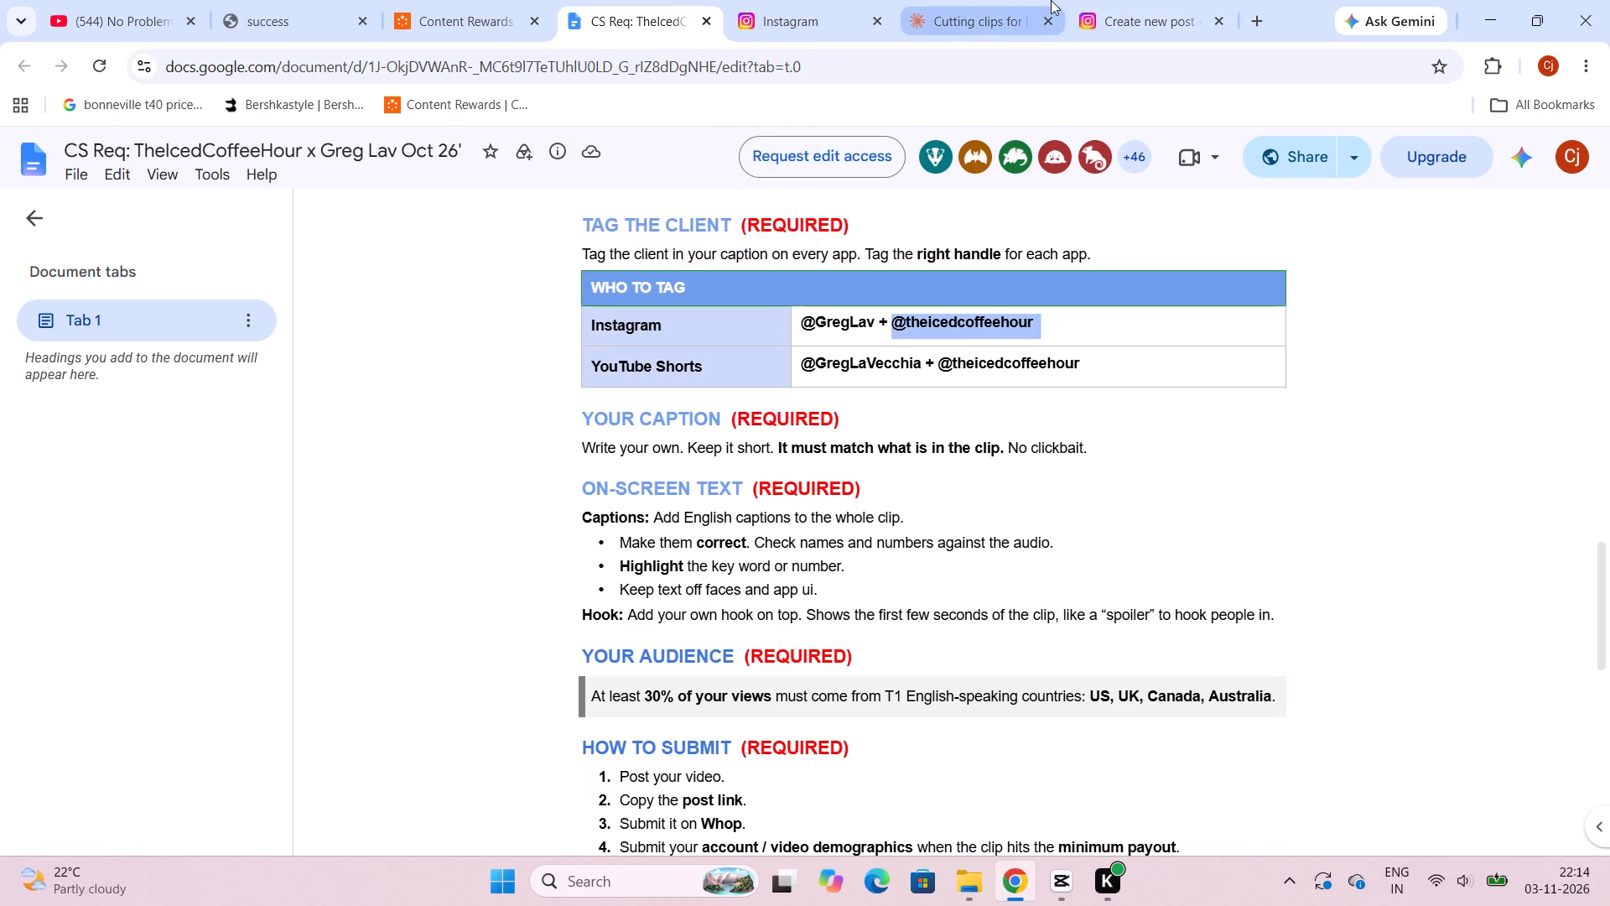
left_click(1092, 0)
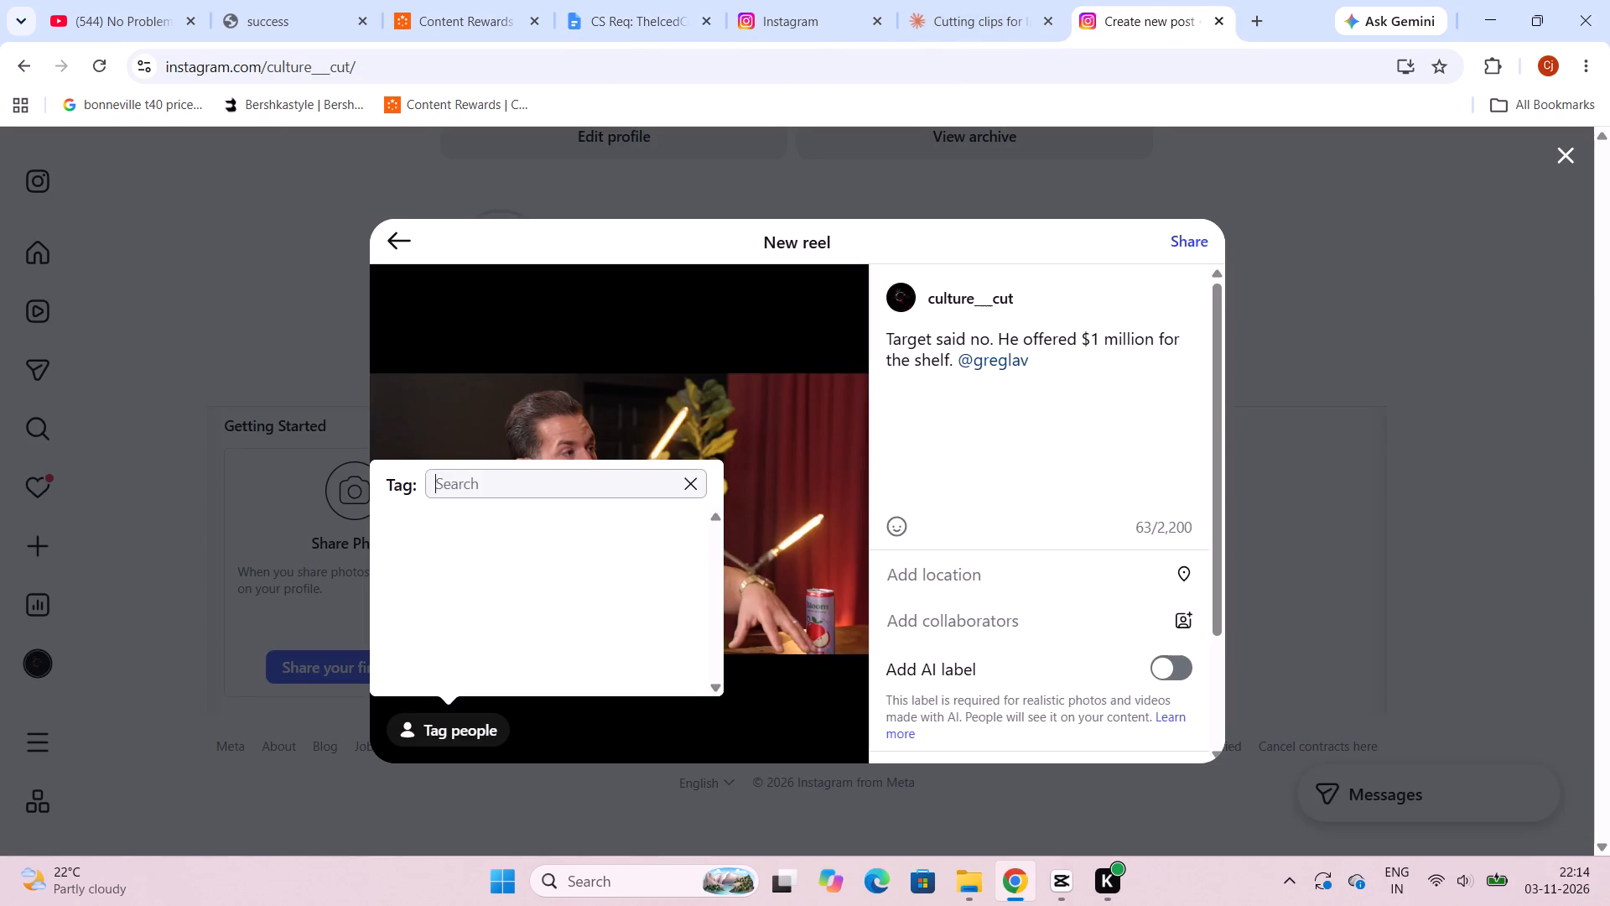
left_click(570, 487)
key("ctrl+v")
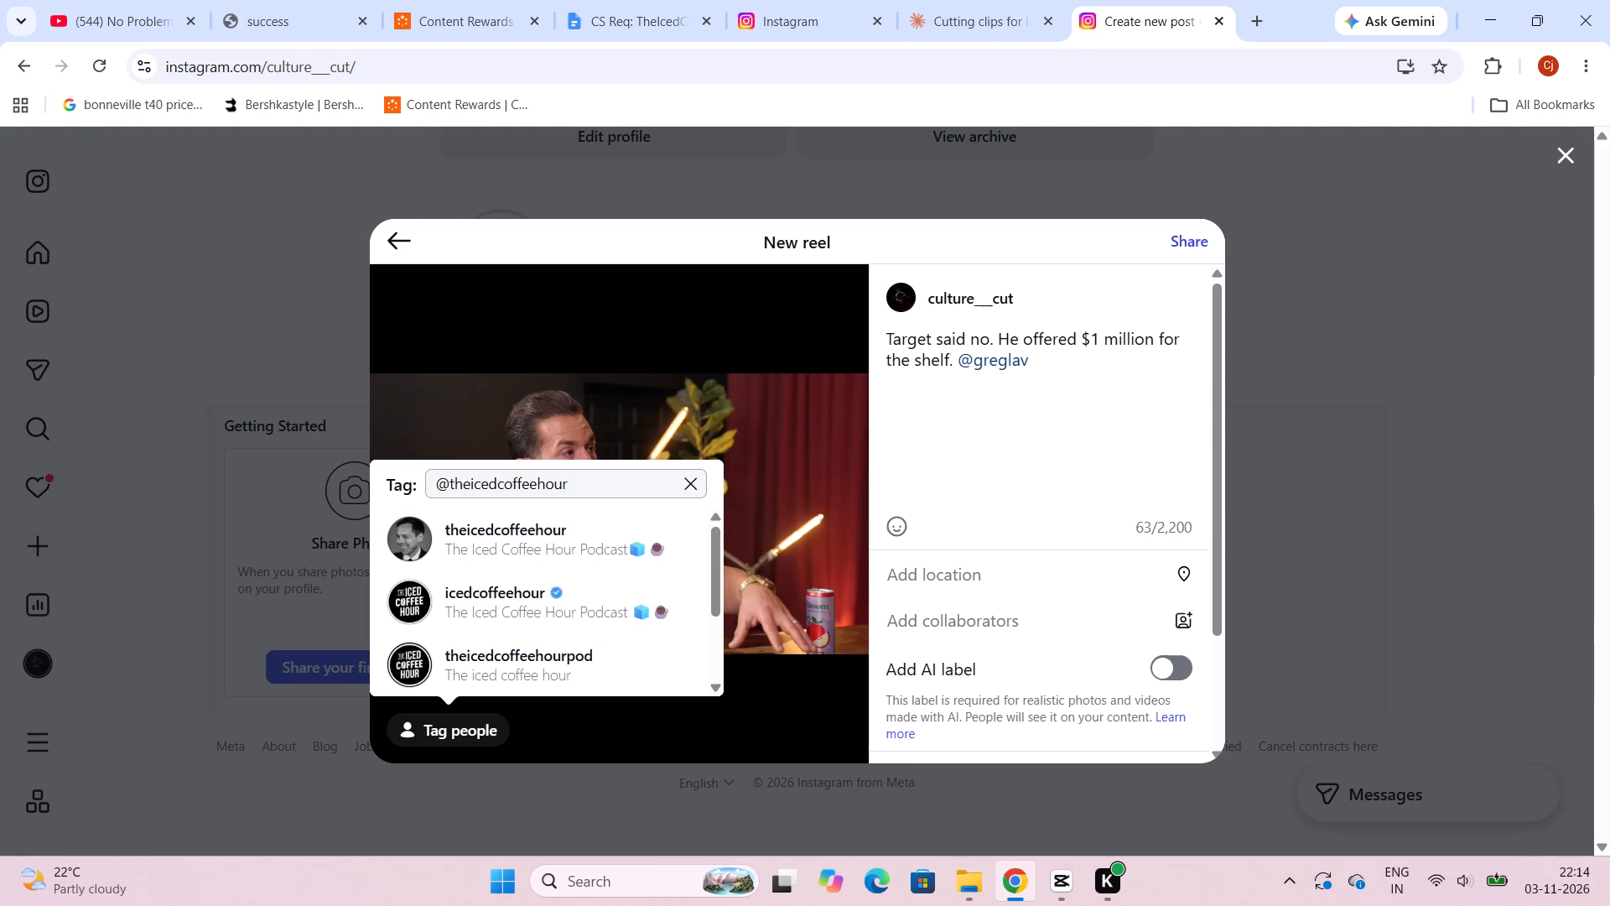
left_click(541, 545)
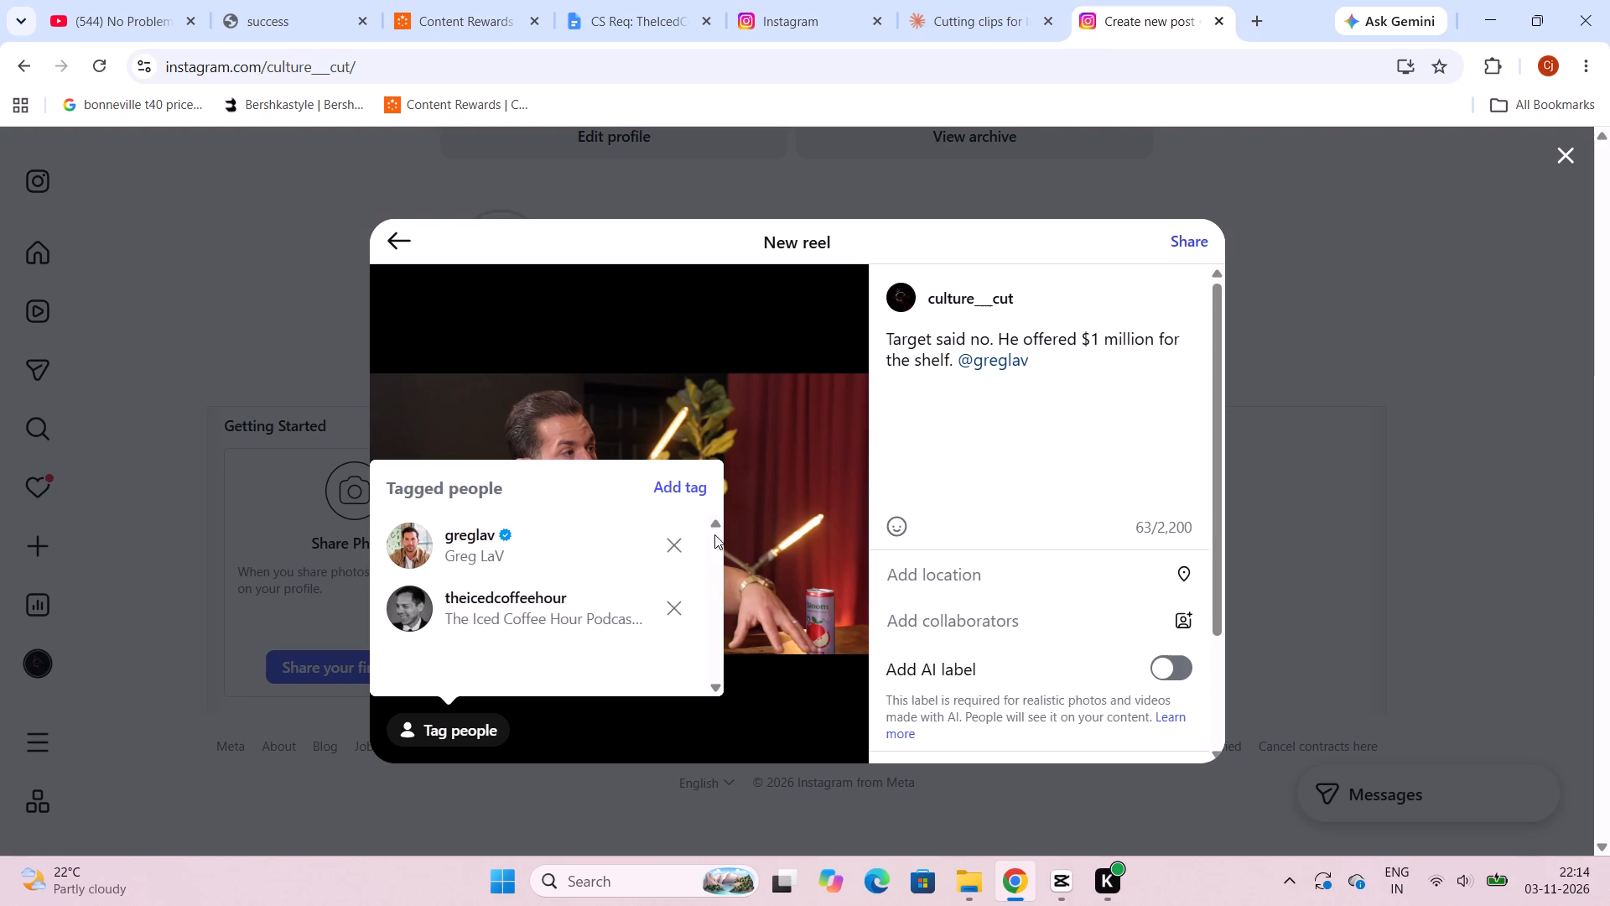
left_click(1064, 367)
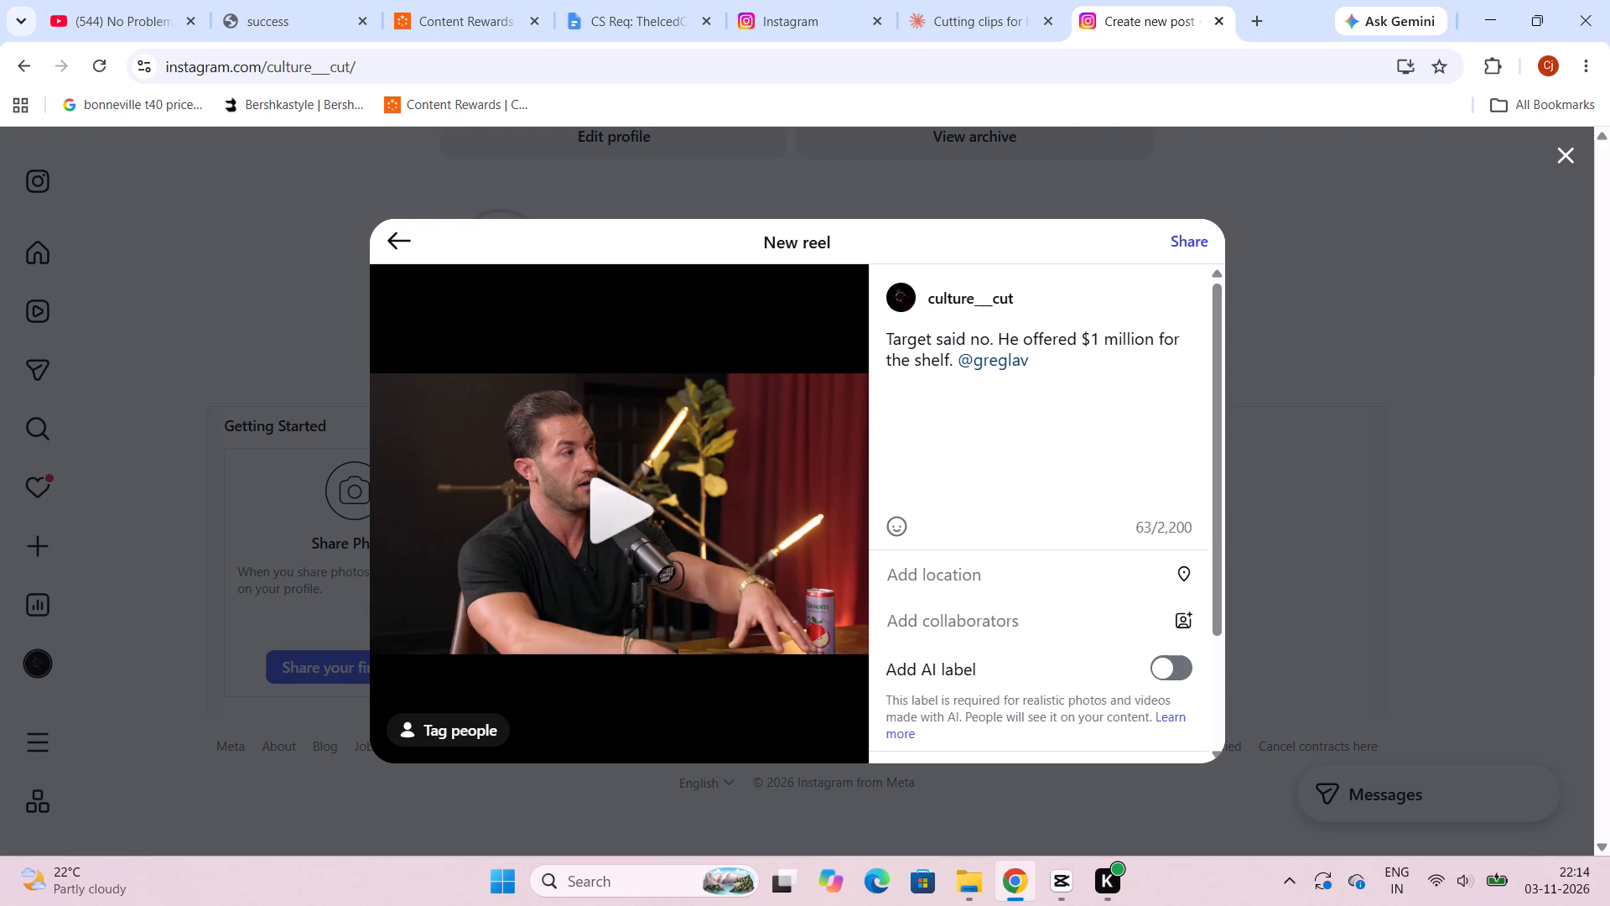
key("ctrl+v")
left_click(1187, 355)
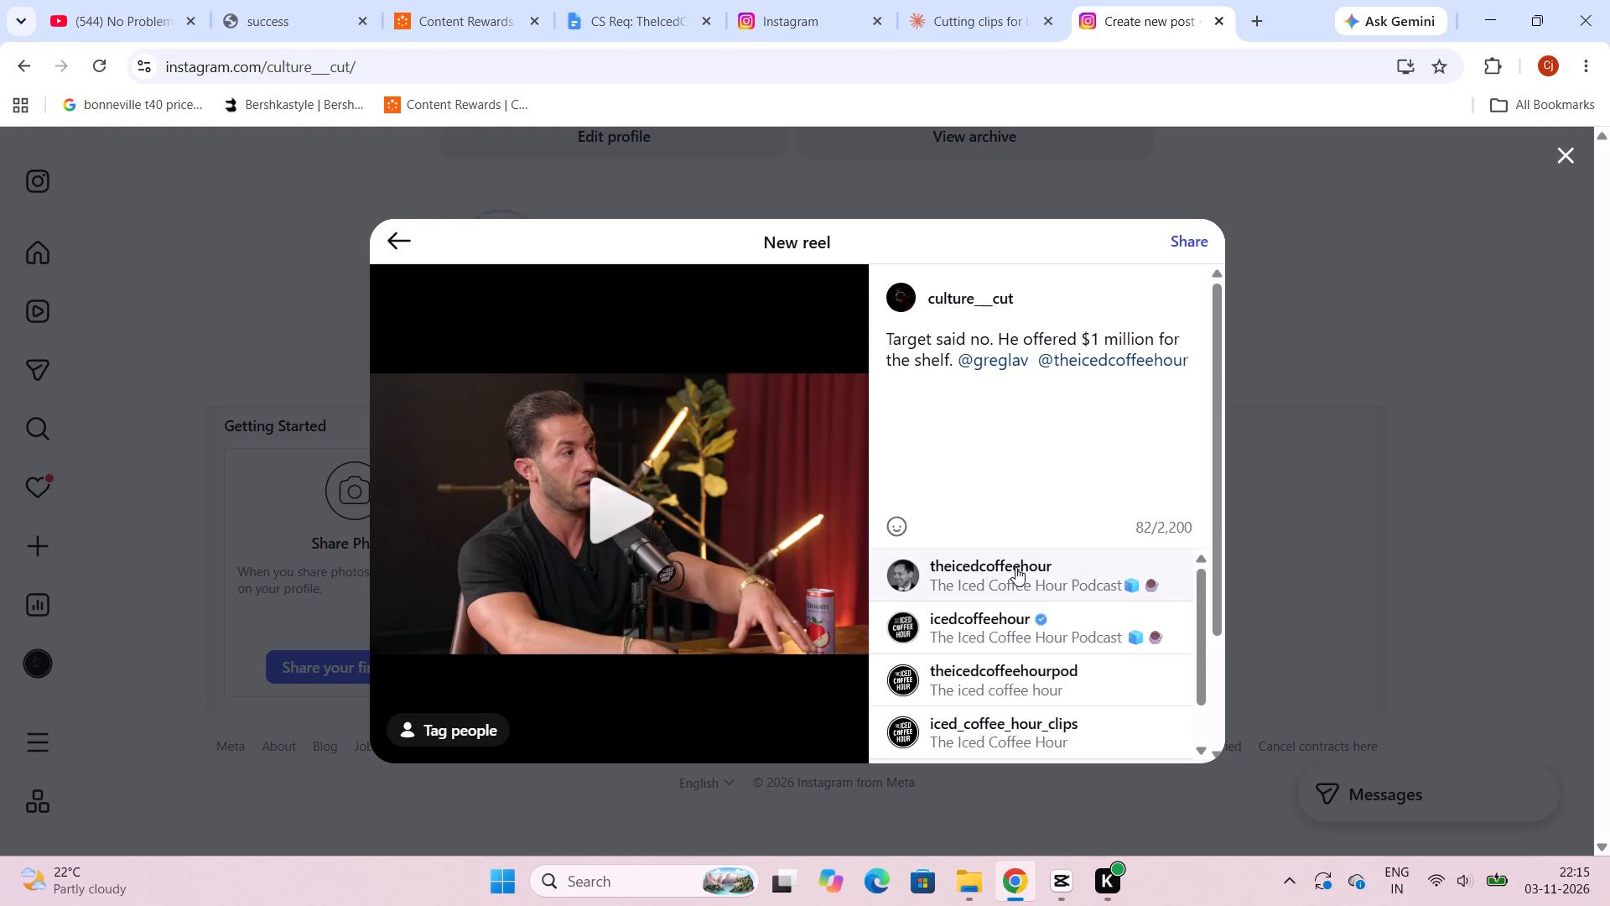
left_click(1014, 575)
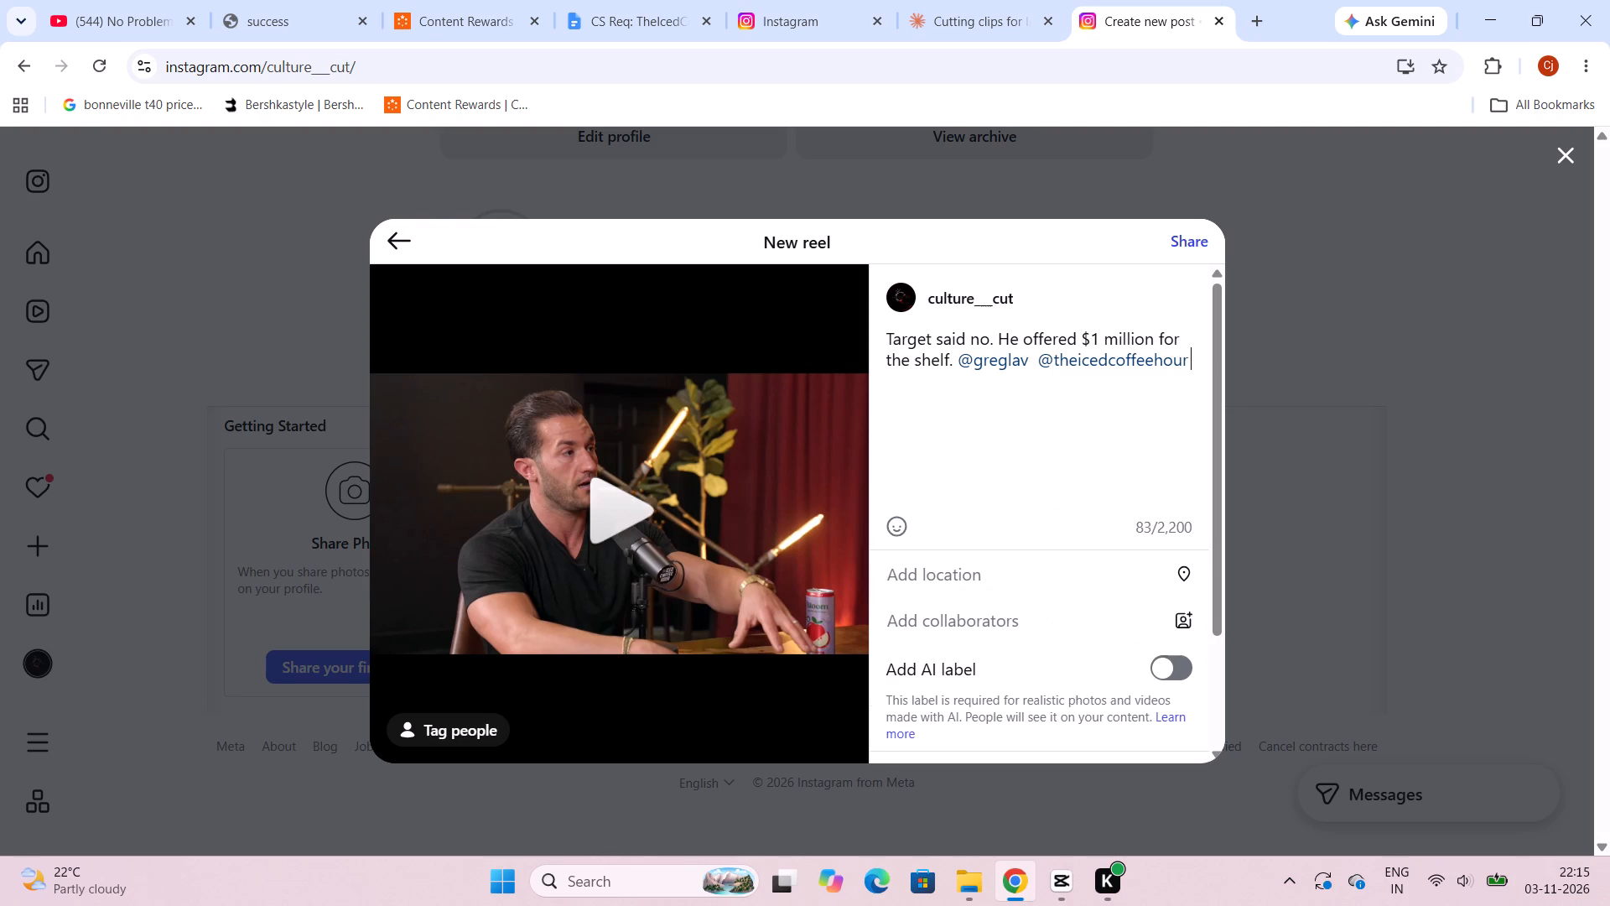
Share the new reel to the culture___cut account.
left_click(1197, 245)
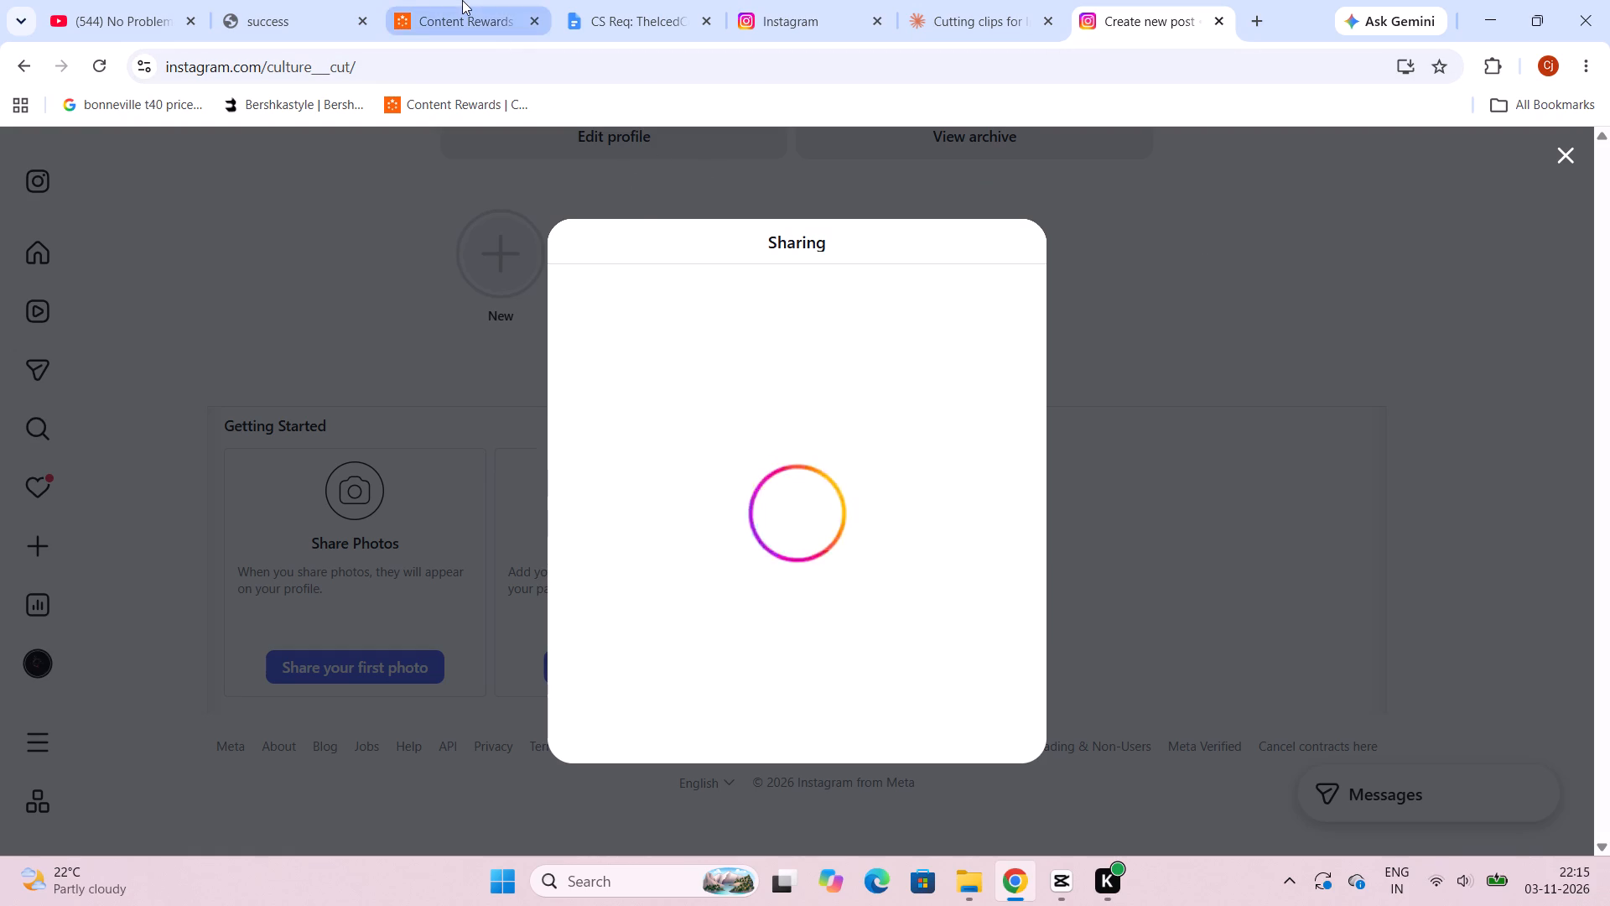
Close the success page and the campaign requirements document, and switch to the Content Rewards page on Whop.
left_click(364, 13)
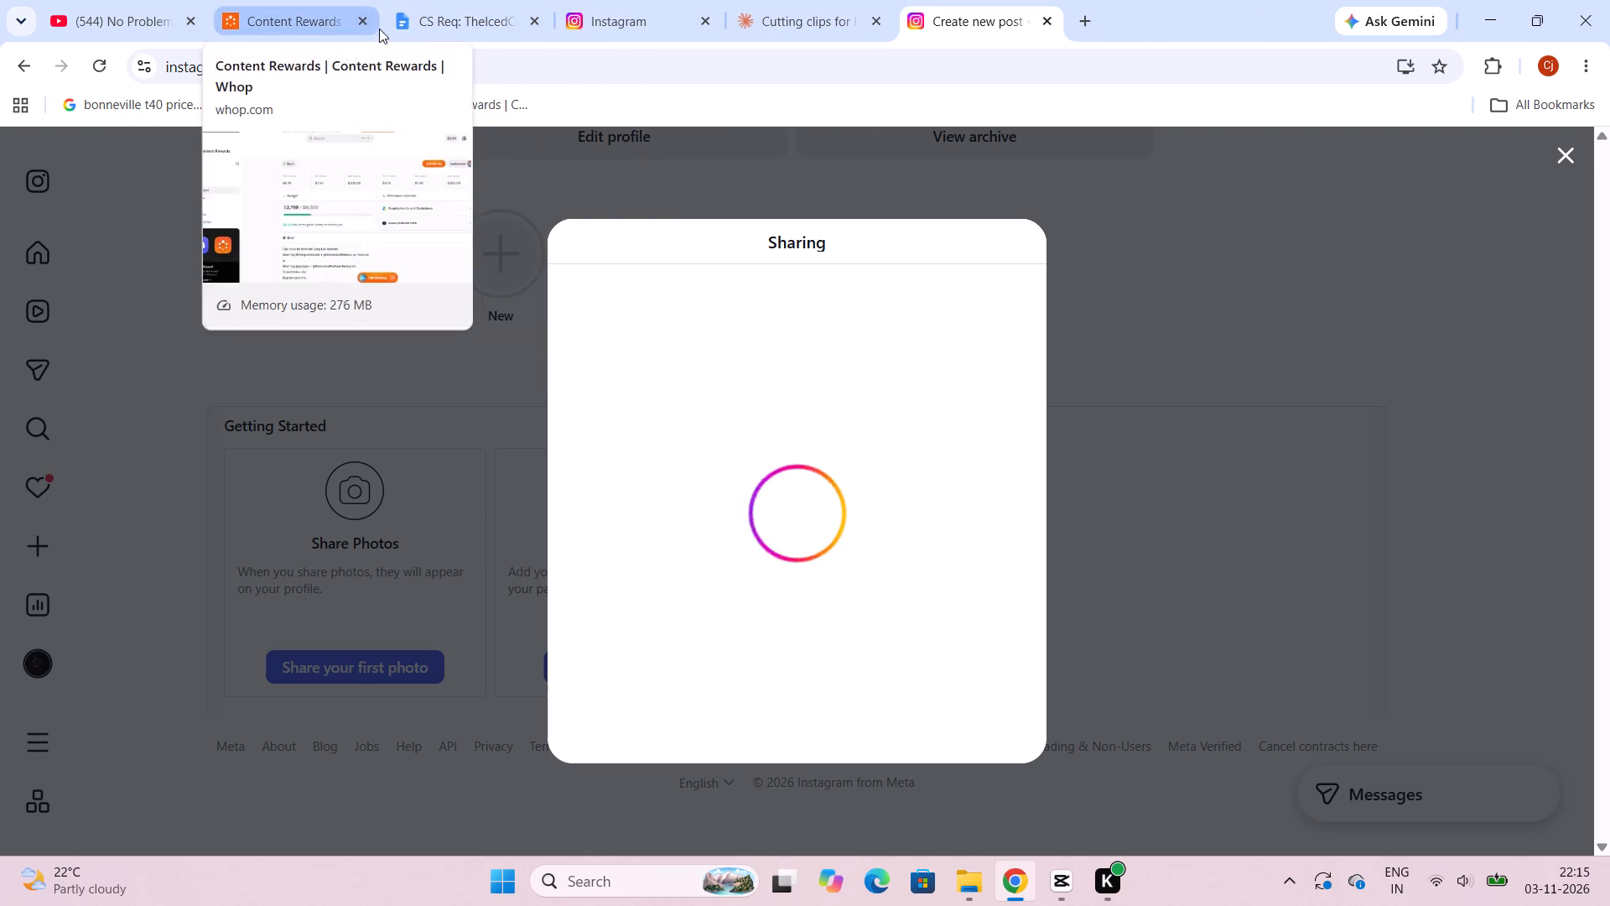
left_click(533, 19)
left_click(299, 13)
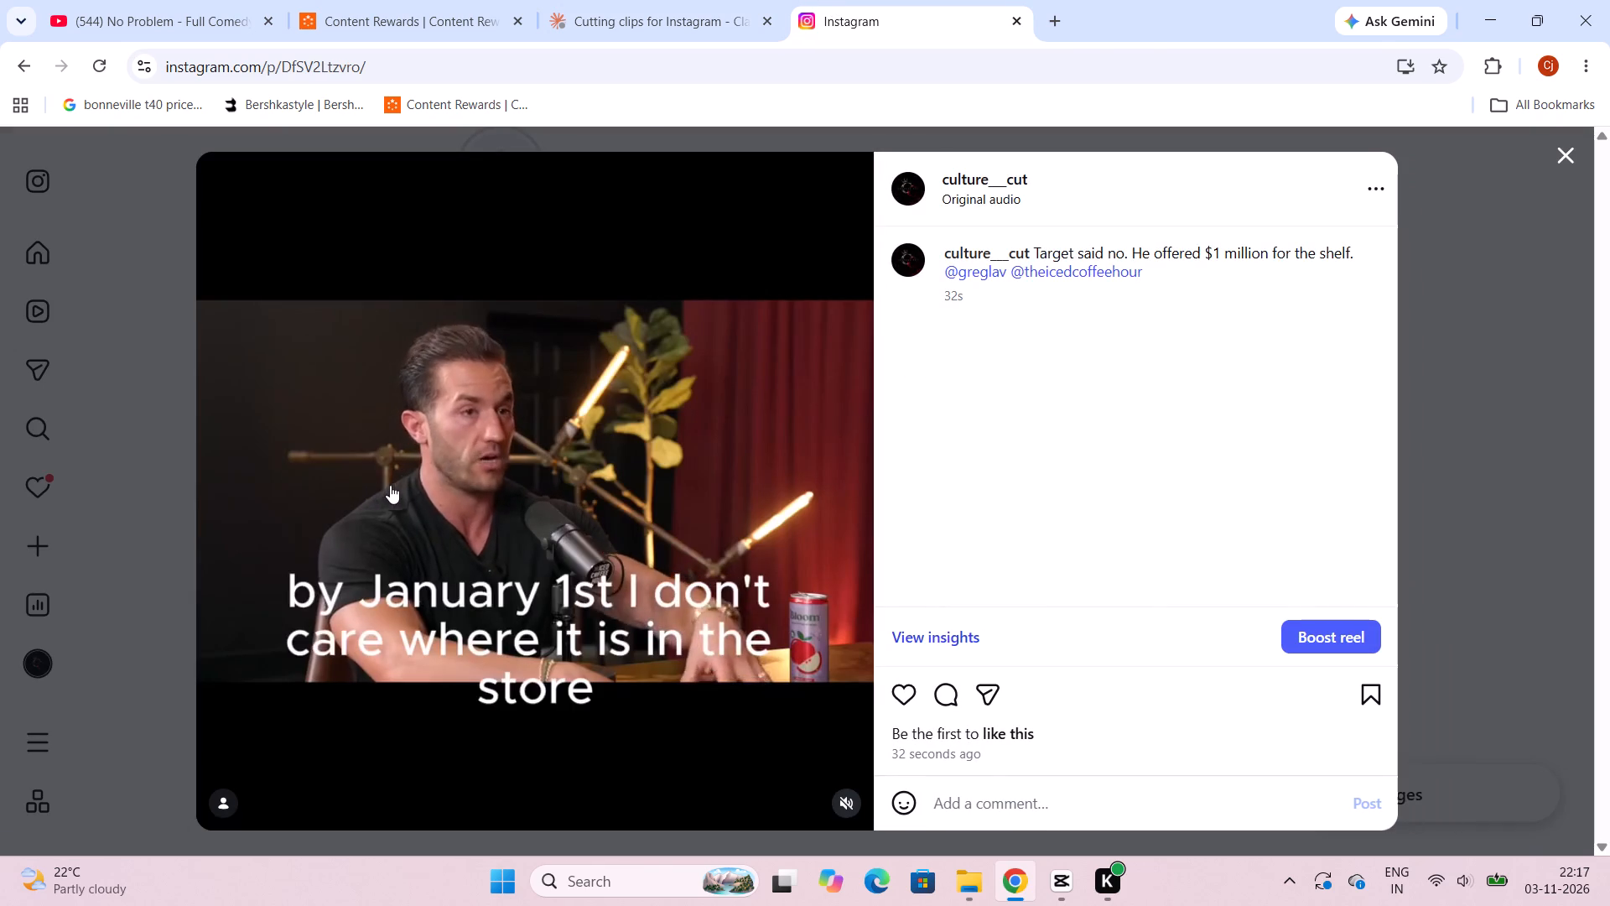
Play the posted culture___cut reel with its sound on to check it, and close the post.
left_click(852, 801)
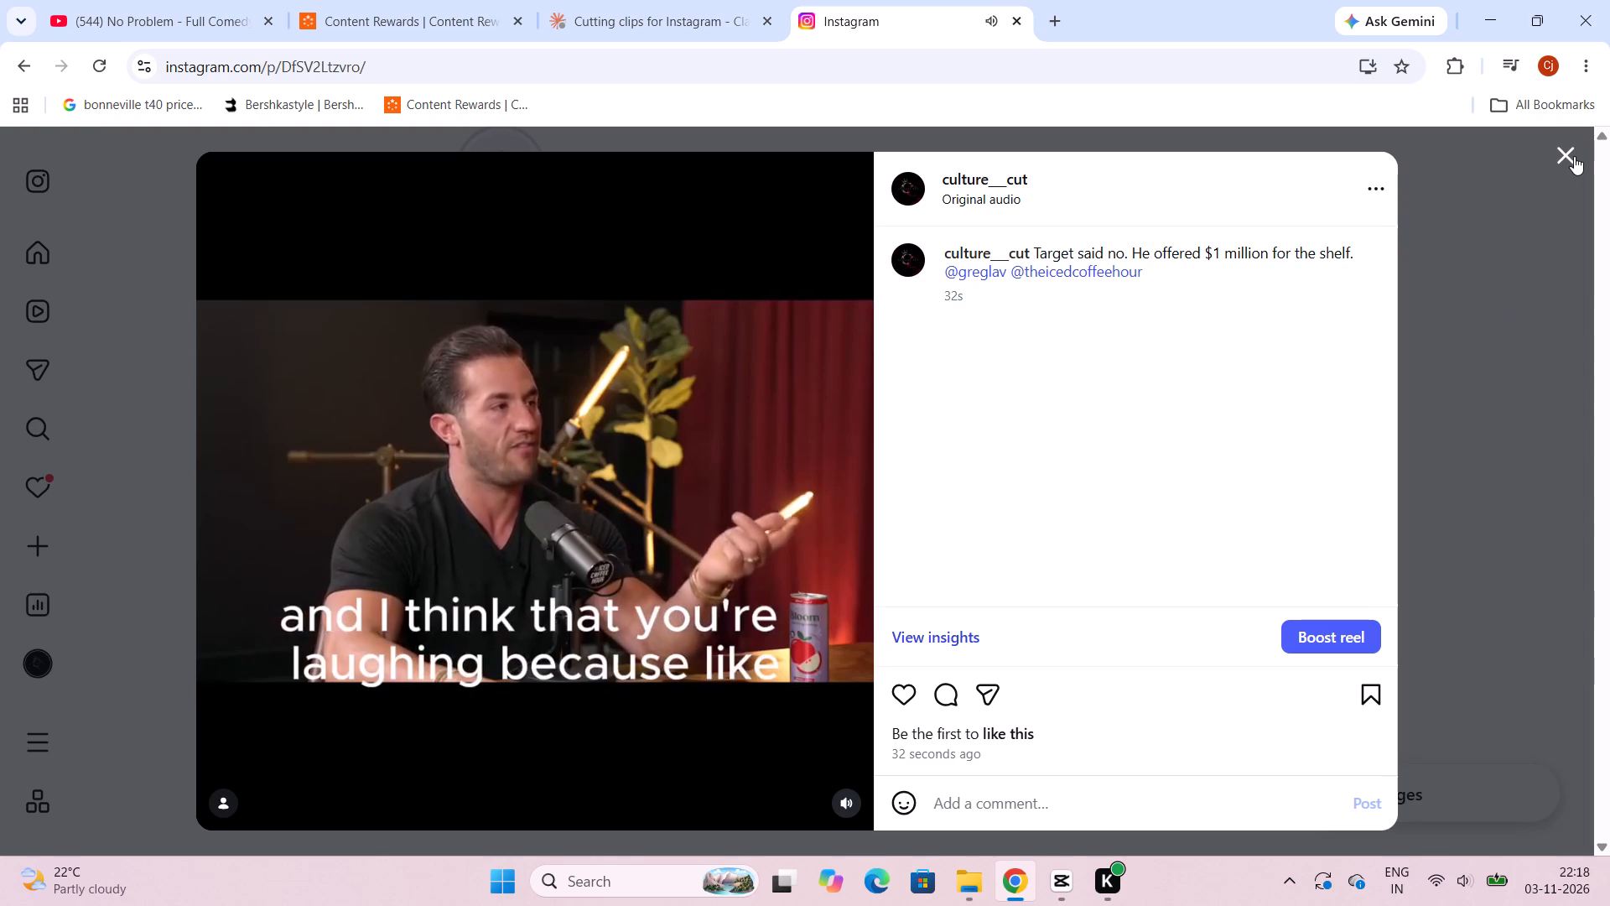
left_click(1574, 156)
On Whop, submit the "Target said no. He offered $..." culture___cut clip to the campaign, accepting the requirements statement.
left_click(364, 0)
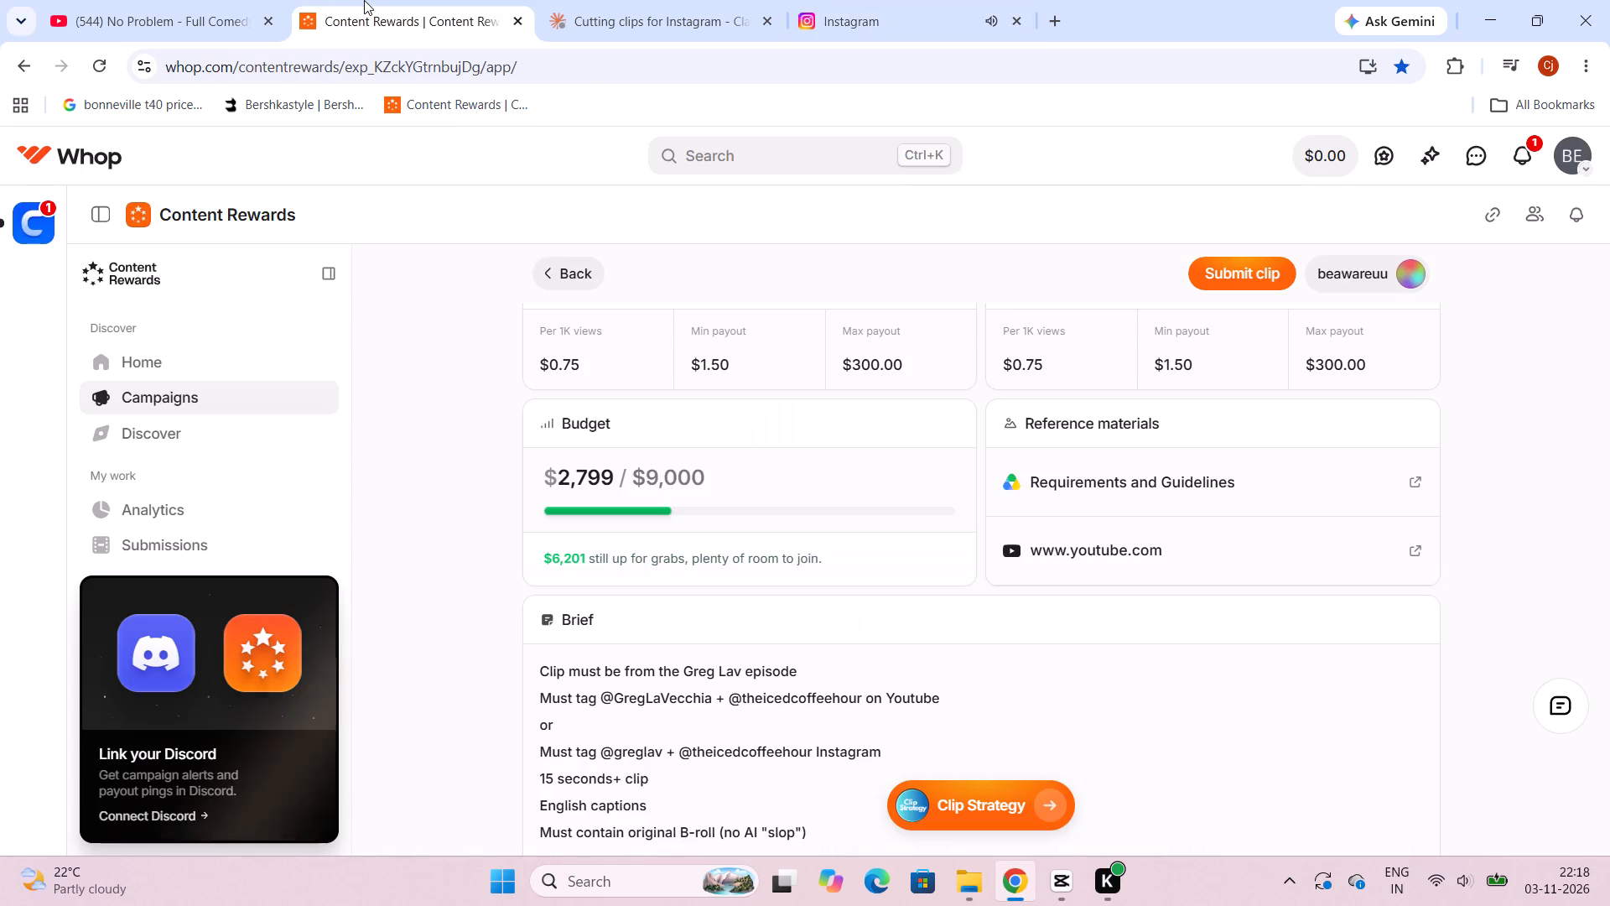
left_click(1198, 284)
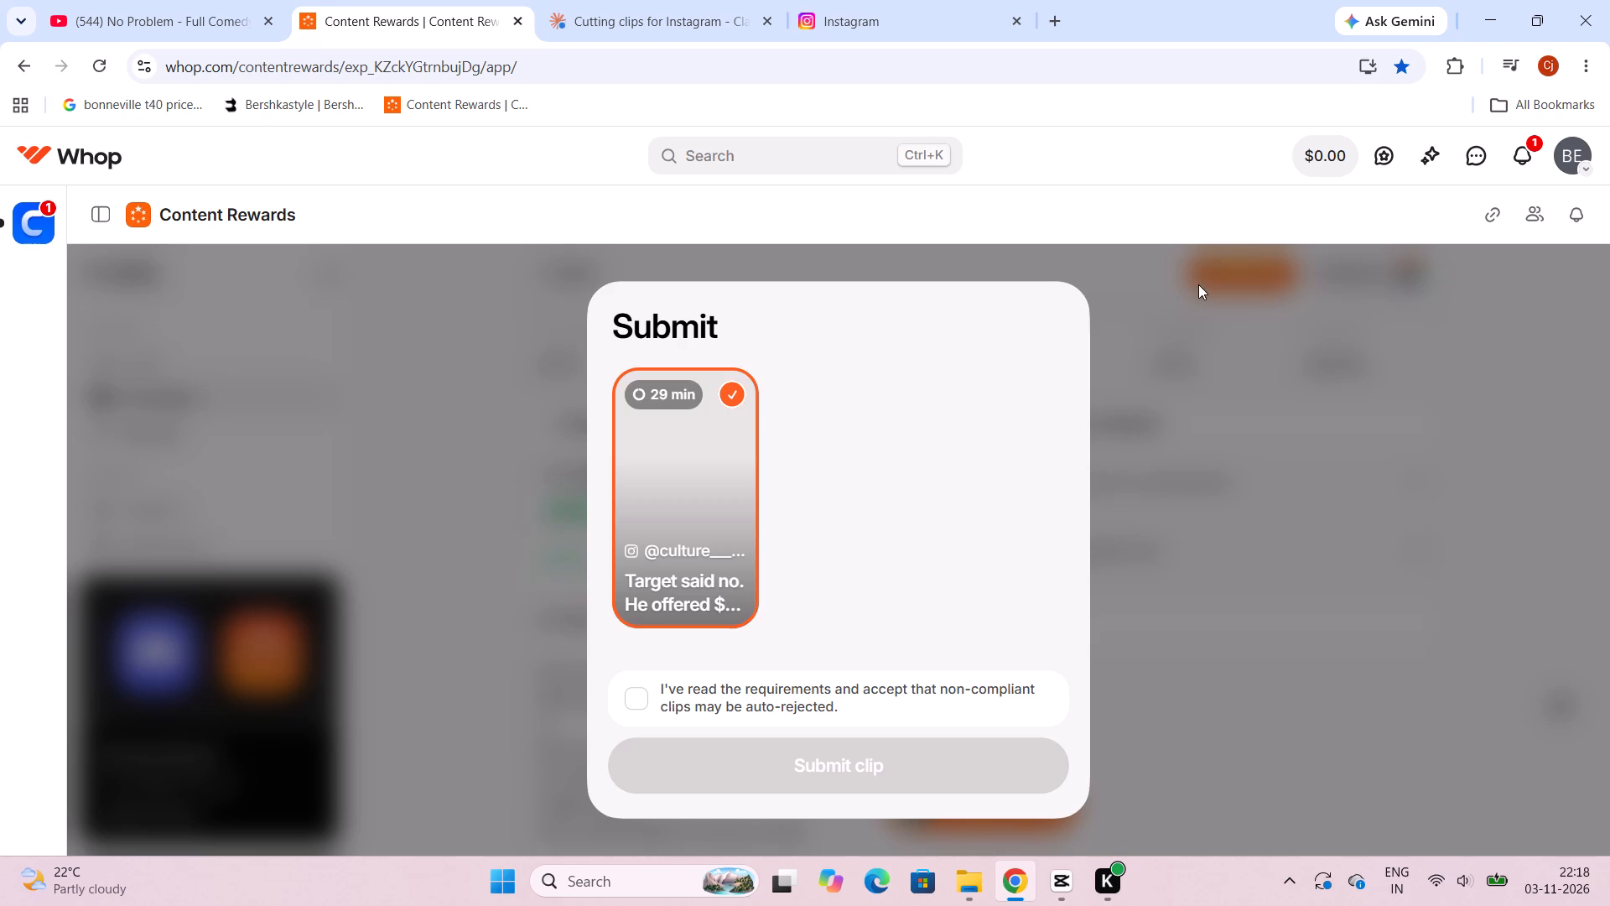
left_click(637, 704)
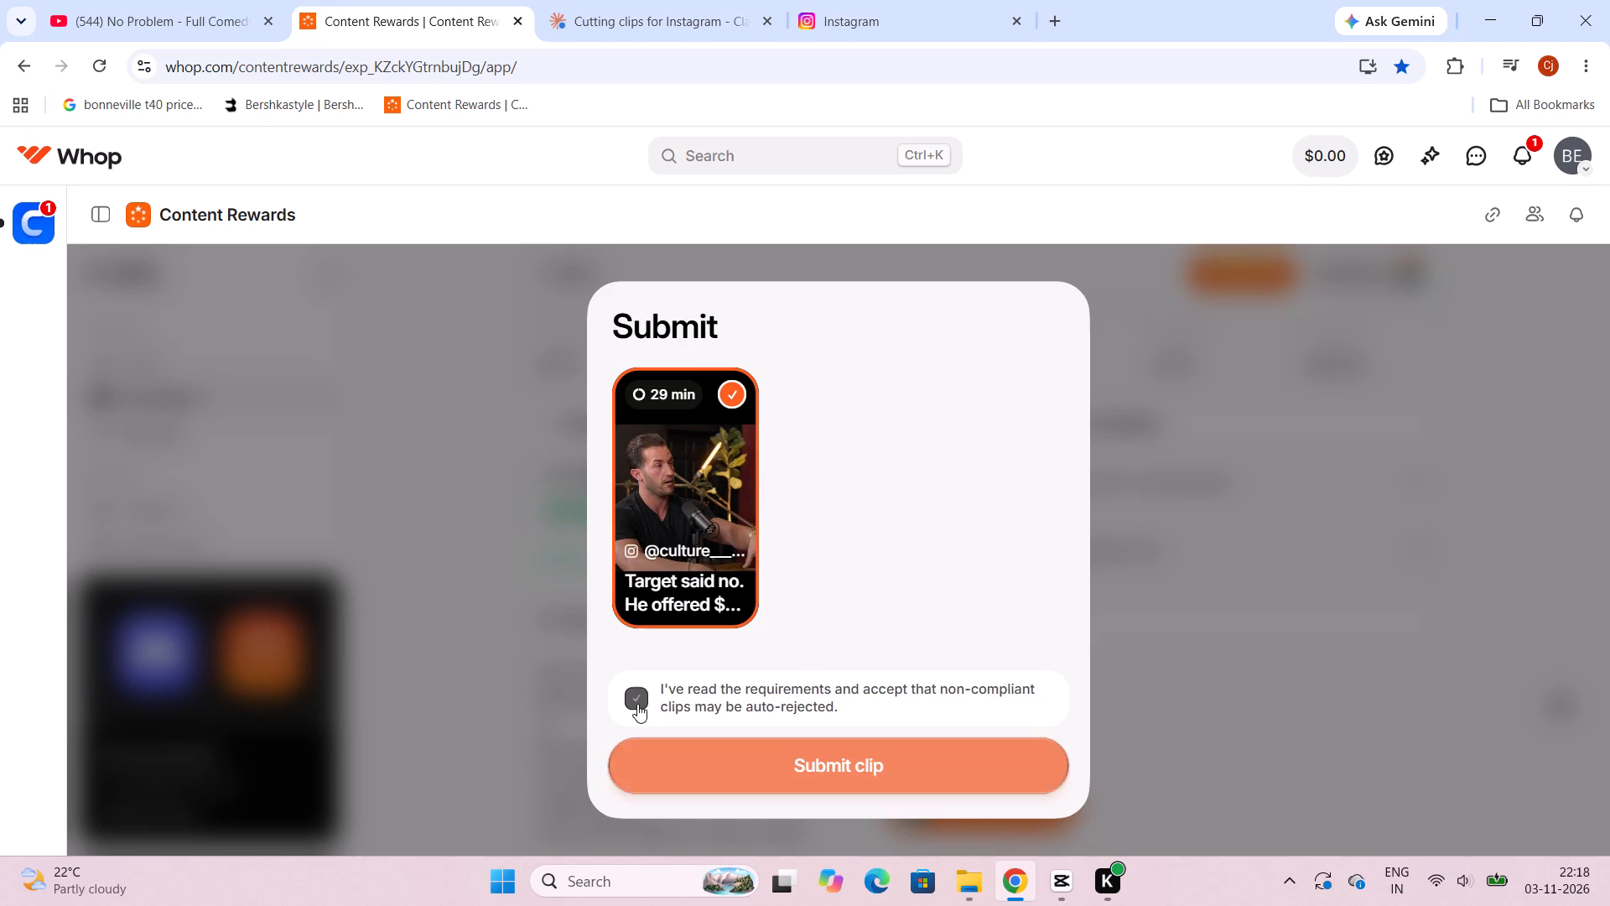
left_click(695, 785)
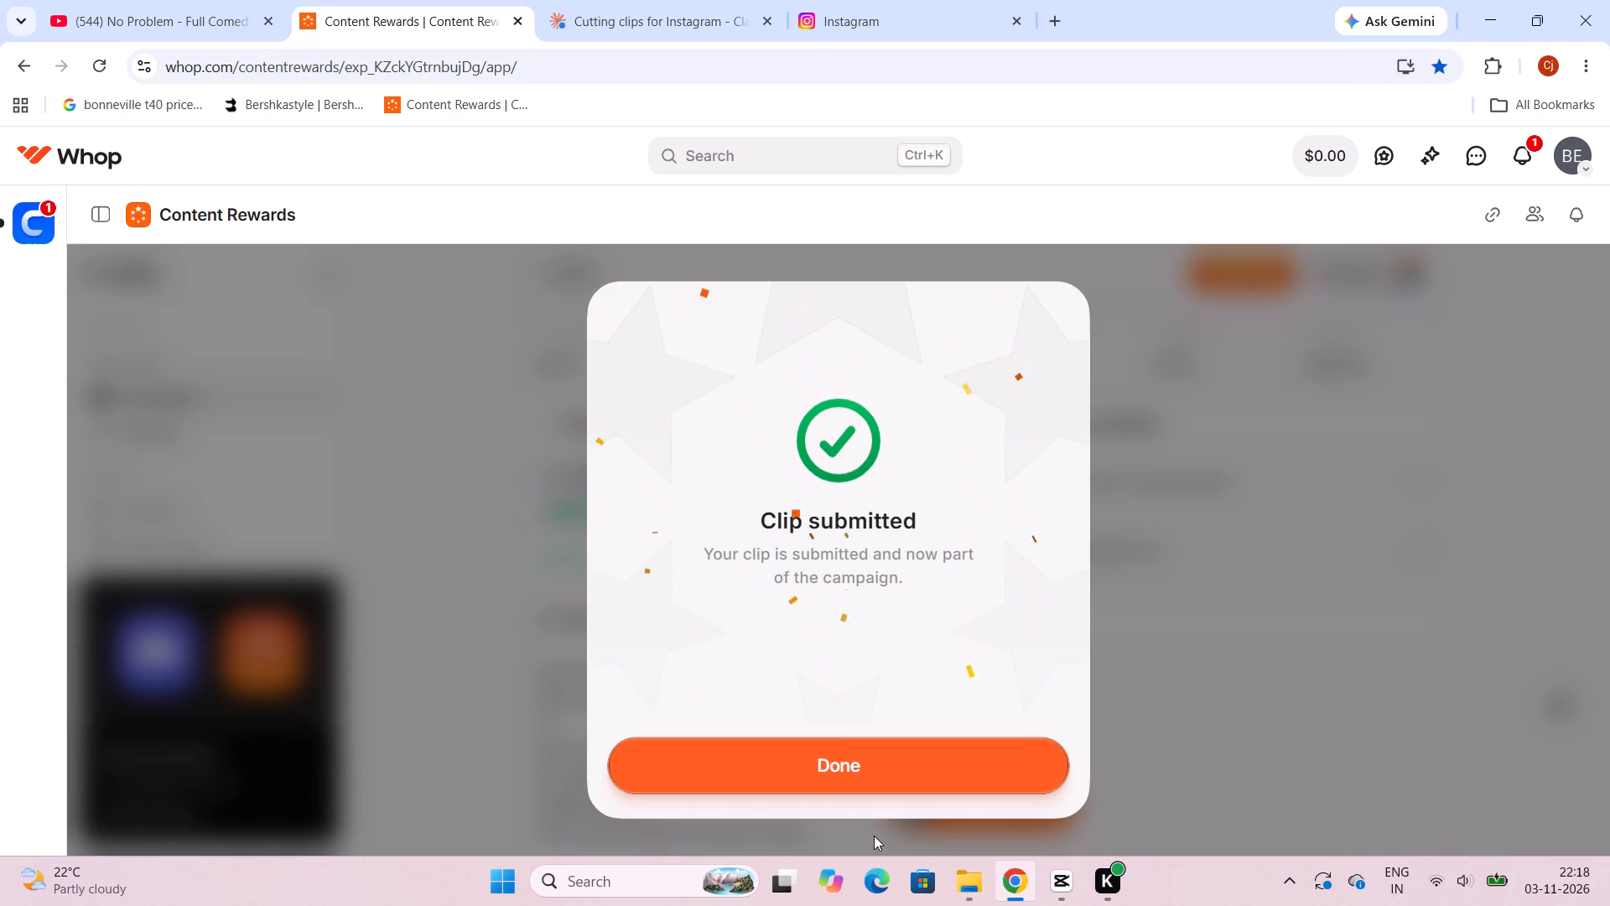
Dismiss the clip submission confirmation on the Whop Content Rewards page.
left_click(839, 773)
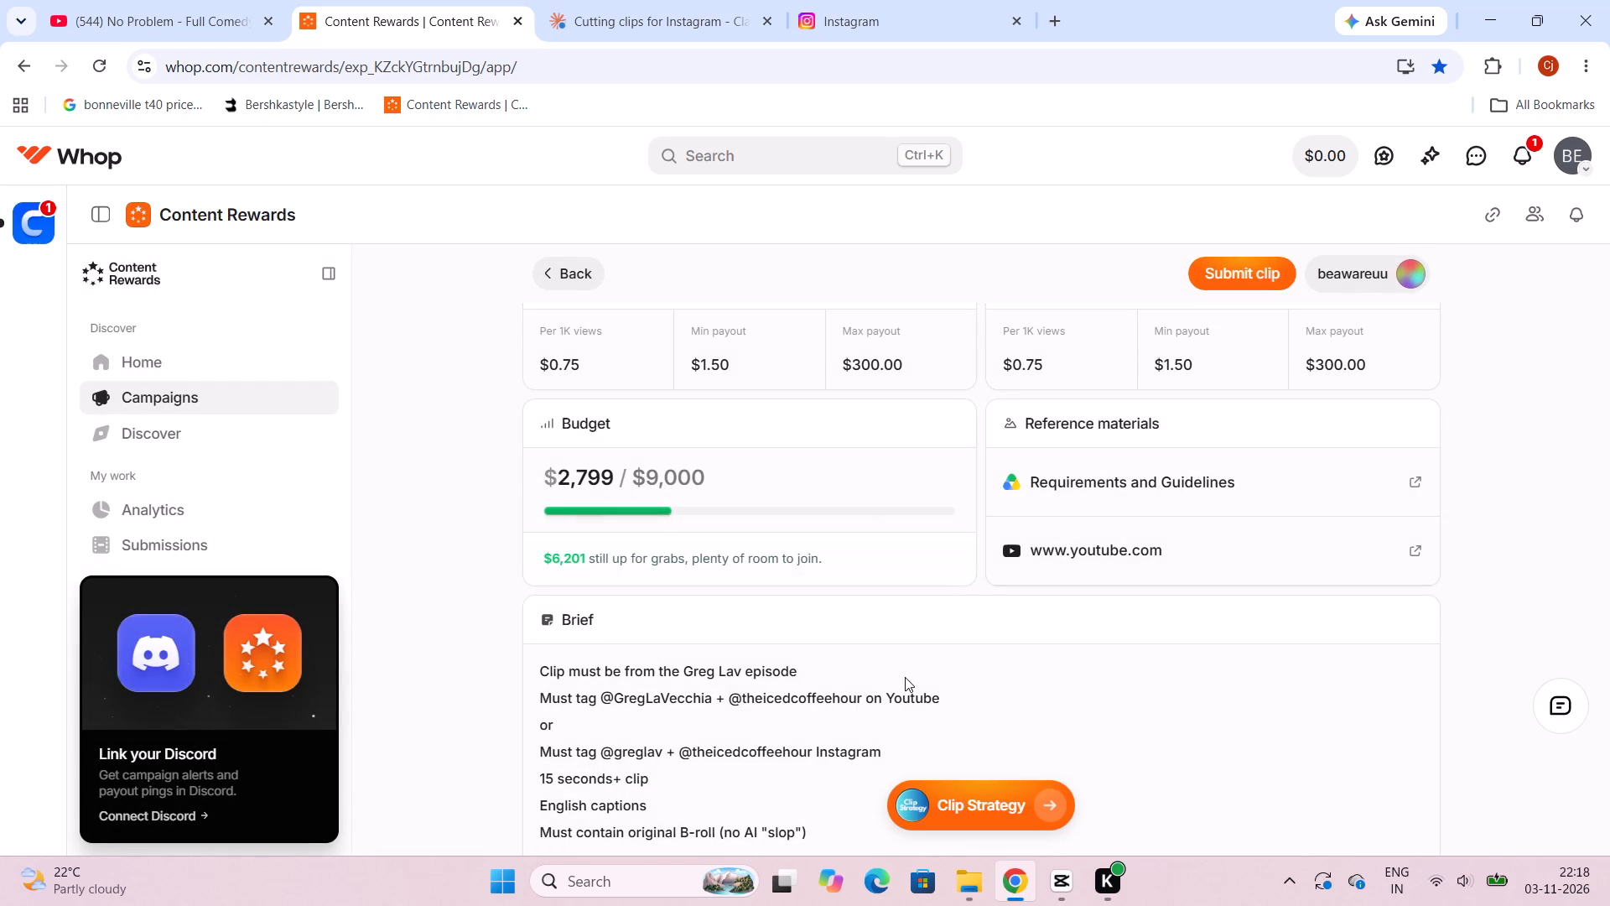
Look through The Iced Coffee Hour Podcast x Greg Lav campaign page, including payouts, budget, brief, top clippers and views chart.
scroll(905, 677, "up", 4)
scroll(905, 677, "down", 1)
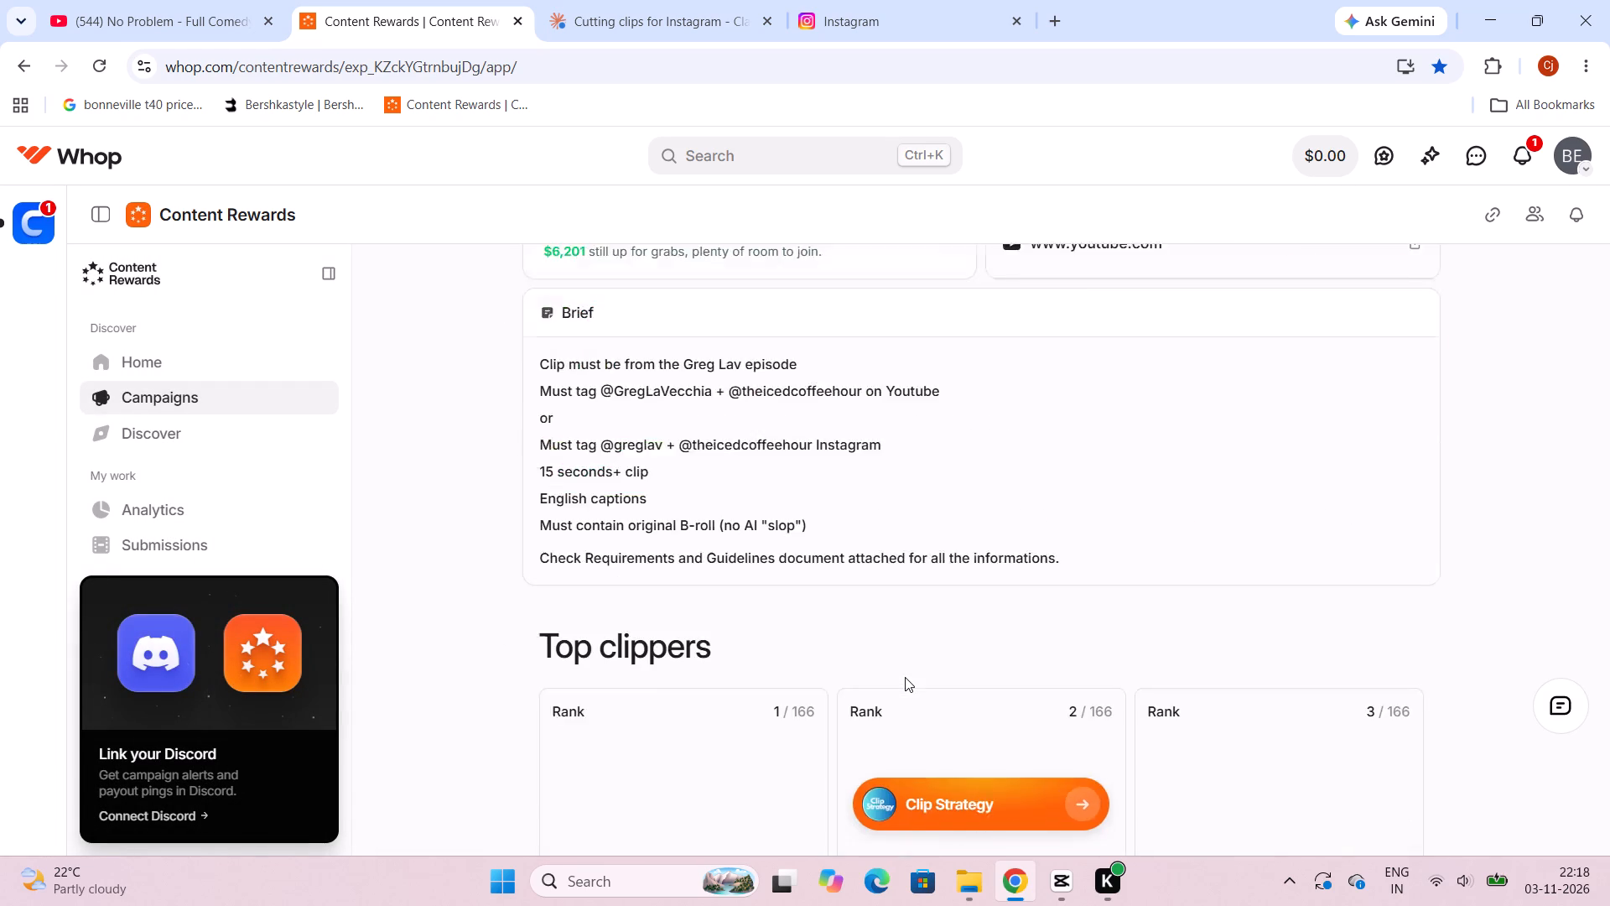
scroll(905, 677, "down", 3)
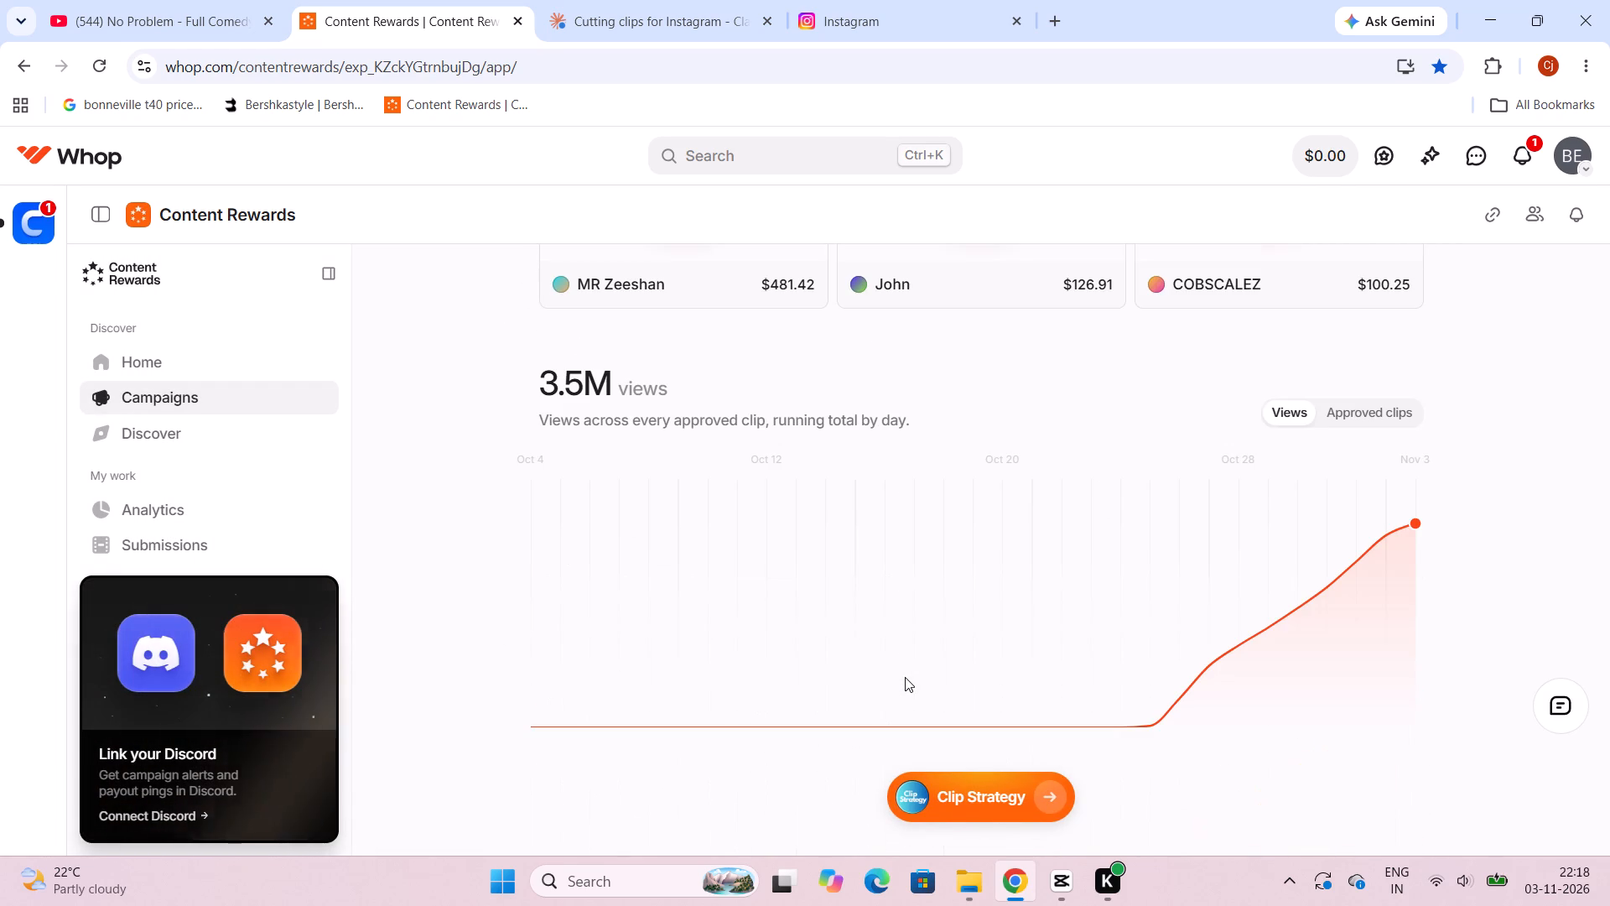
scroll(905, 677, "down", 1)
scroll(905, 677, "up", 1)
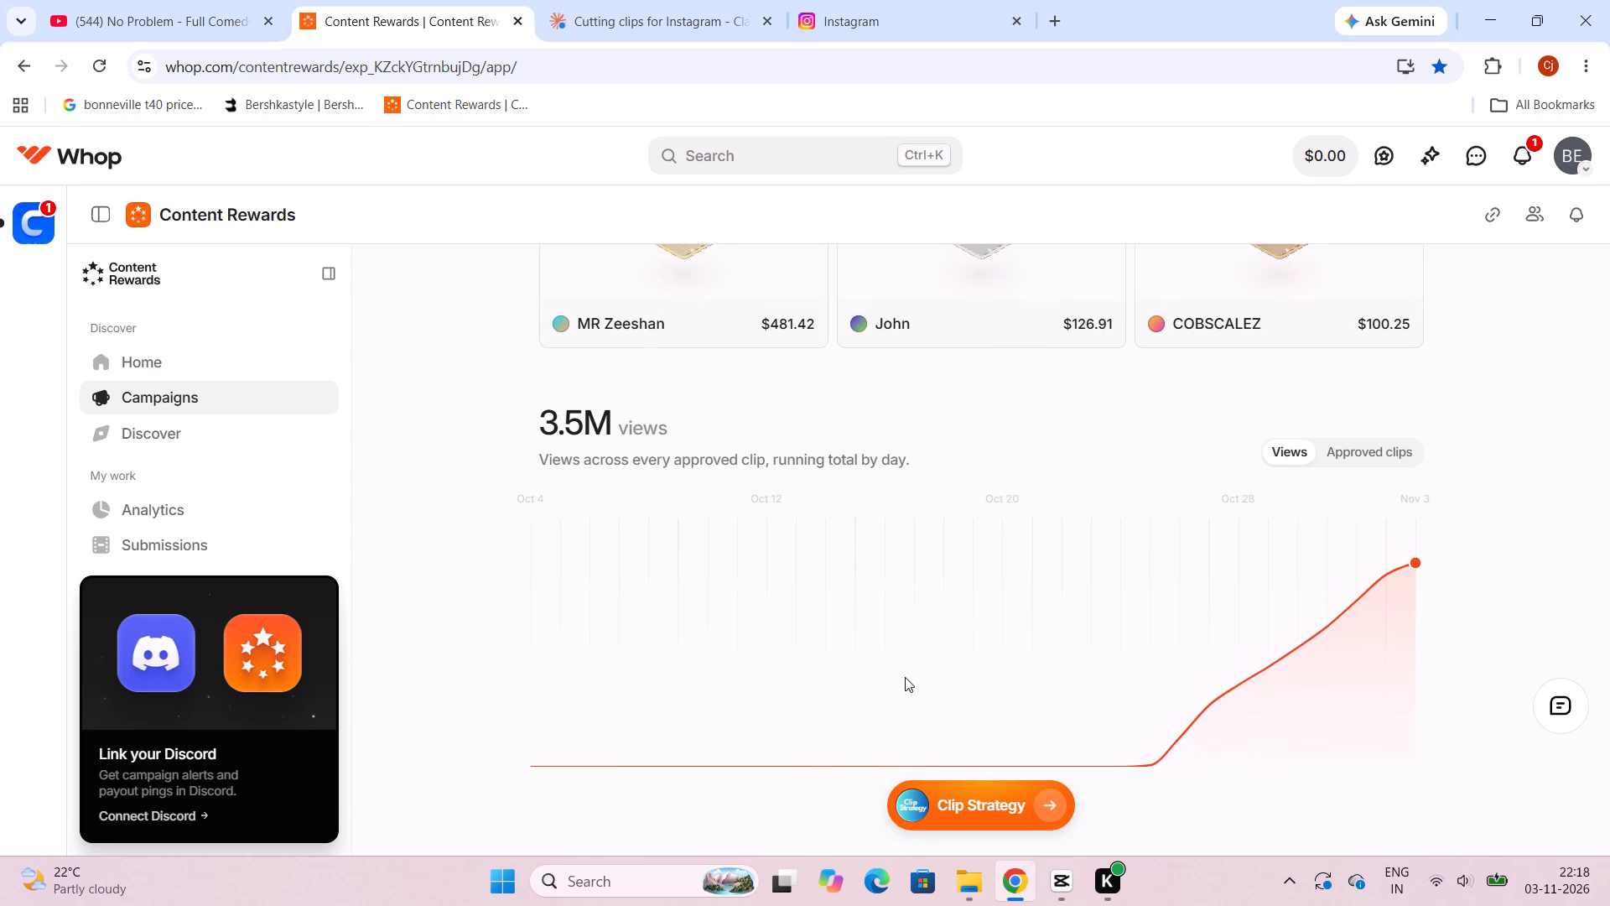
scroll(905, 677, "up", 3)
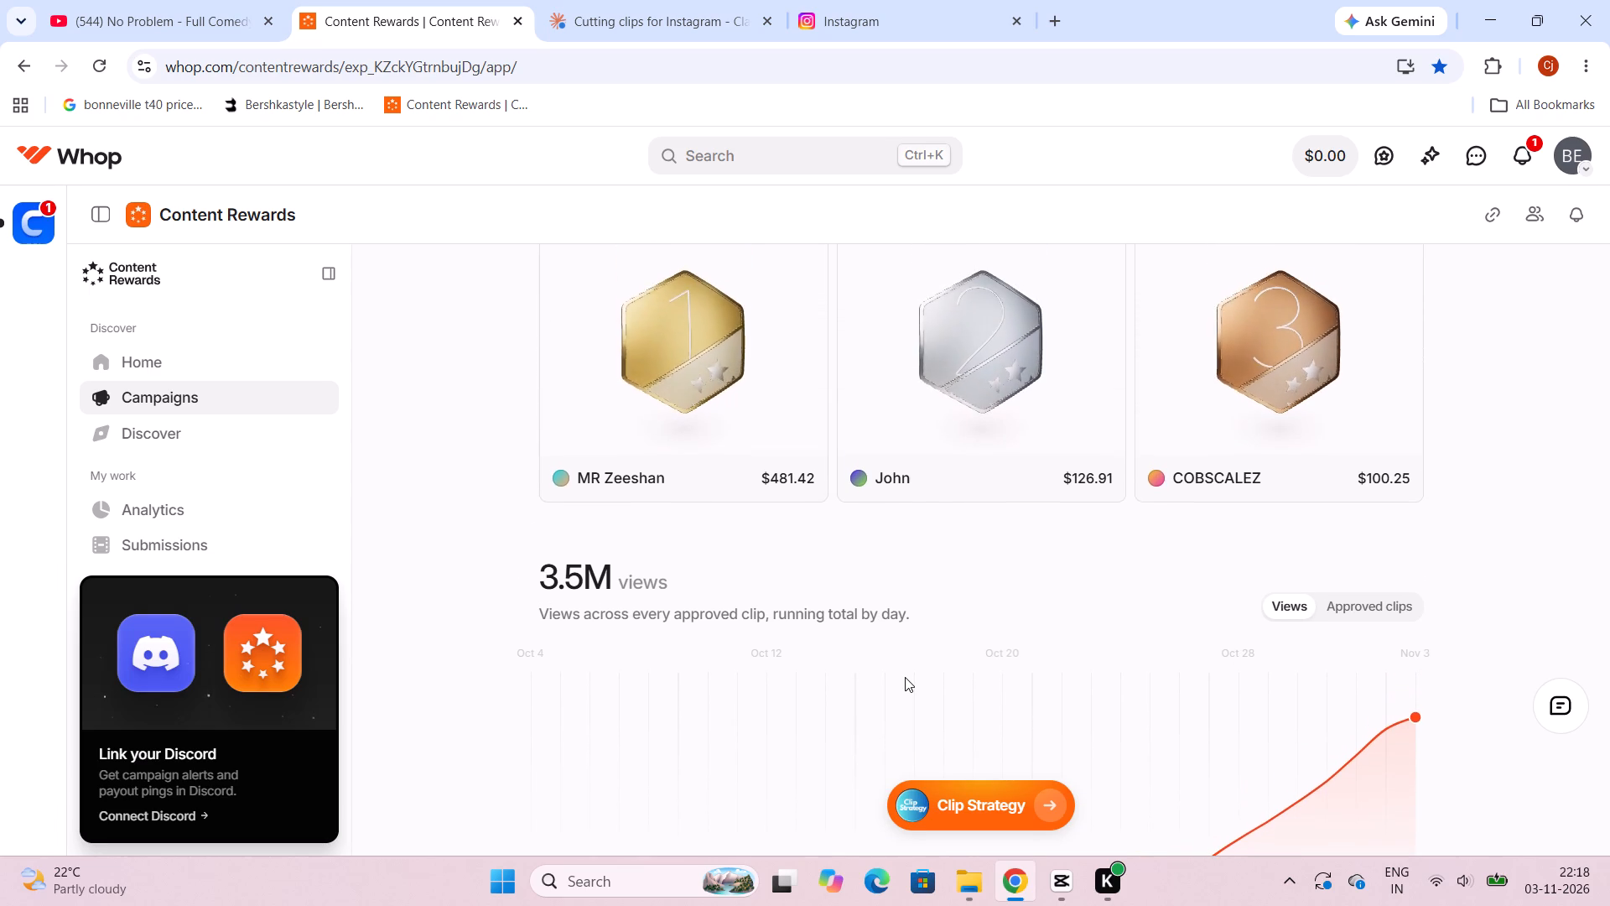
scroll(905, 677, "up", 5)
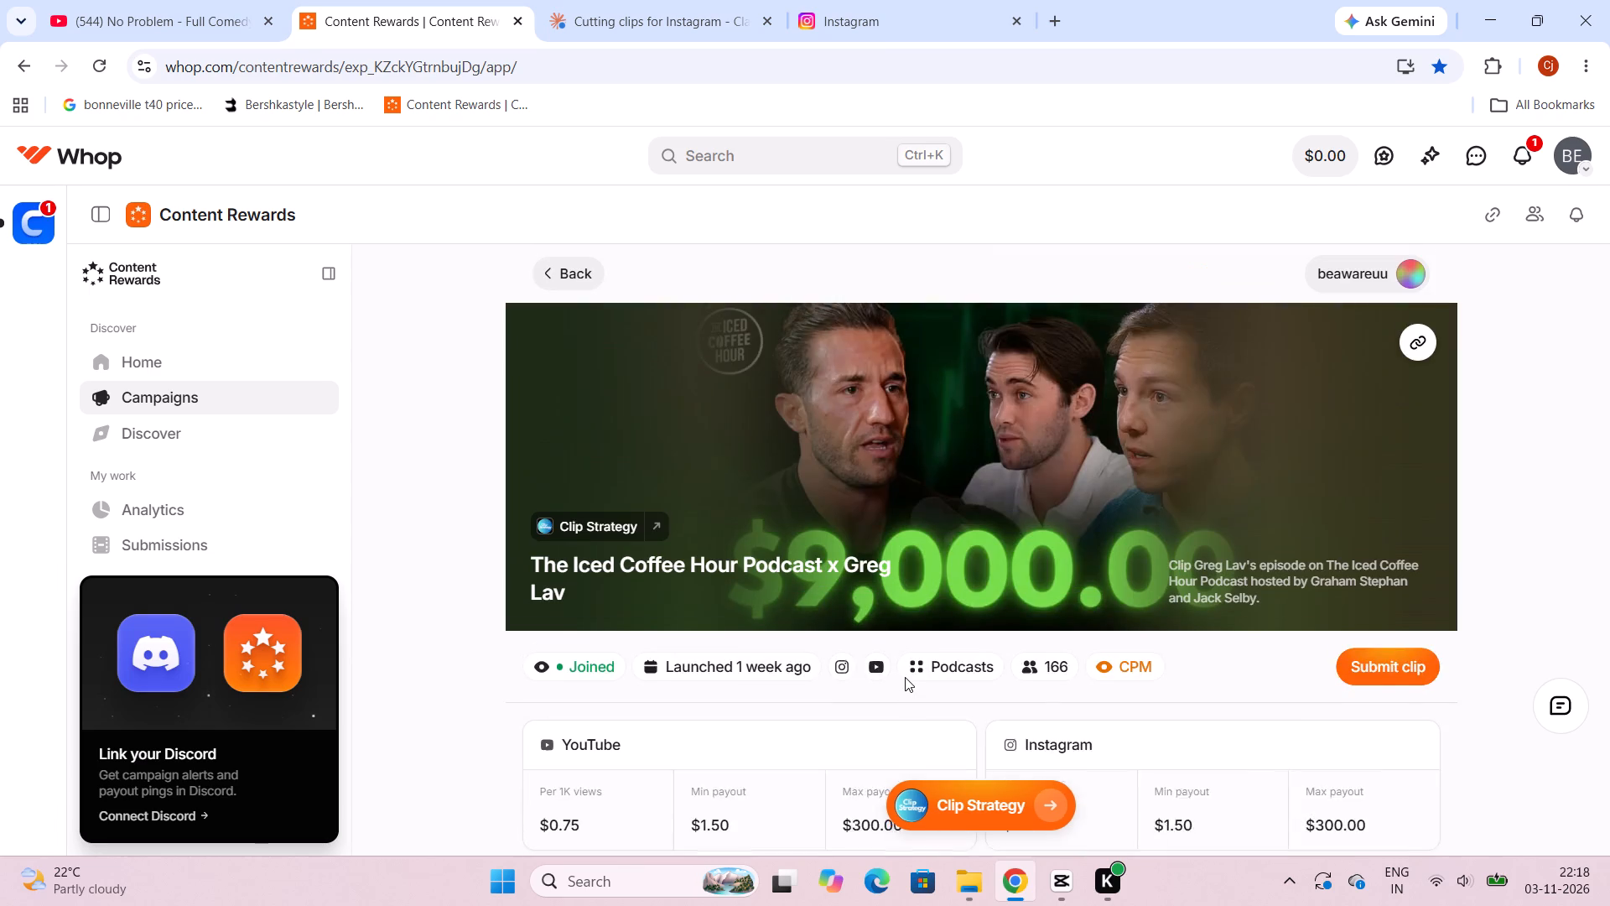
scroll(905, 677, "up", 1)
scroll(905, 677, "down", 4)
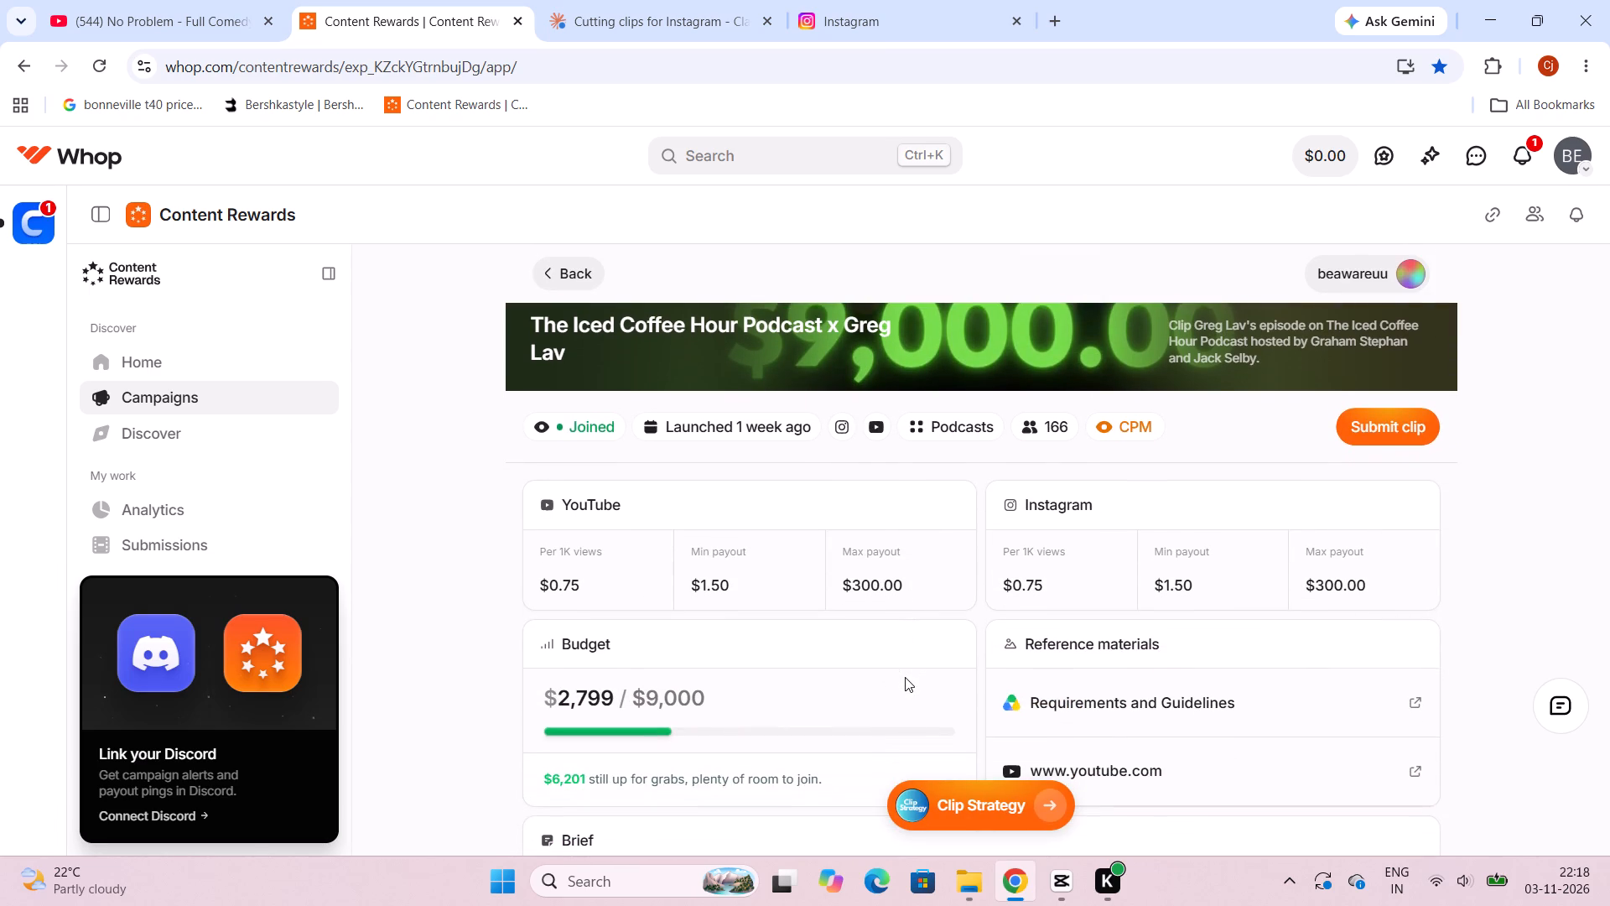
Review the Greg Lav campaign's header details on Whop, including its payouts, budget, reference materials and approved-creator count.
scroll(905, 677, "down", 2)
scroll(905, 677, "up", 1)
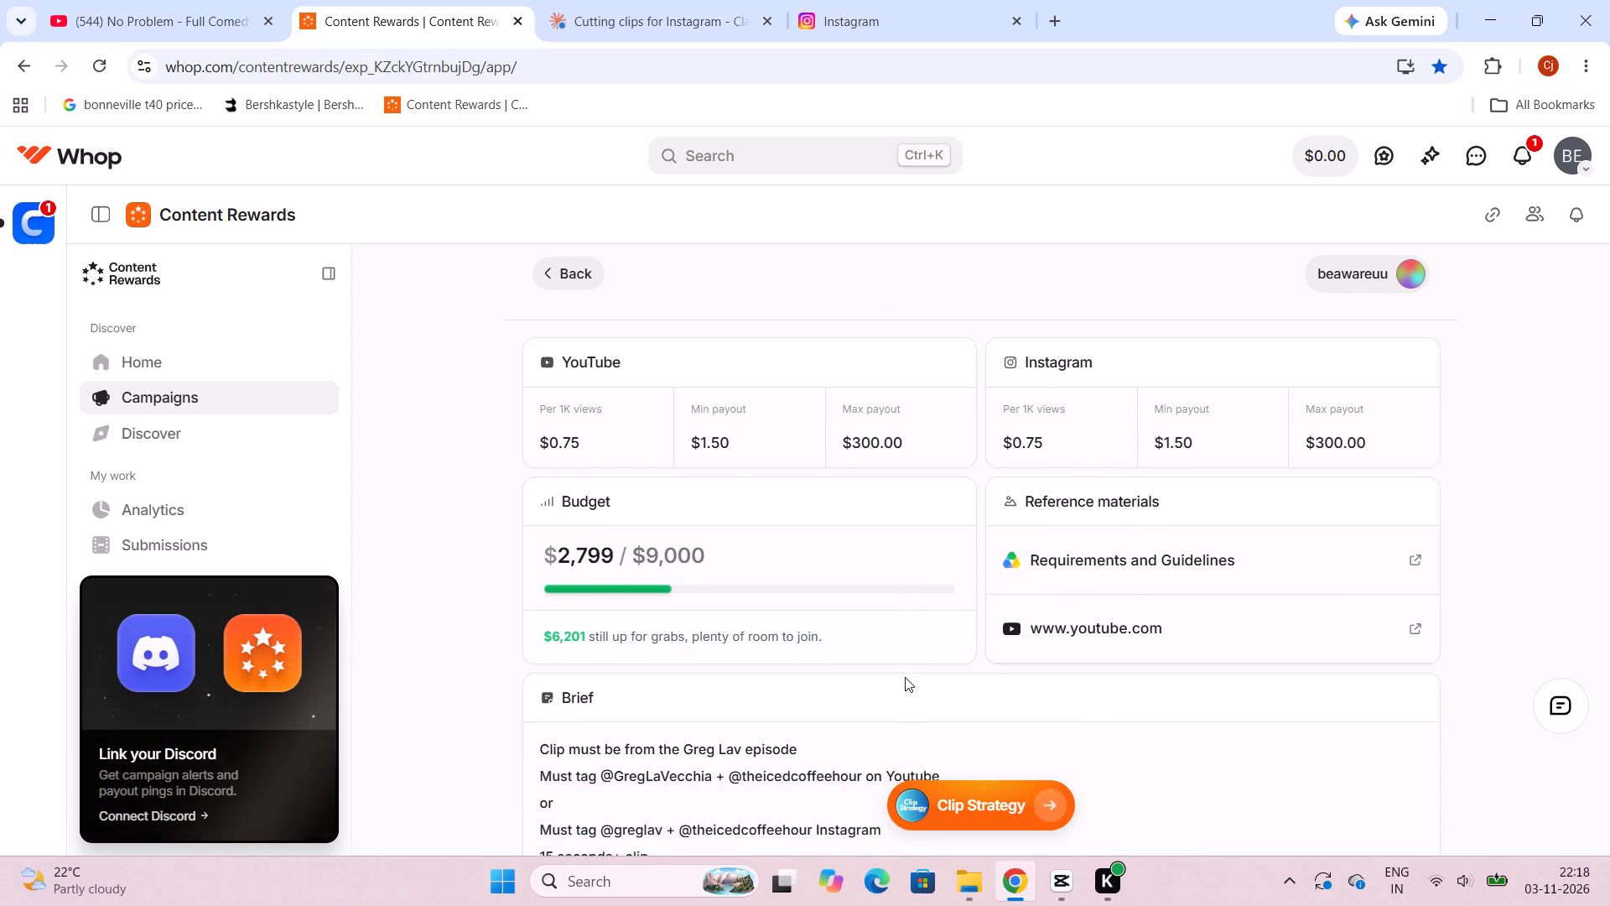
scroll(905, 677, "up", 2)
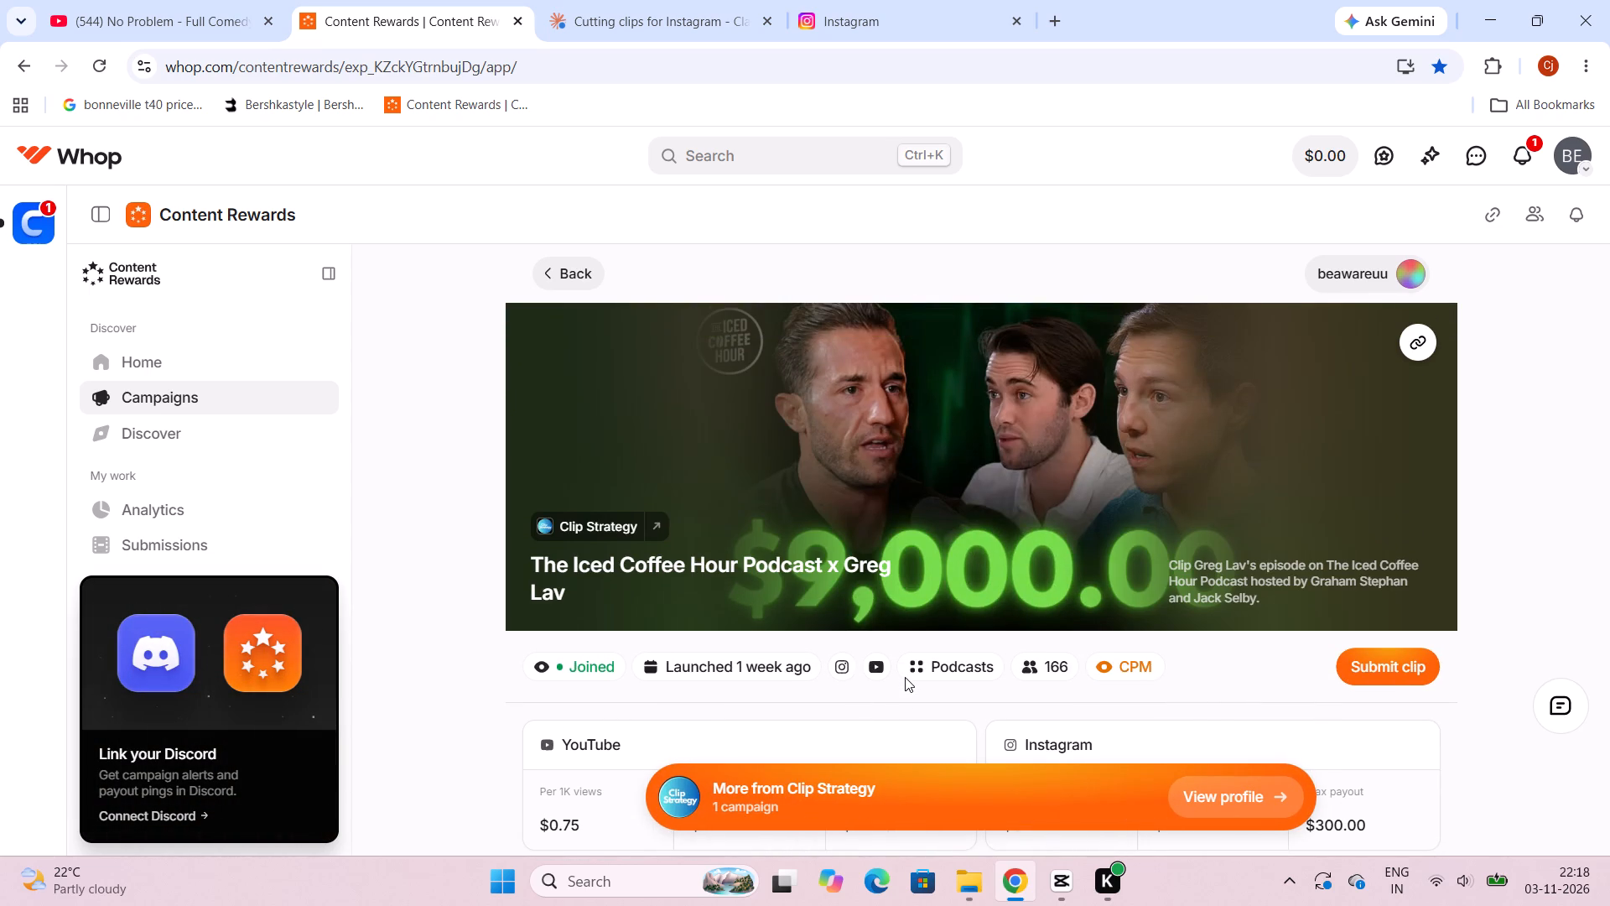
scroll(905, 677, "down", 1)
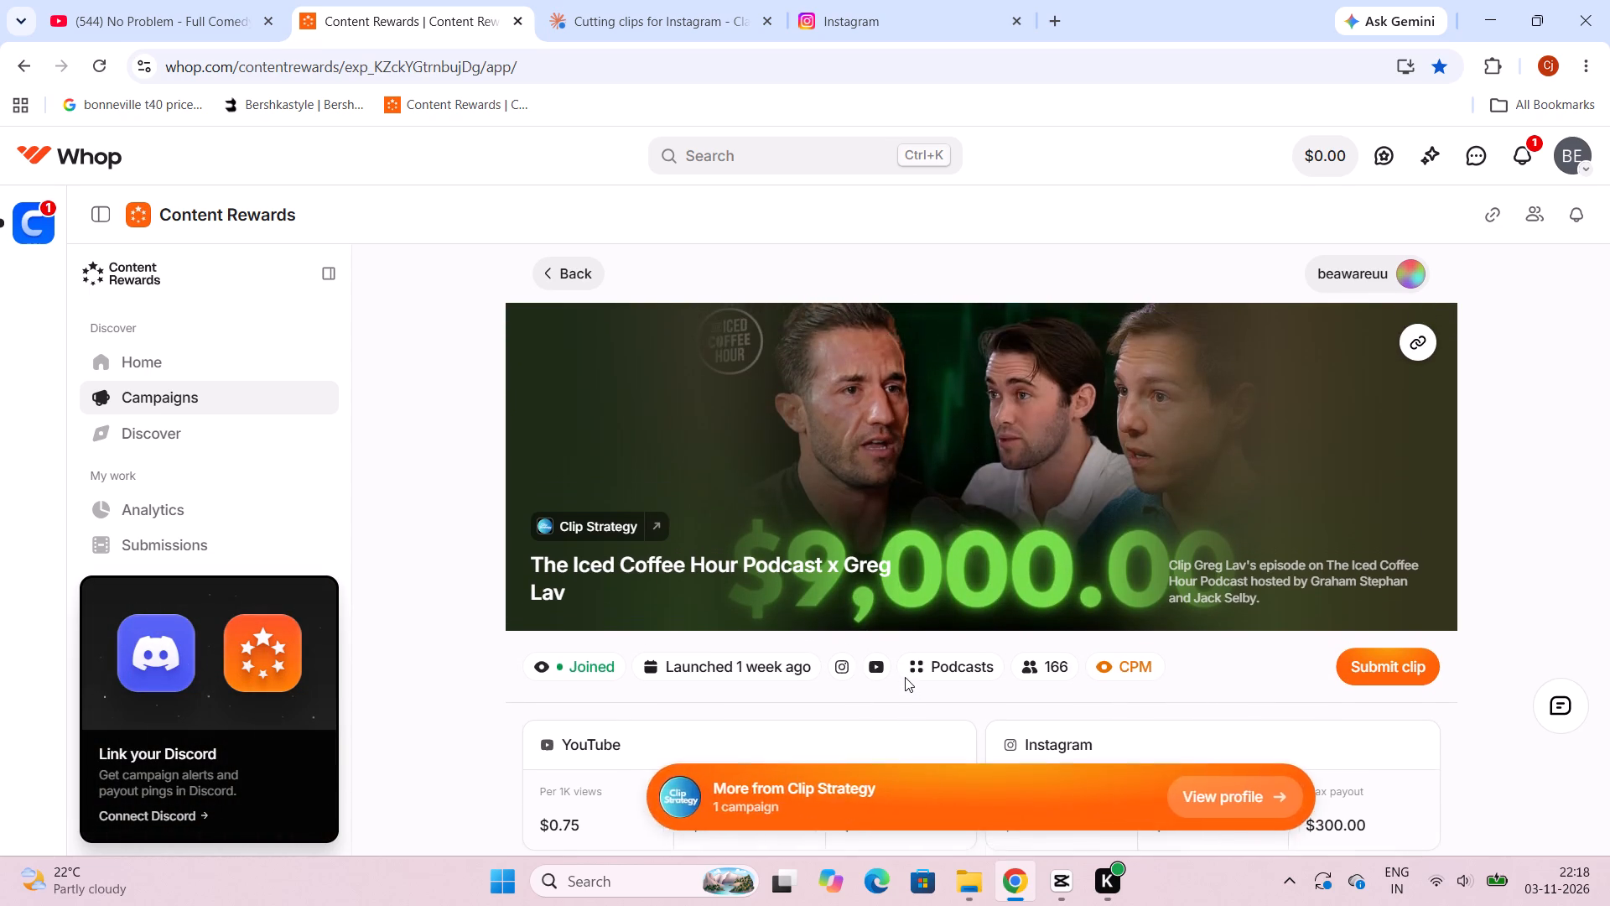
scroll(905, 677, "down", 1)
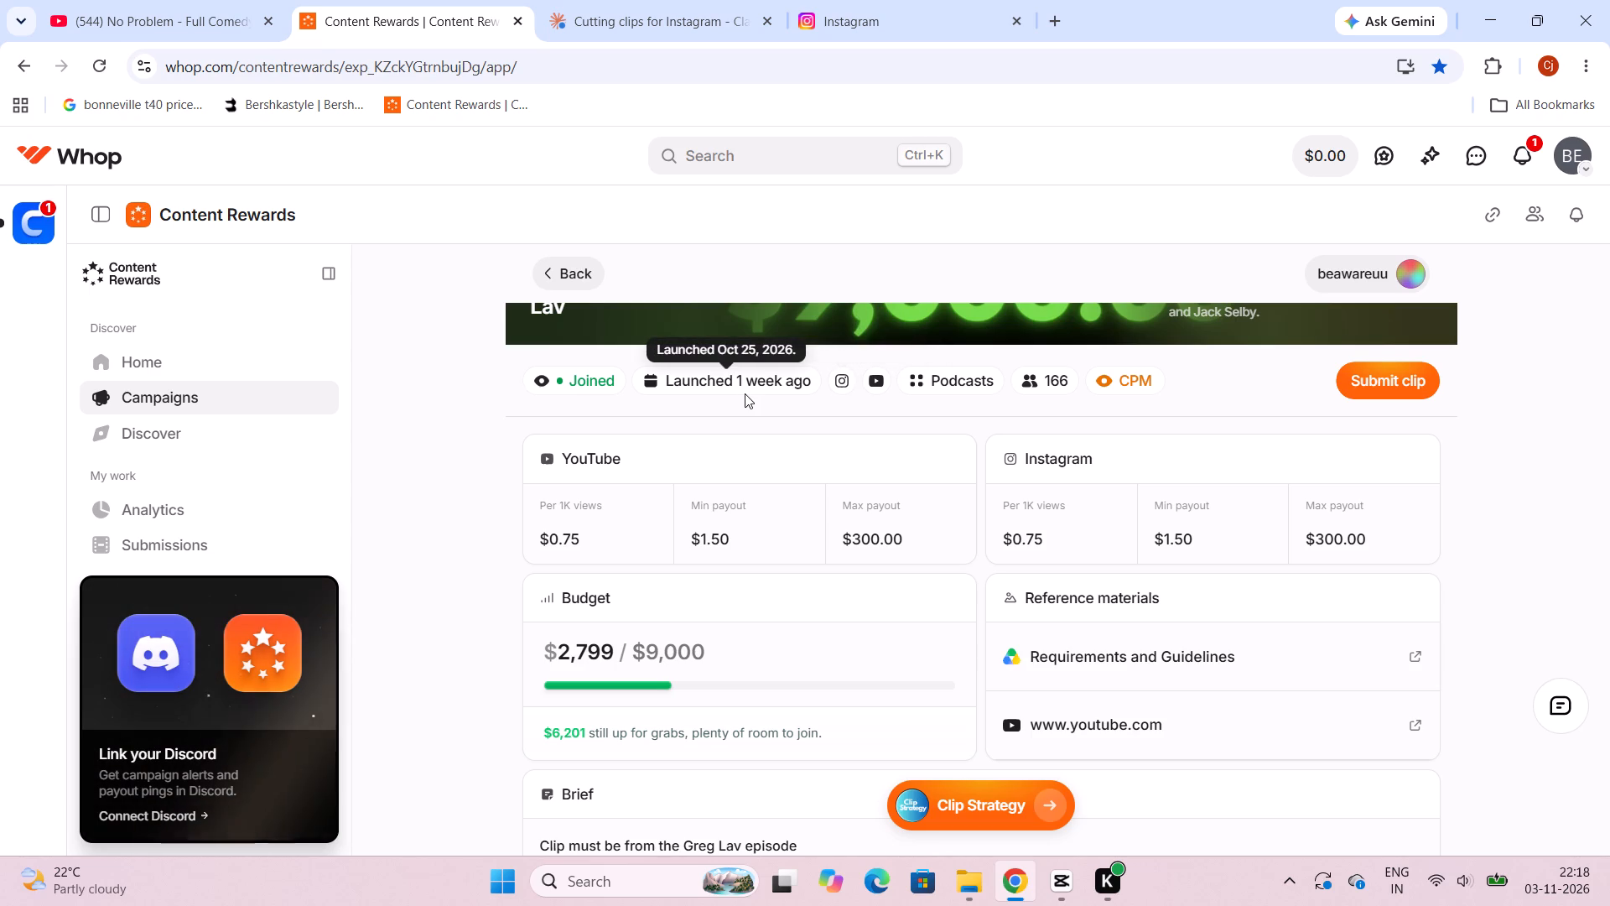
left_click(1054, 385)
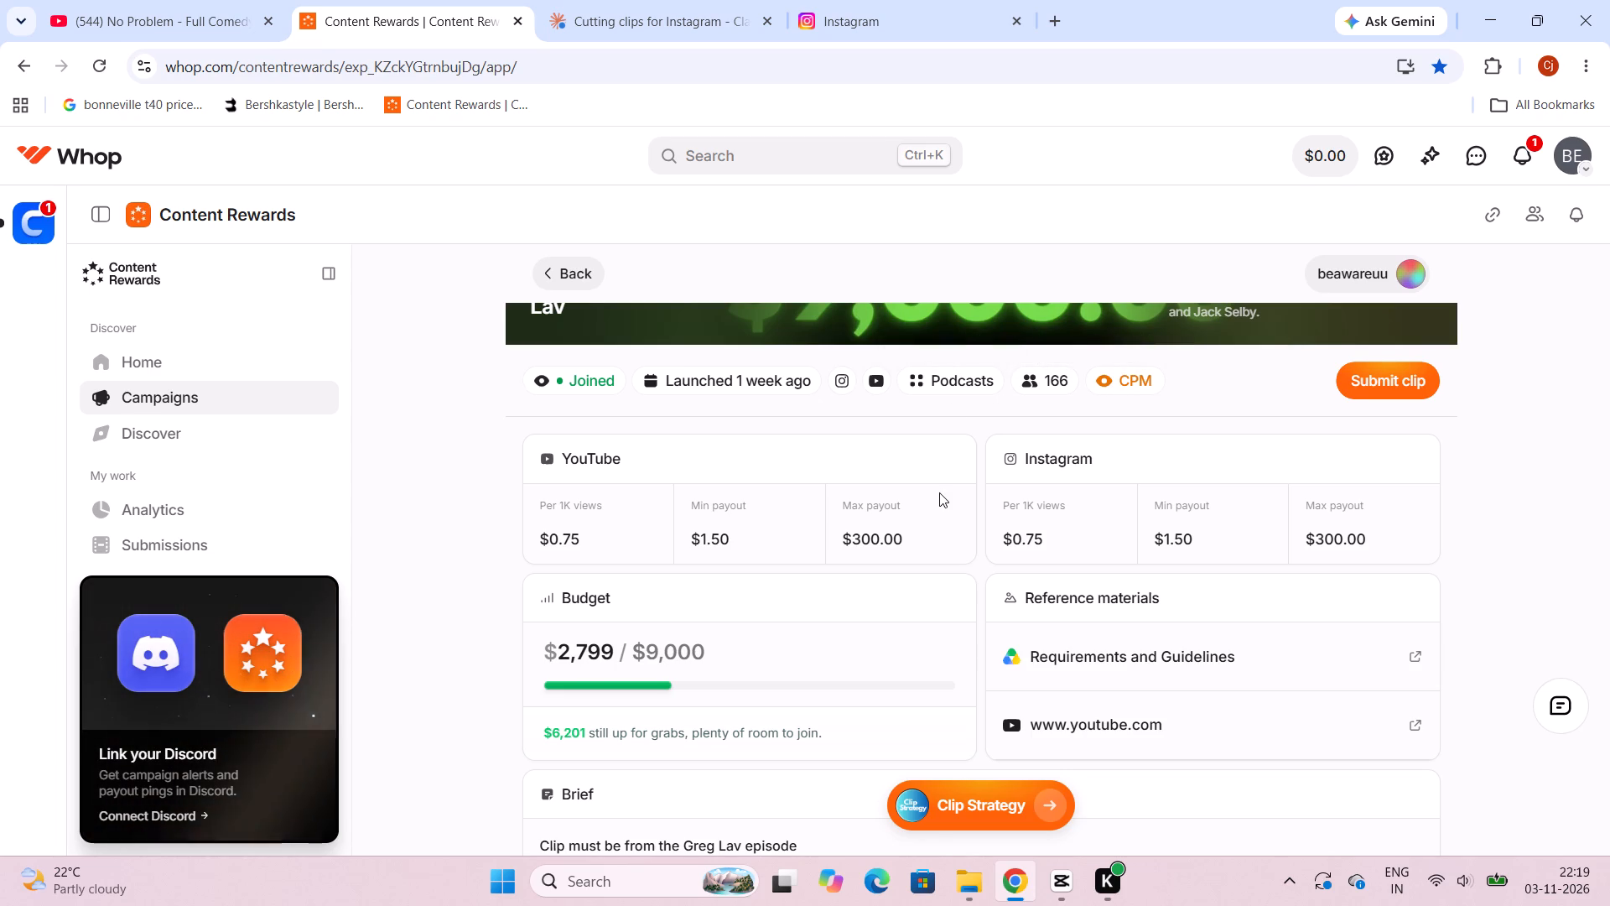
Read through the campaign's brief and its top clippers ranking on the Whop page.
scroll(939, 492, "down", 2)
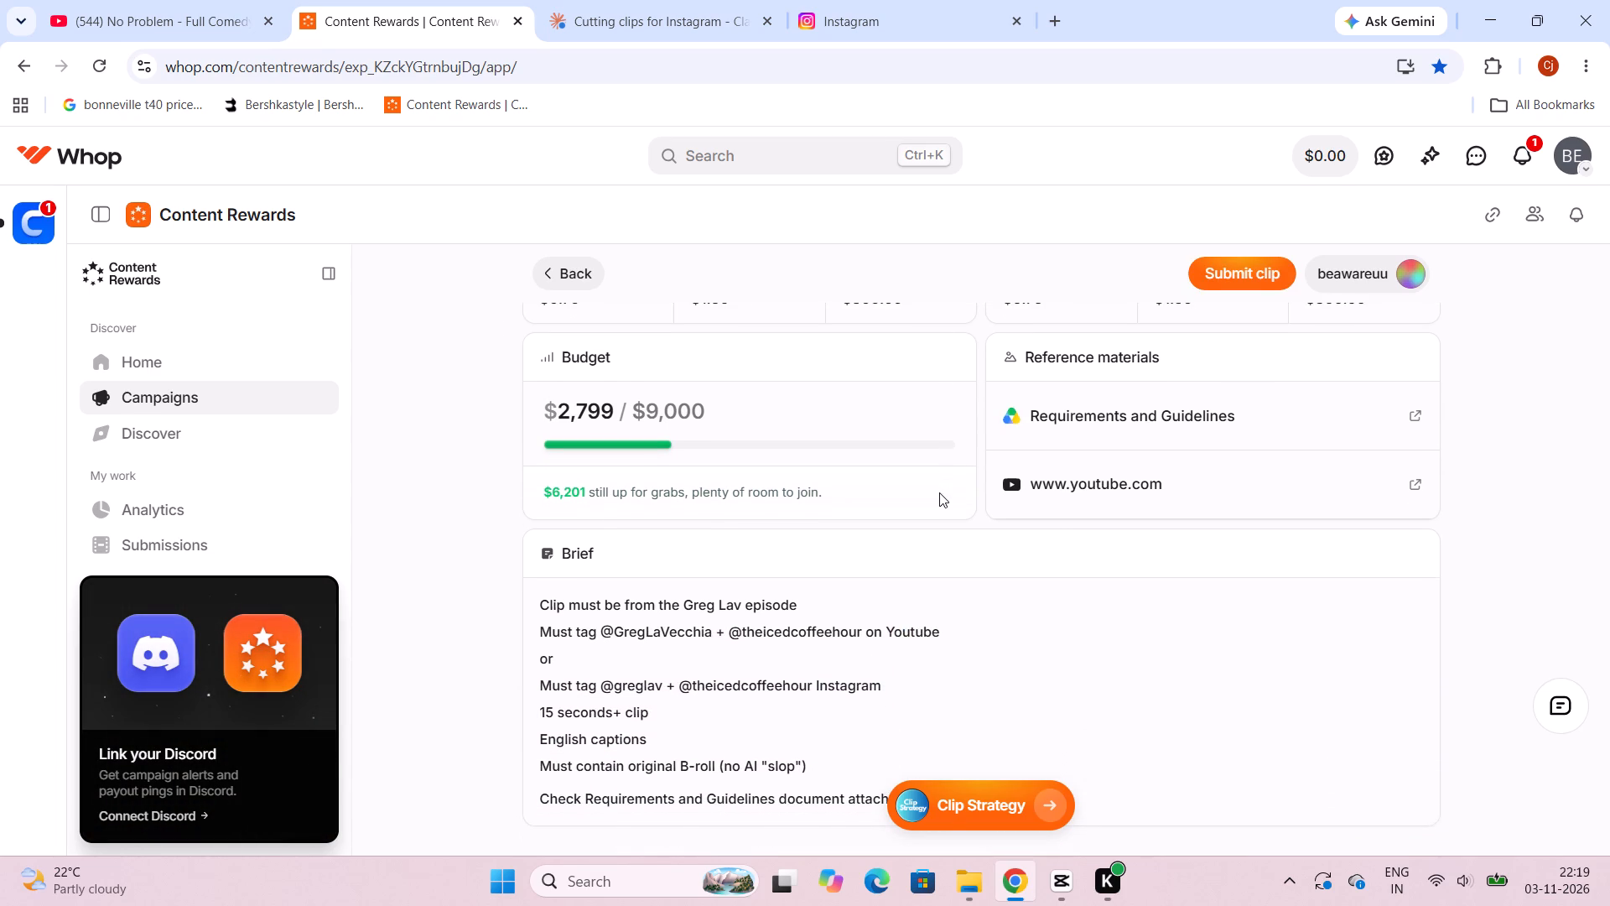
scroll(939, 492, "down", 3)
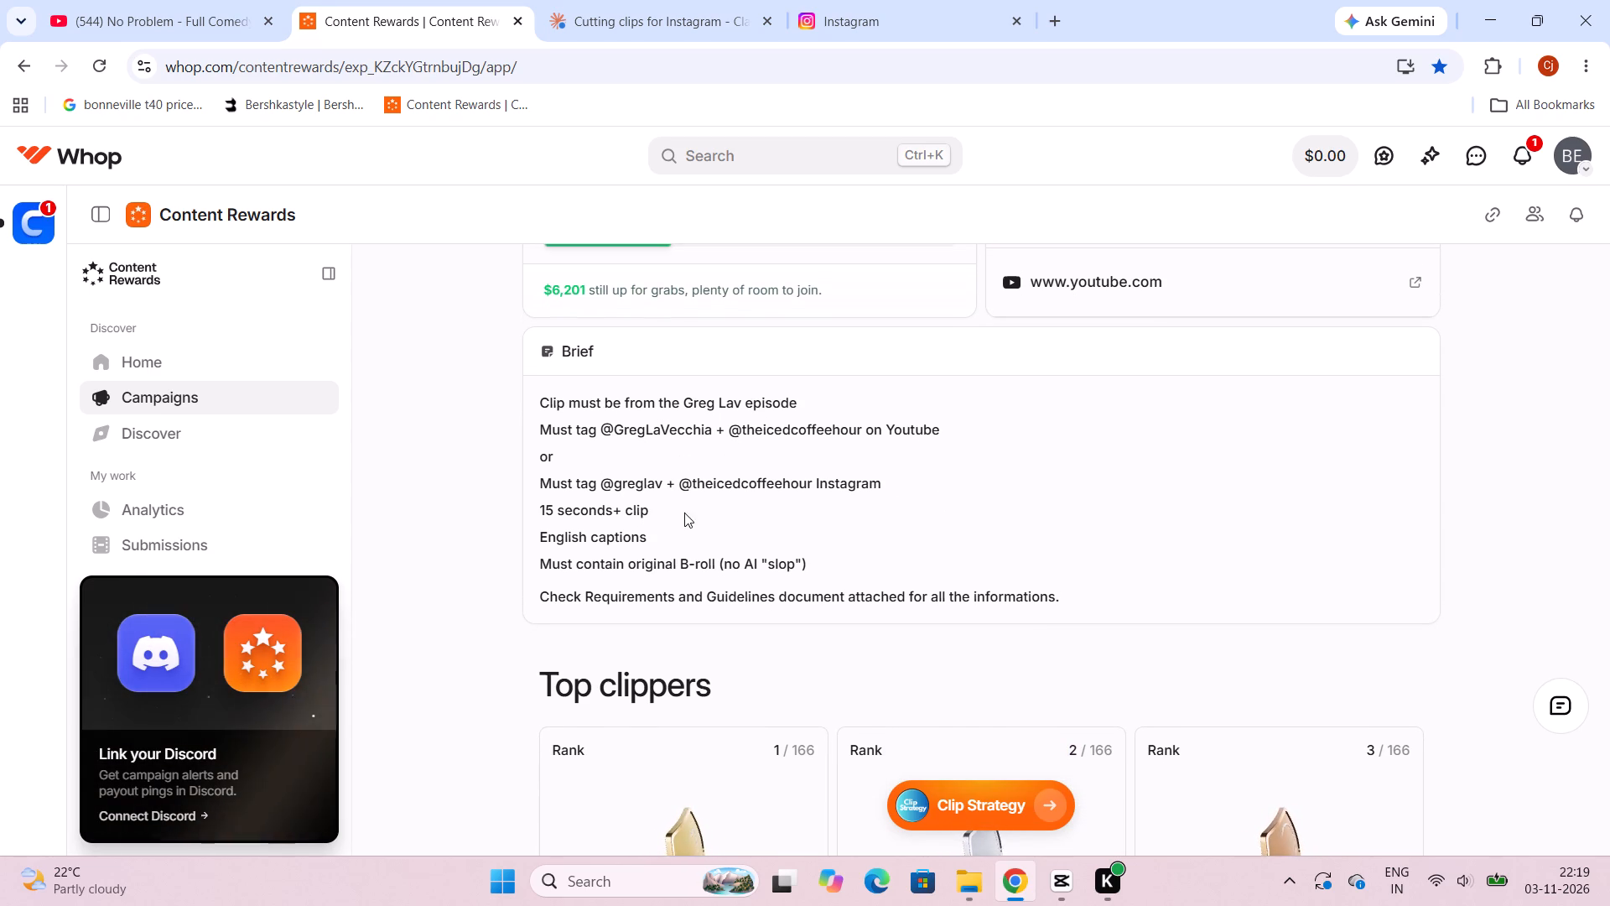
scroll(718, 526, "down", 1)
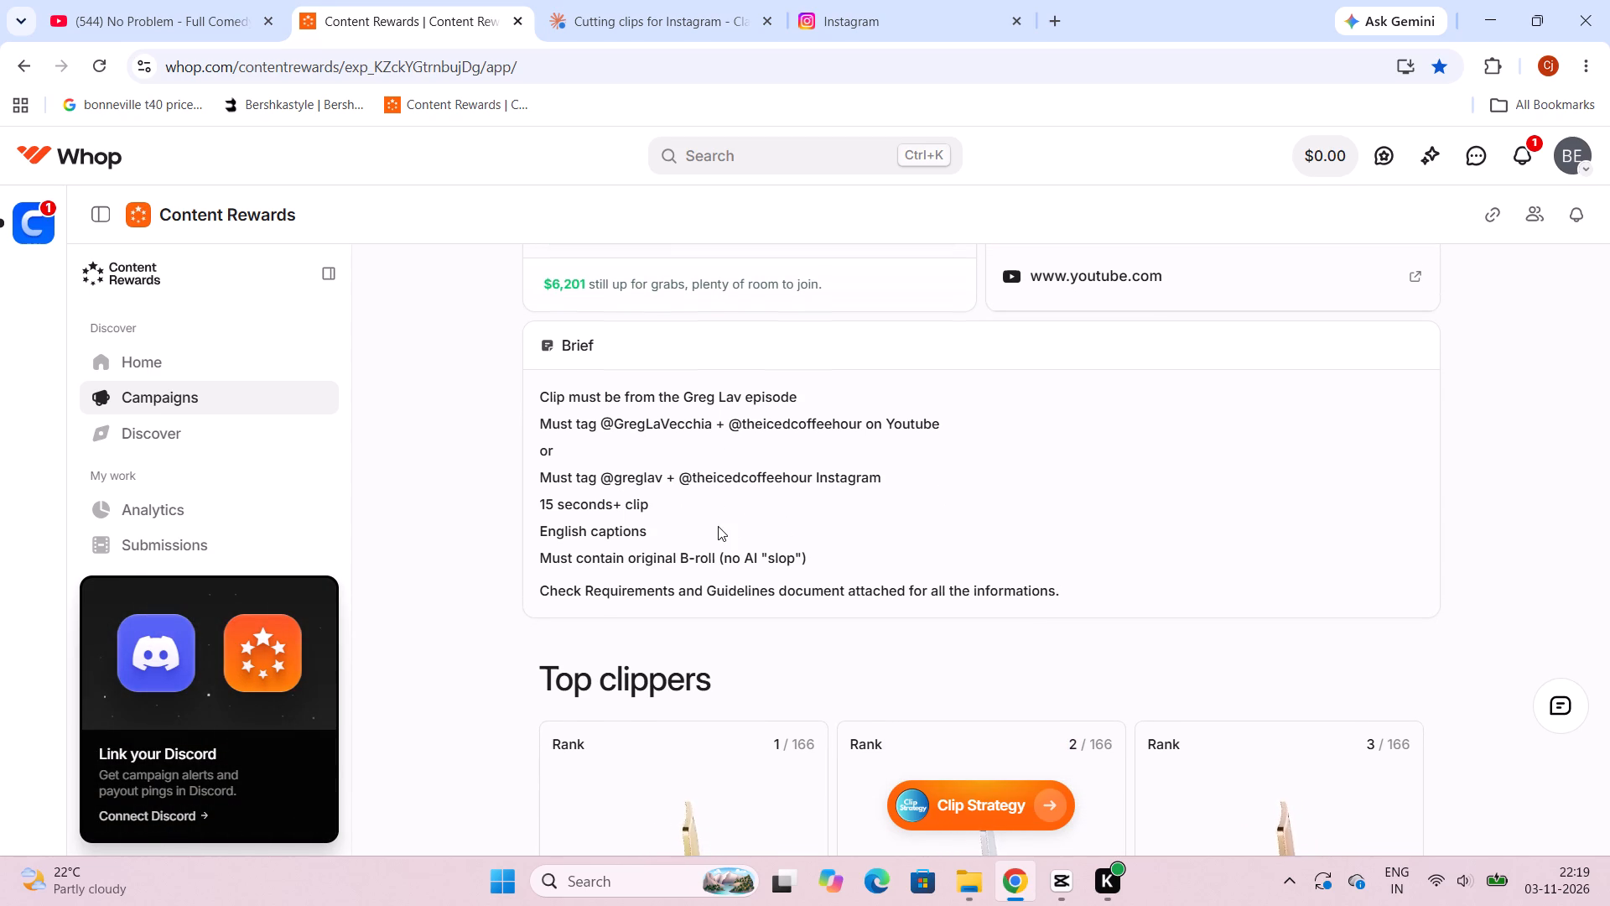
scroll(718, 526, "down", 2)
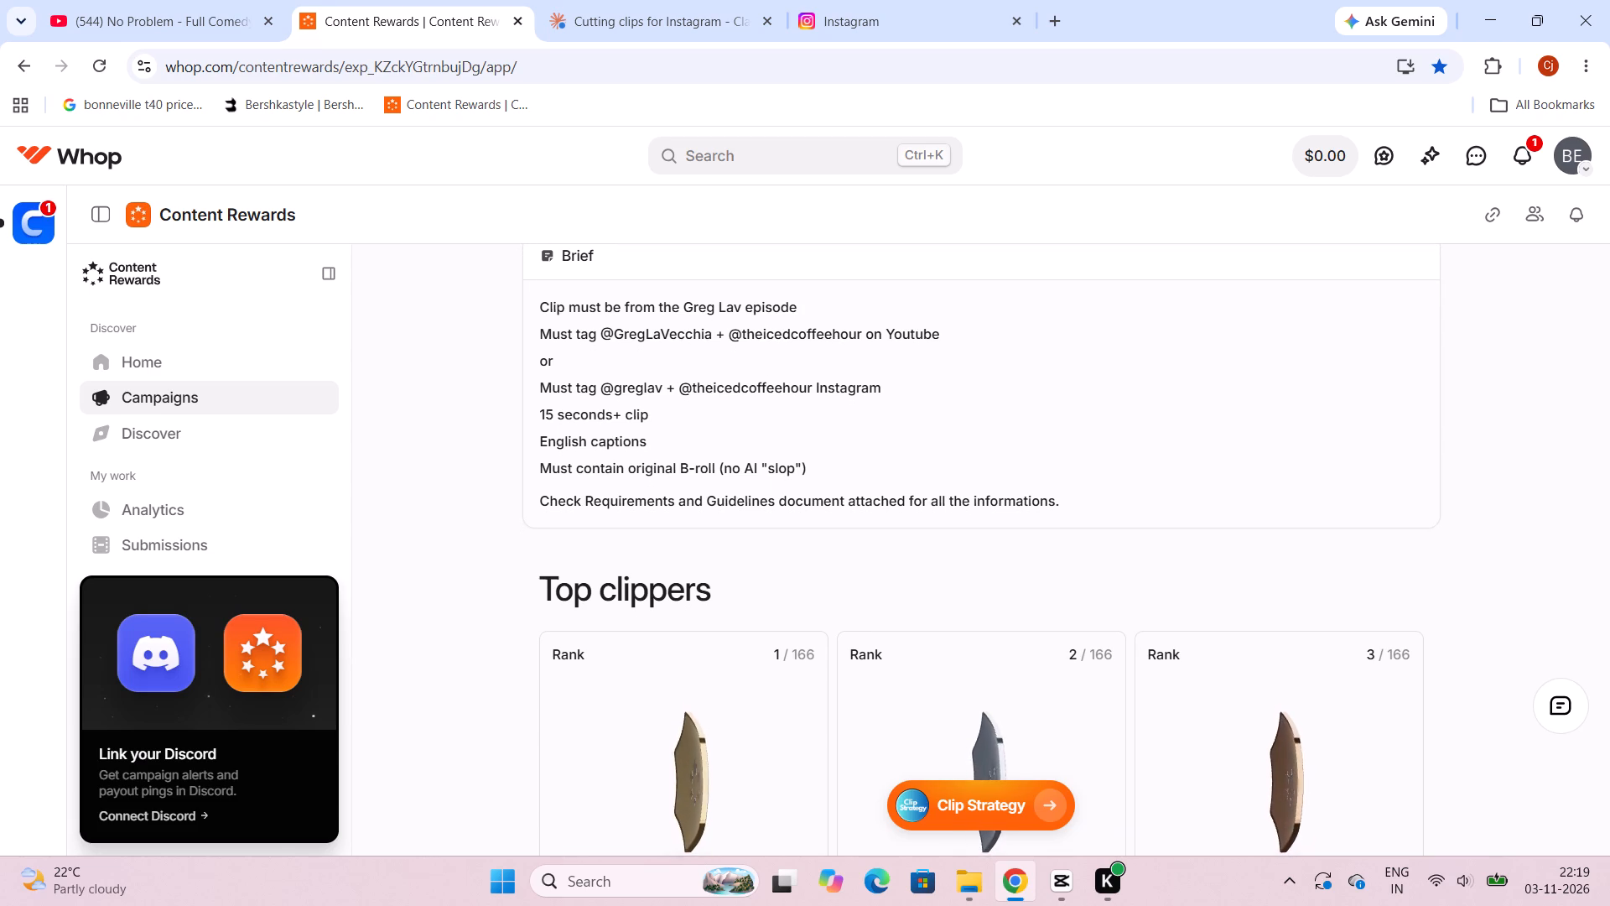
scroll(718, 526, "down", 3)
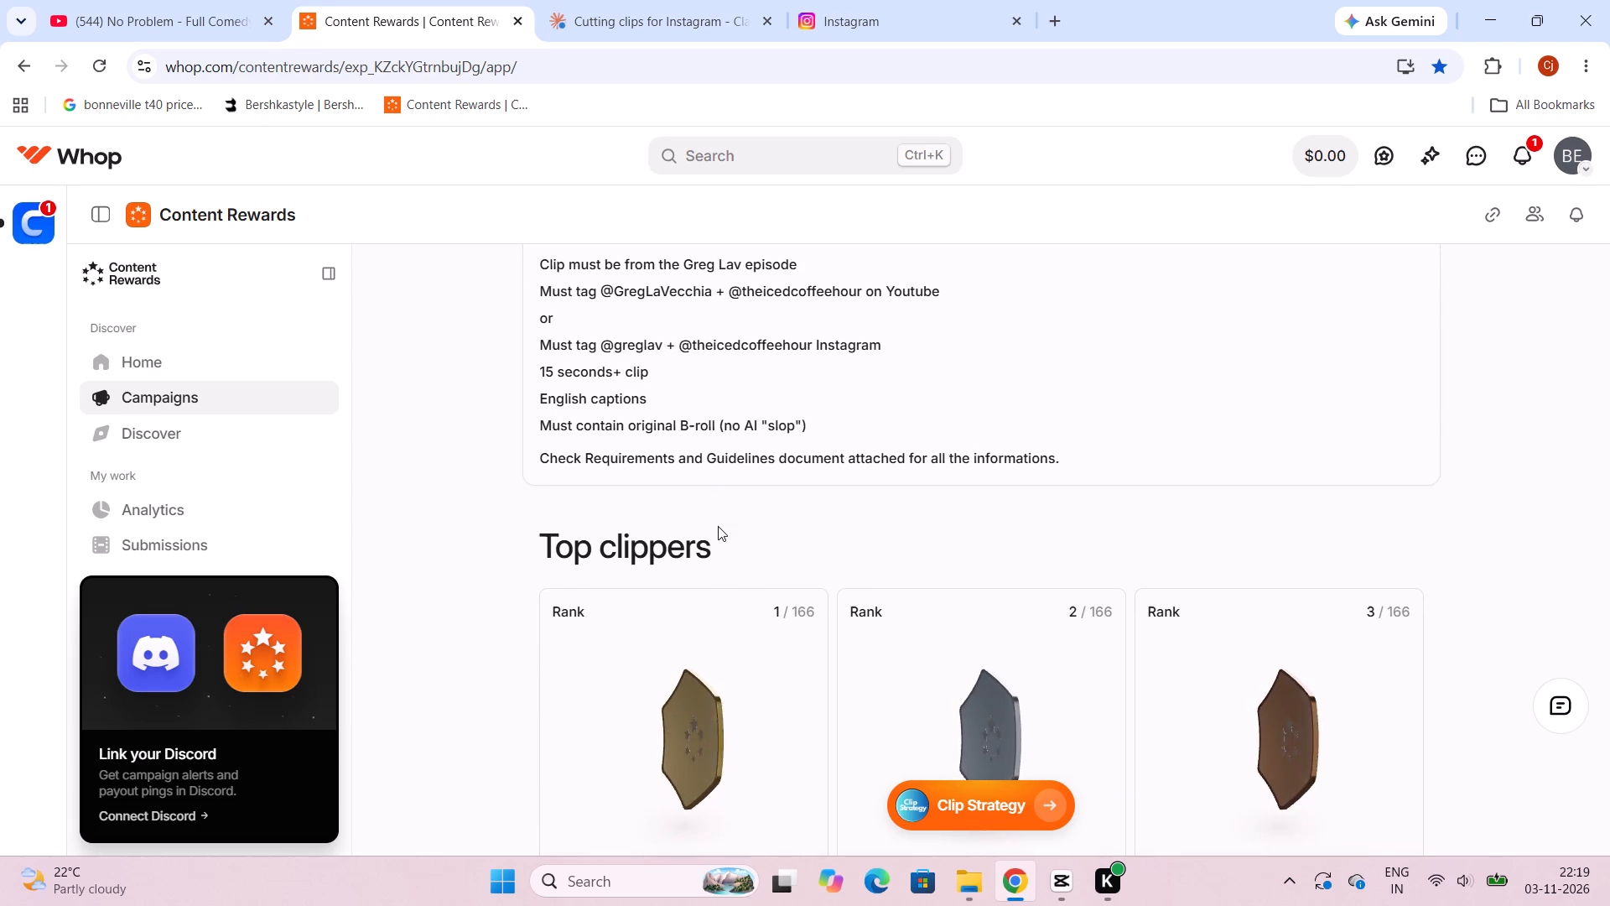
scroll(718, 526, "down", 3)
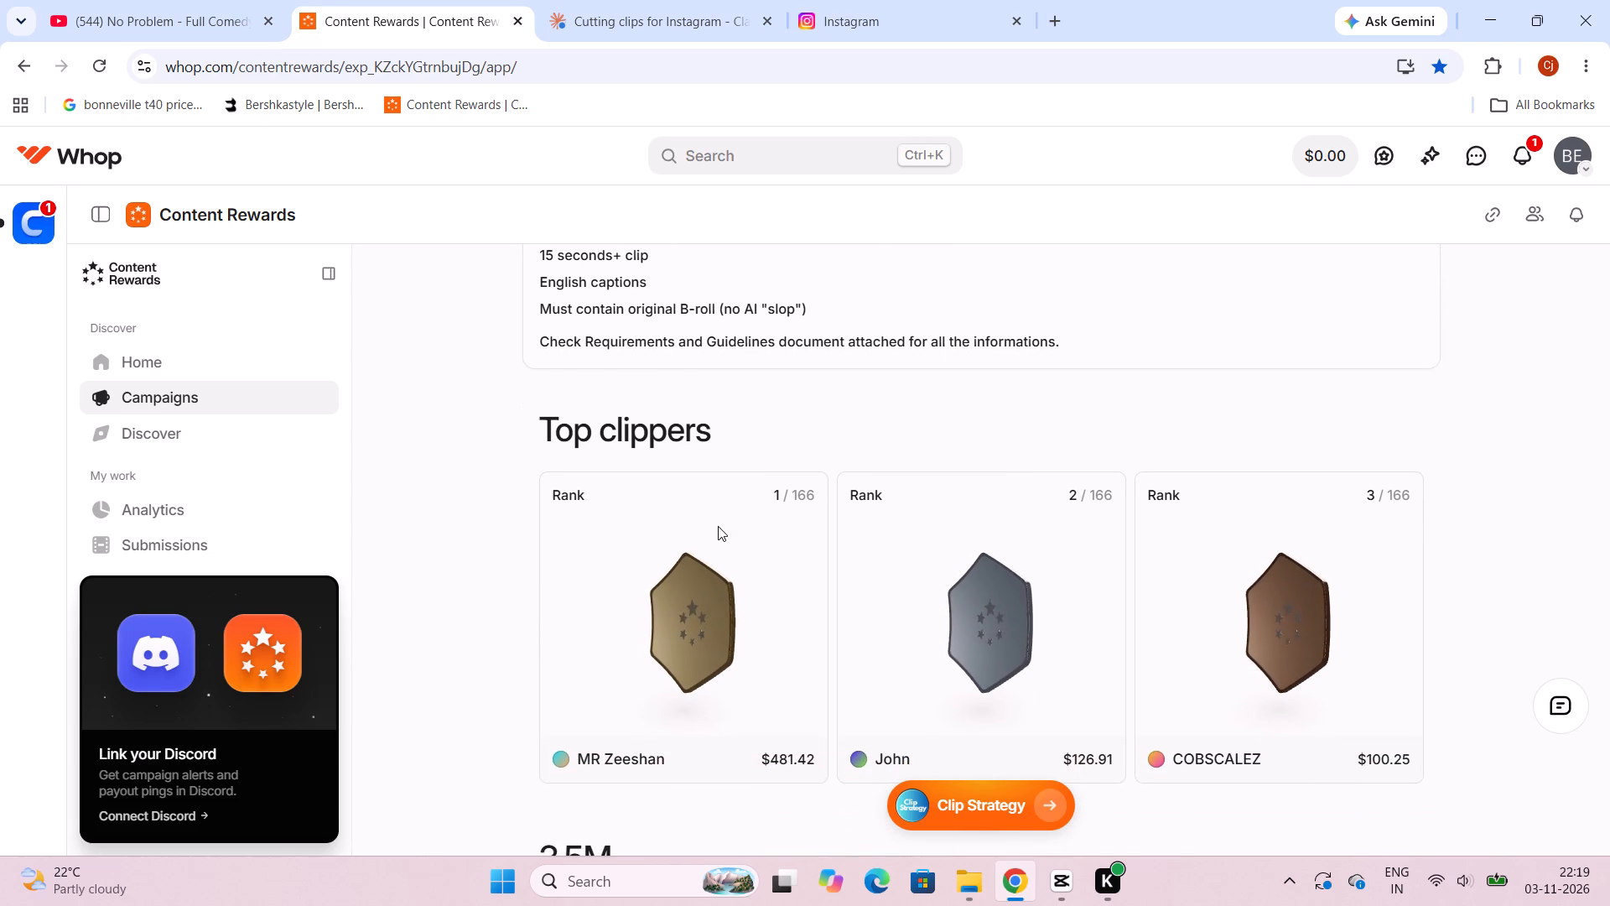
scroll(718, 526, "down", 3)
scroll(718, 526, "up", 5)
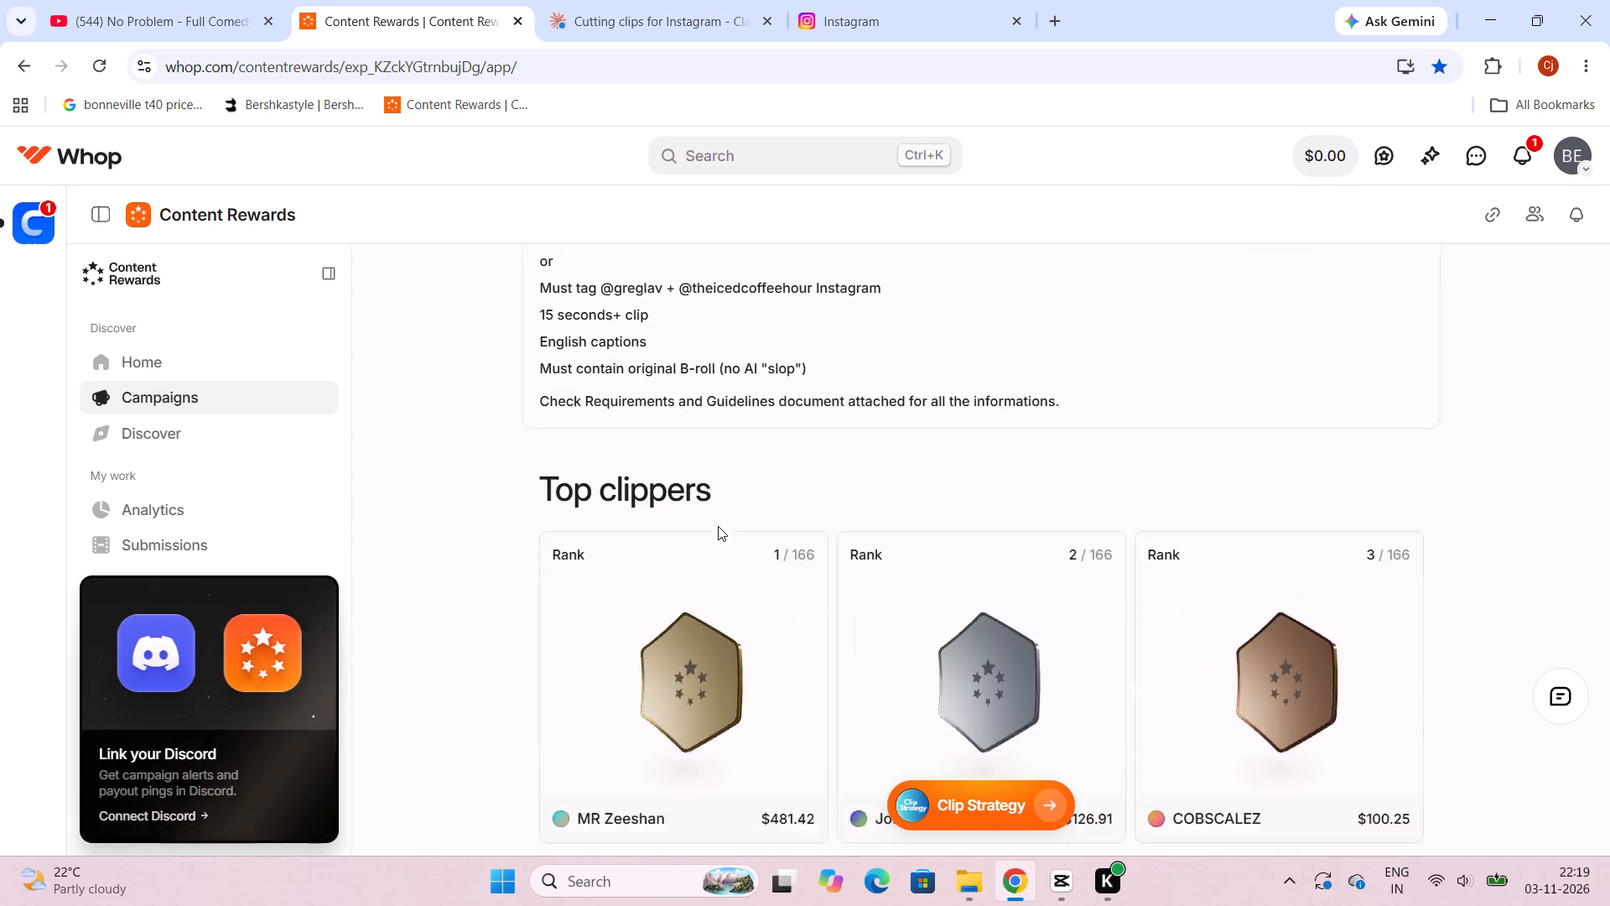
scroll(718, 526, "up", 5)
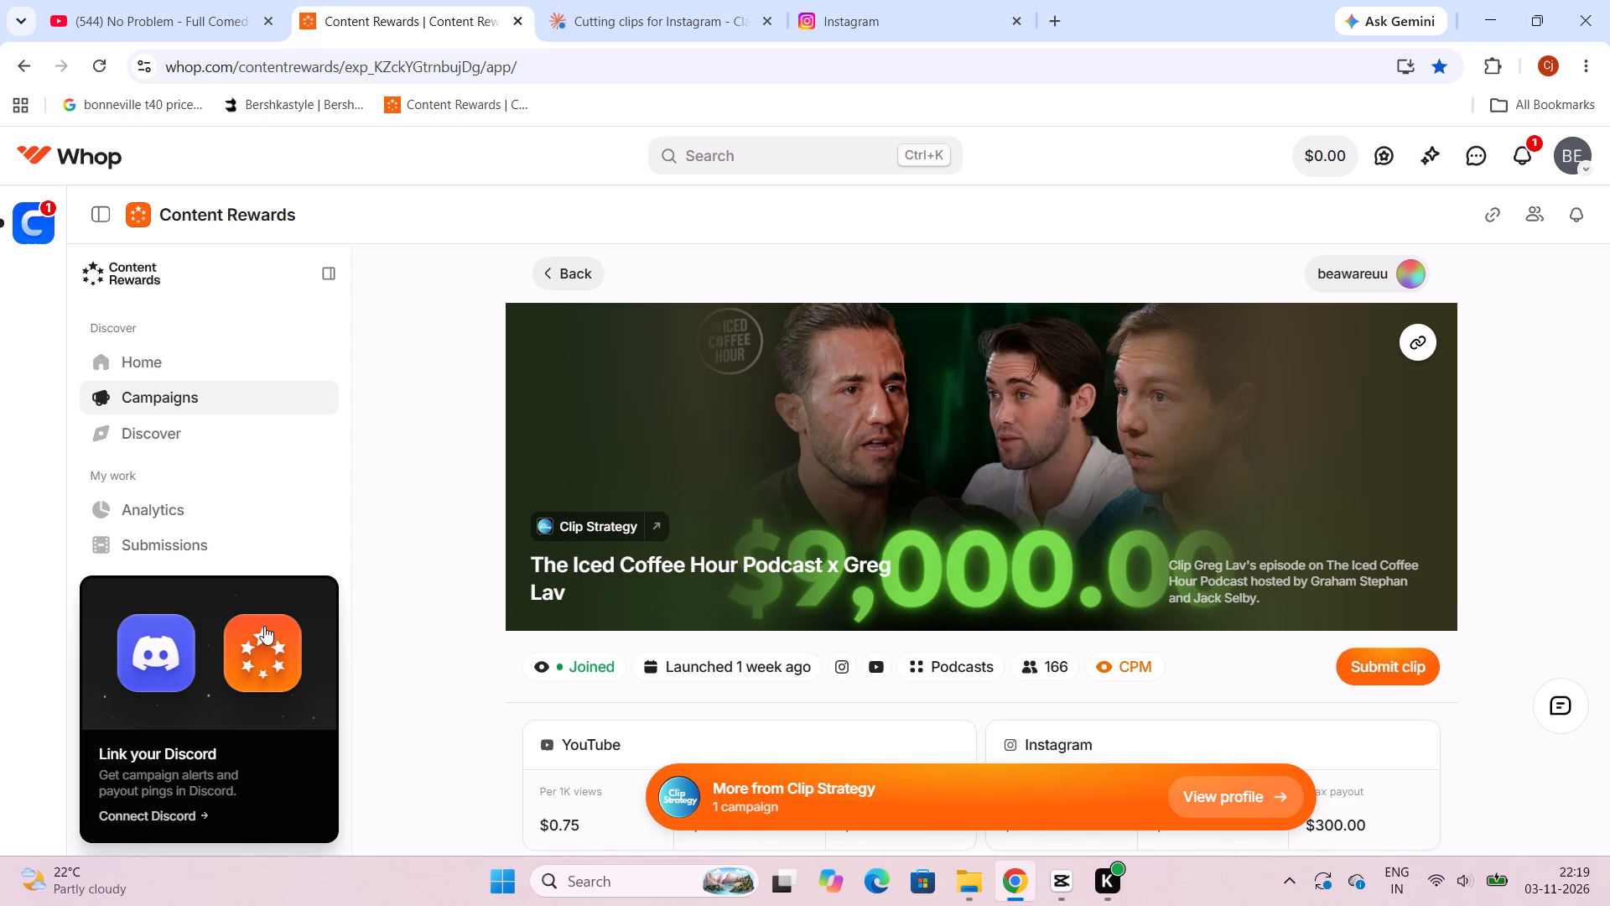
left_click(402, 570)
scroll(231, 507, "down", 1)
left_click(158, 421)
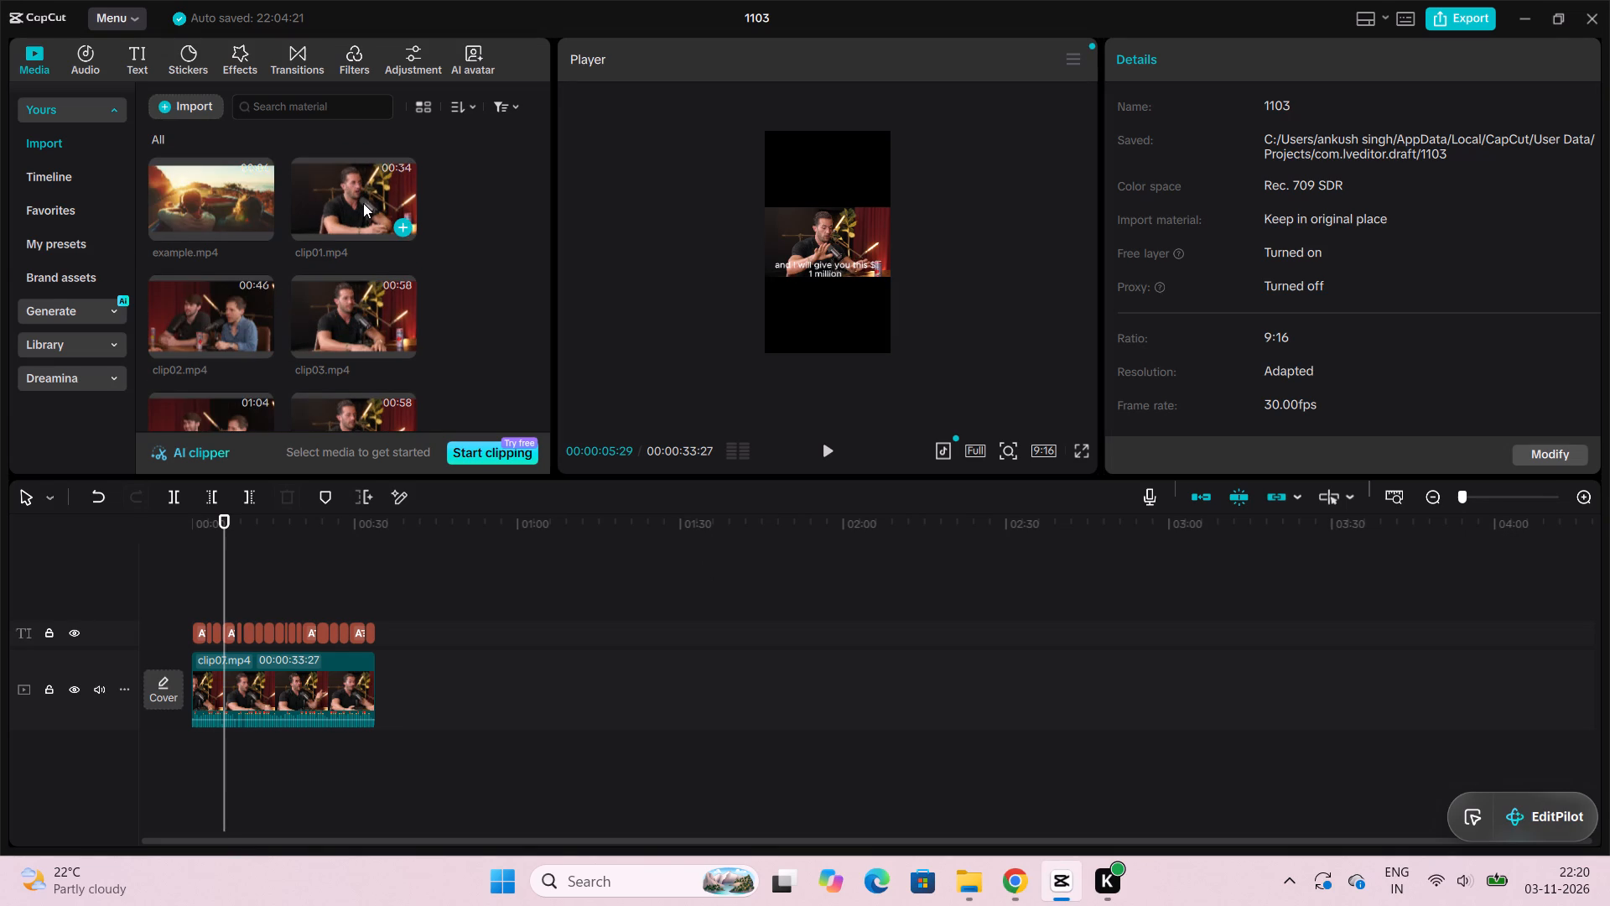
left_click(403, 225)
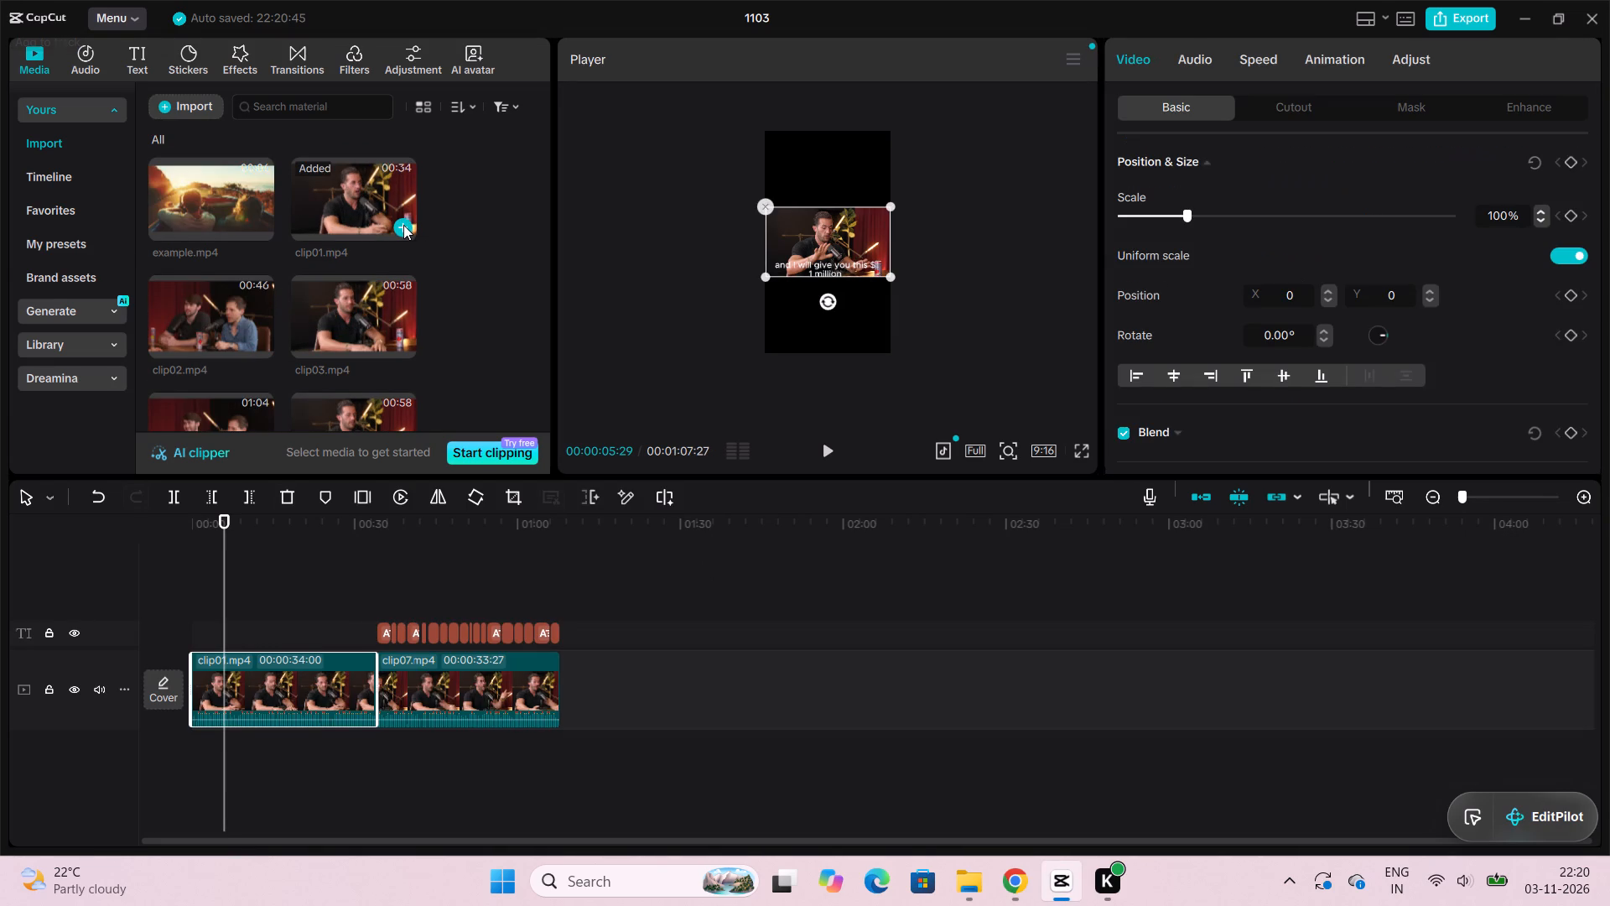
Delete clip07.mp4 and its captions from the timeline, leaving only clip01.mp4.
left_click(493, 693)
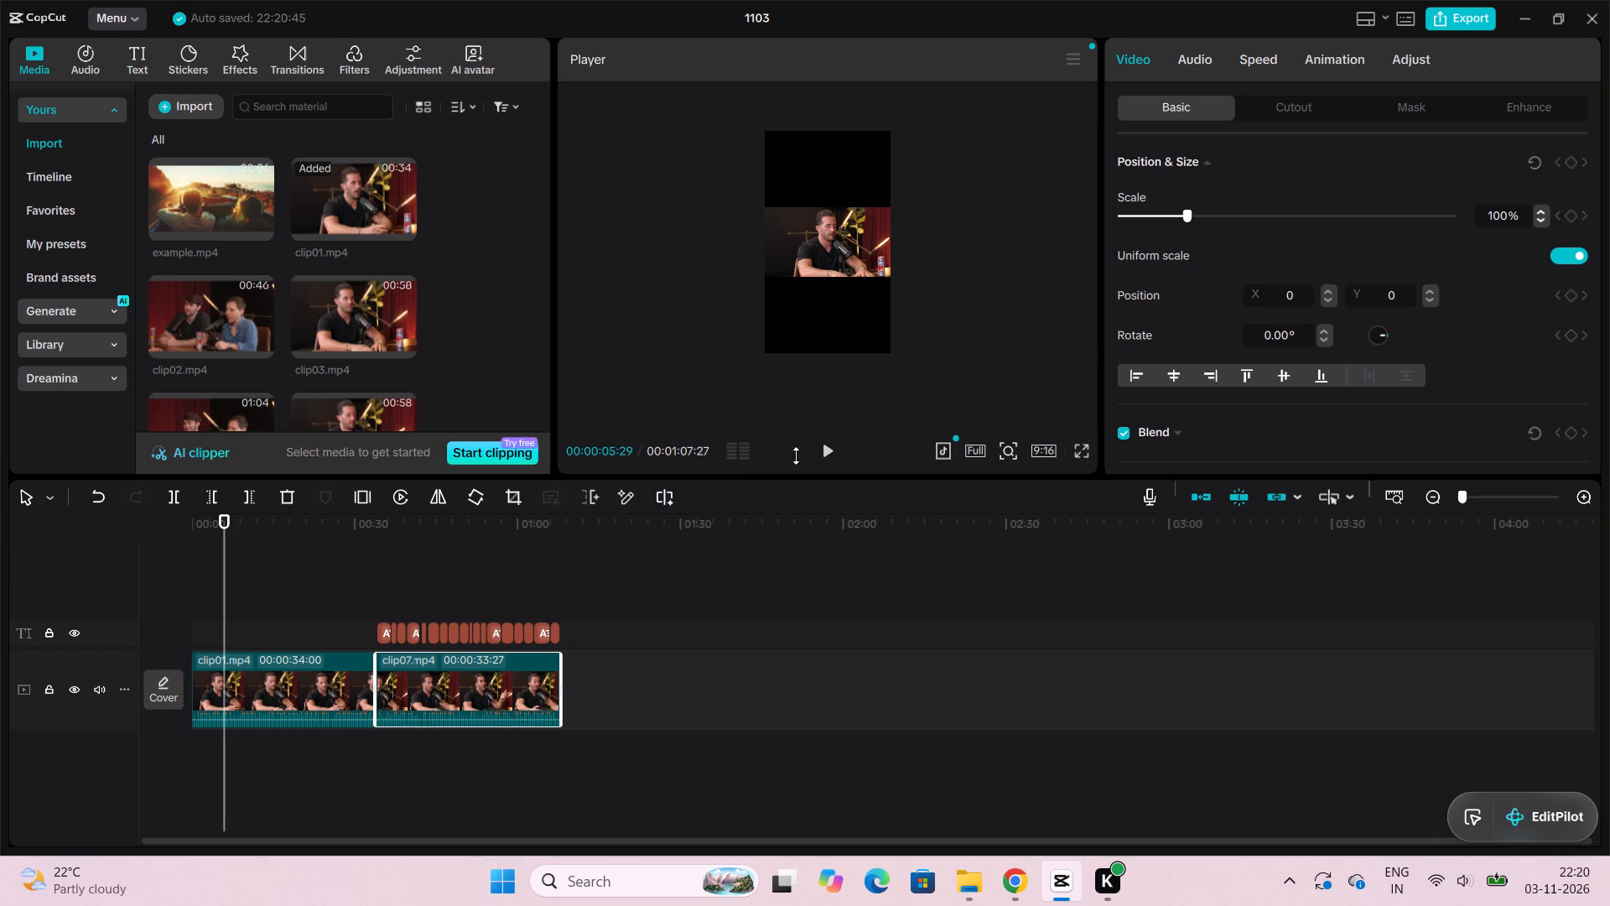
left_click(823, 453)
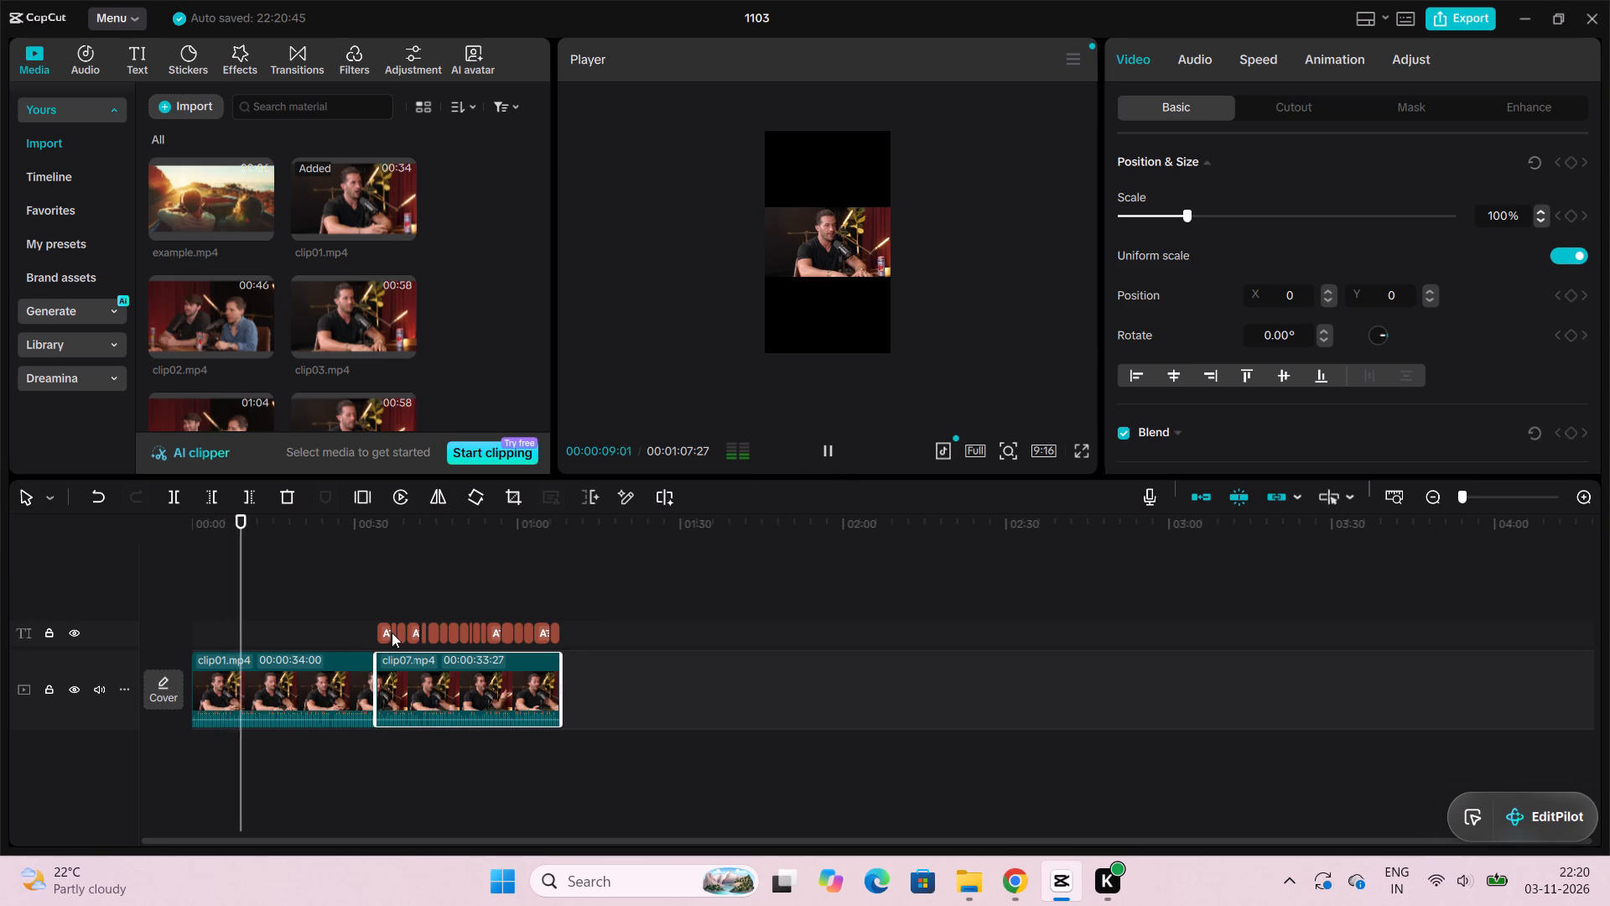
left_click(301, 690)
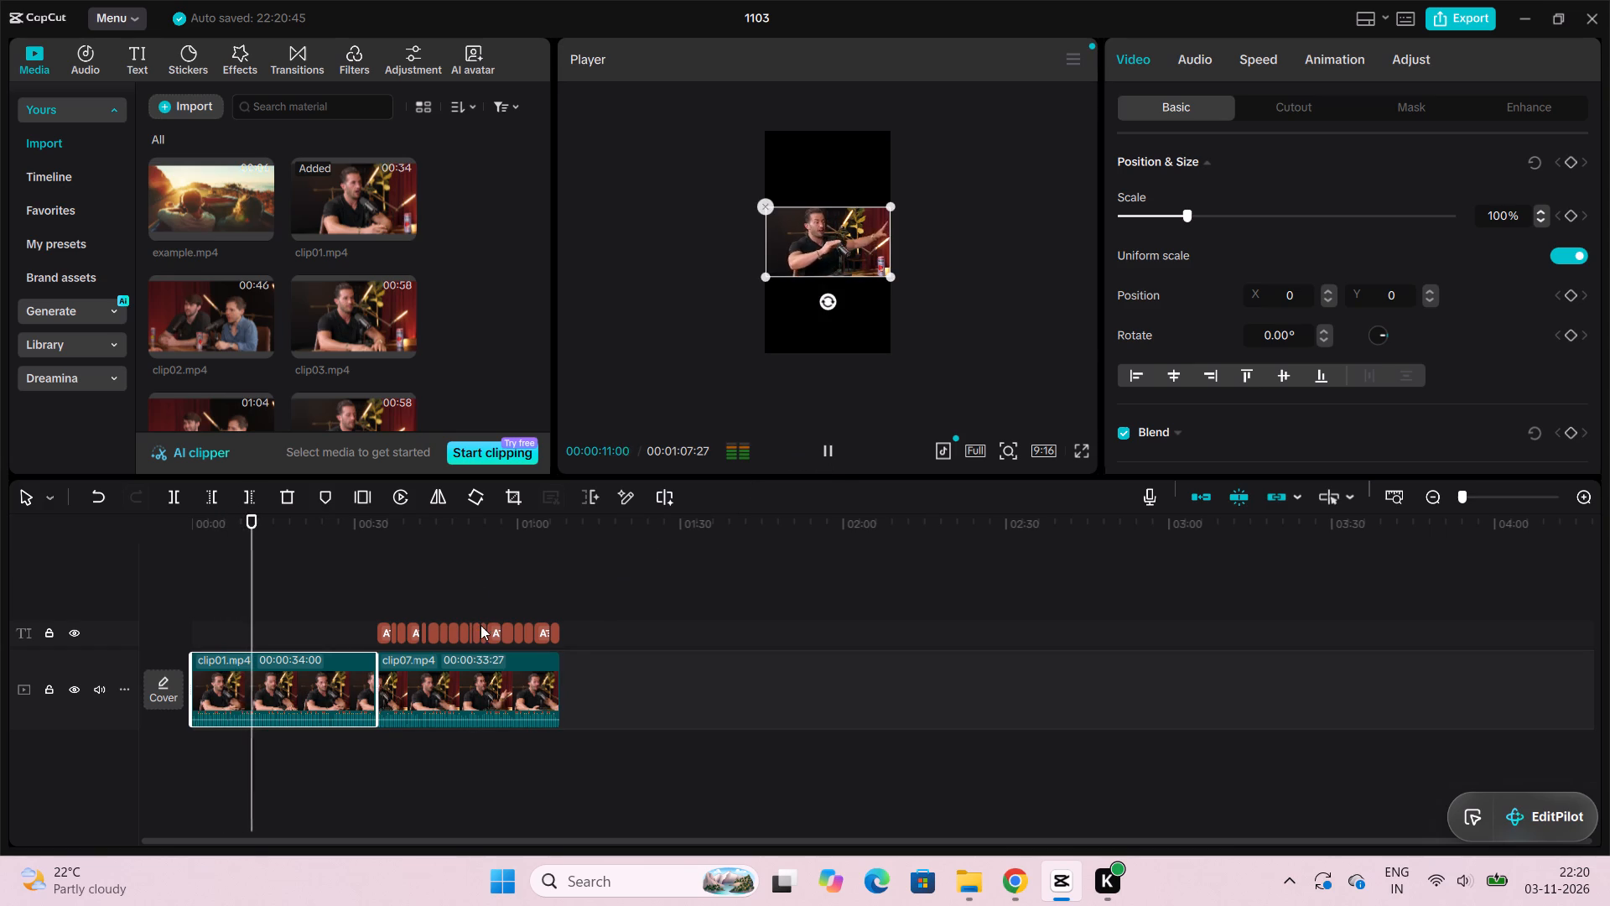
left_click(501, 685)
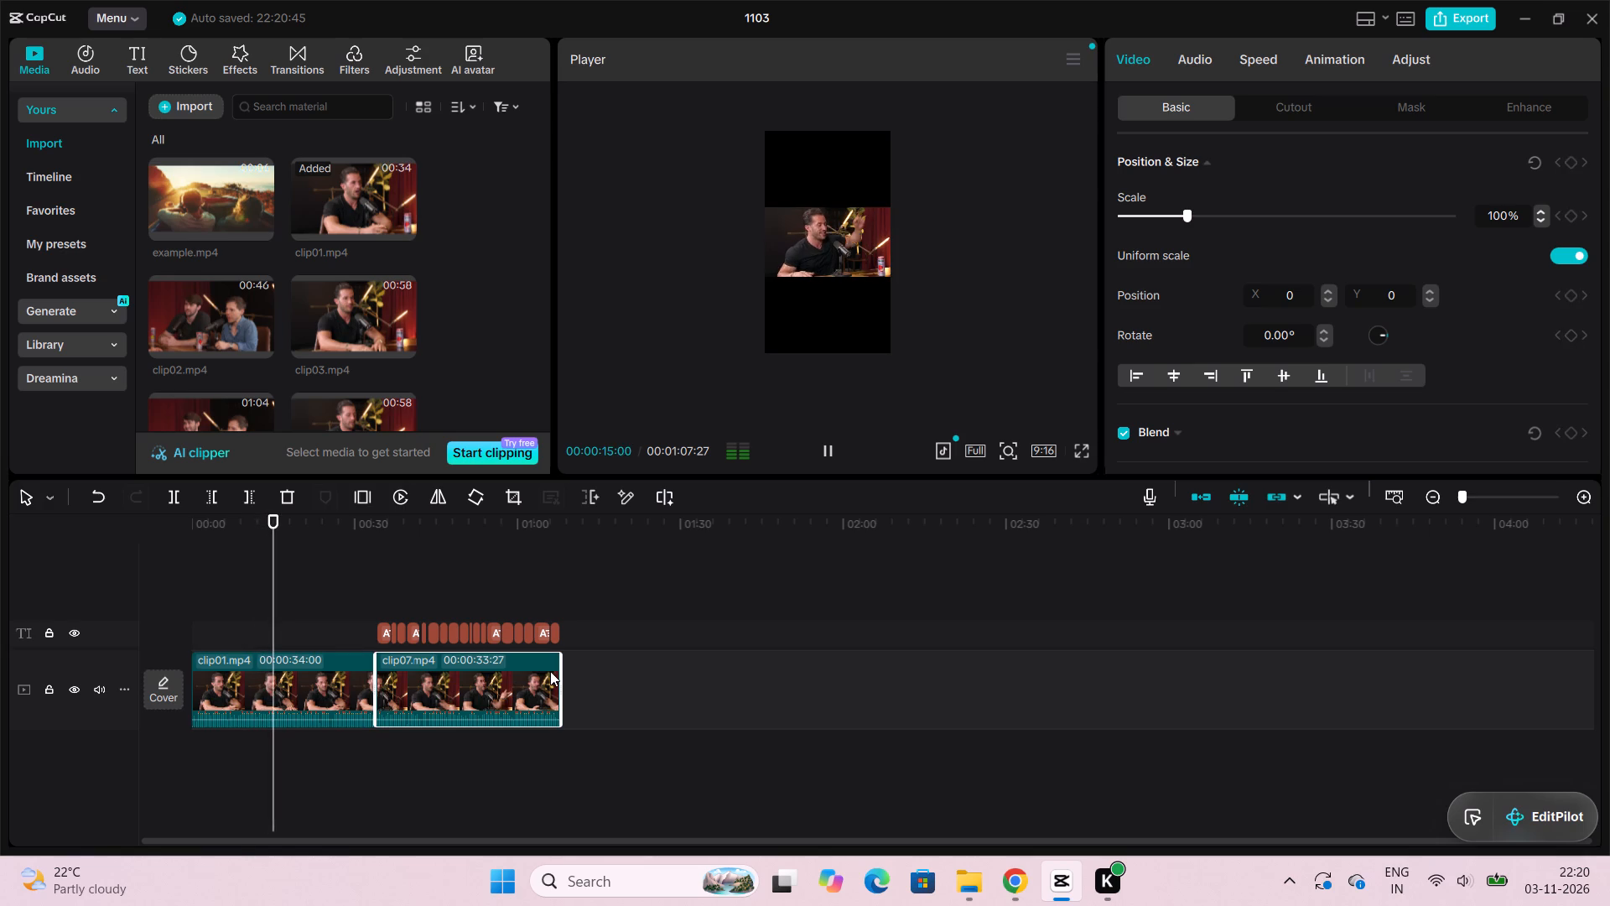
key("Delete")
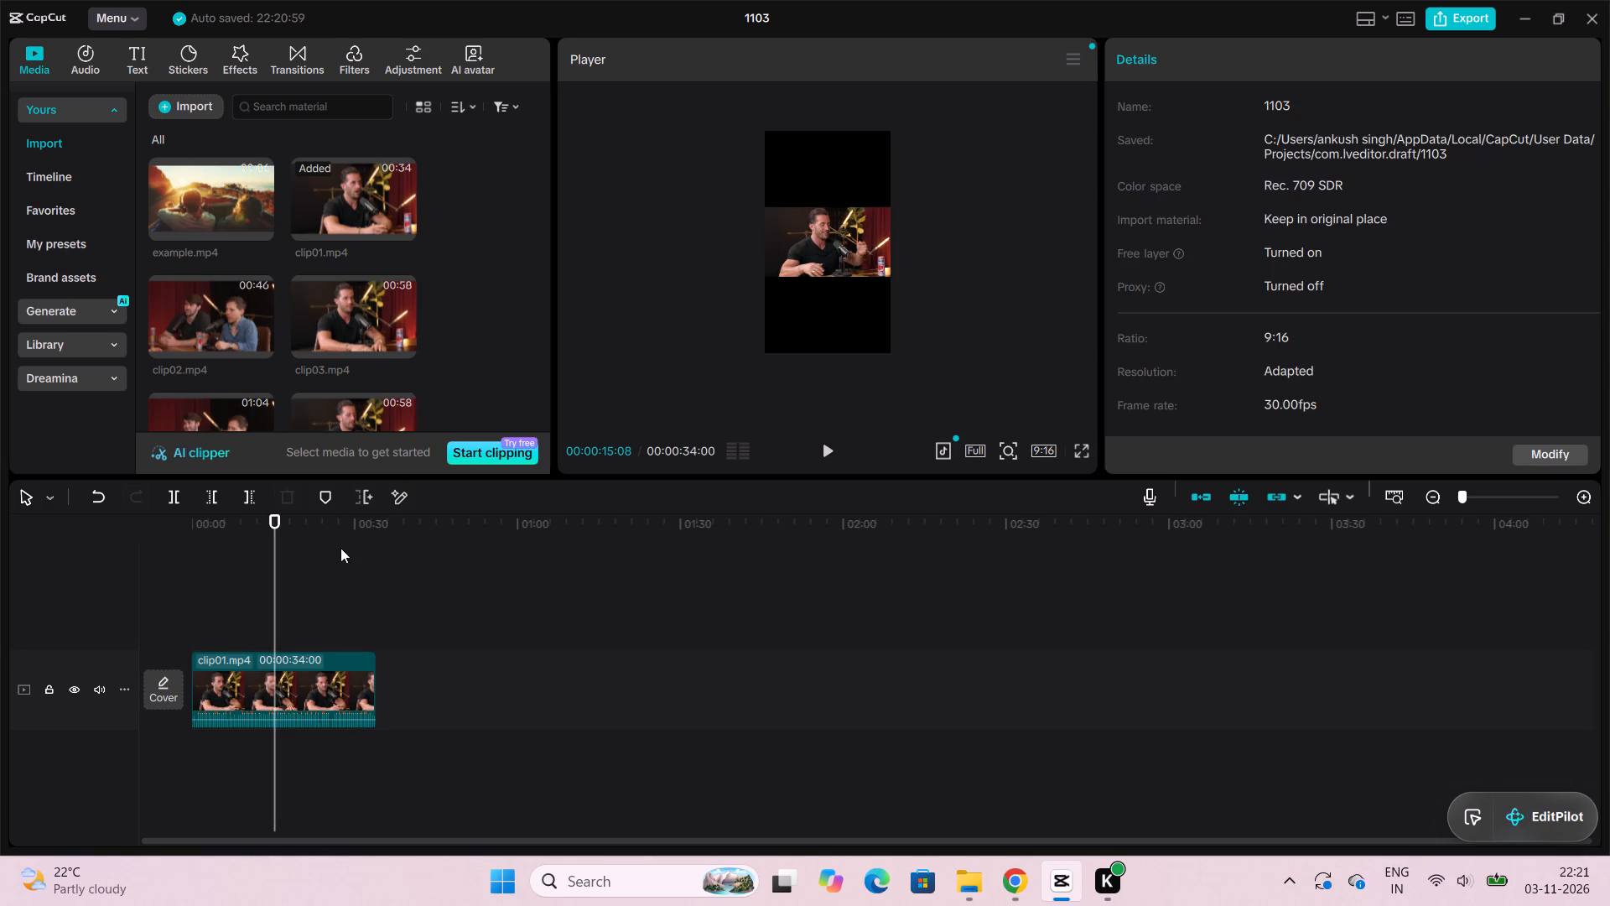
Play clip01.mp4 briefly, pause it and enlarge its picture uniformly in the 9:16 frame to 117% scale.
left_click(828, 450)
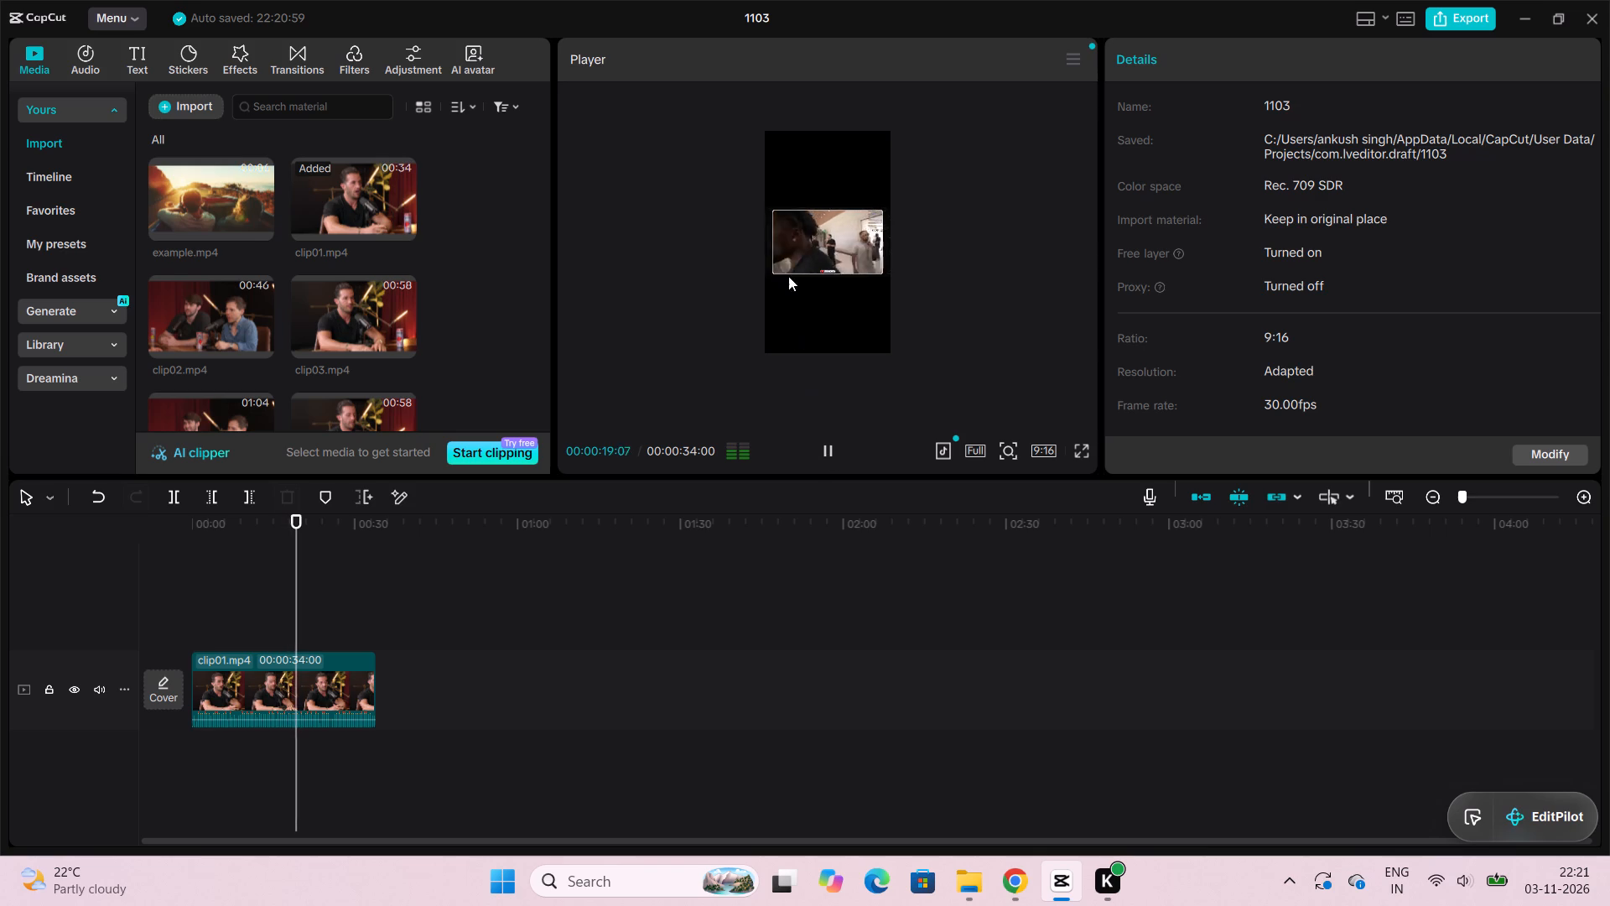
left_click(782, 216)
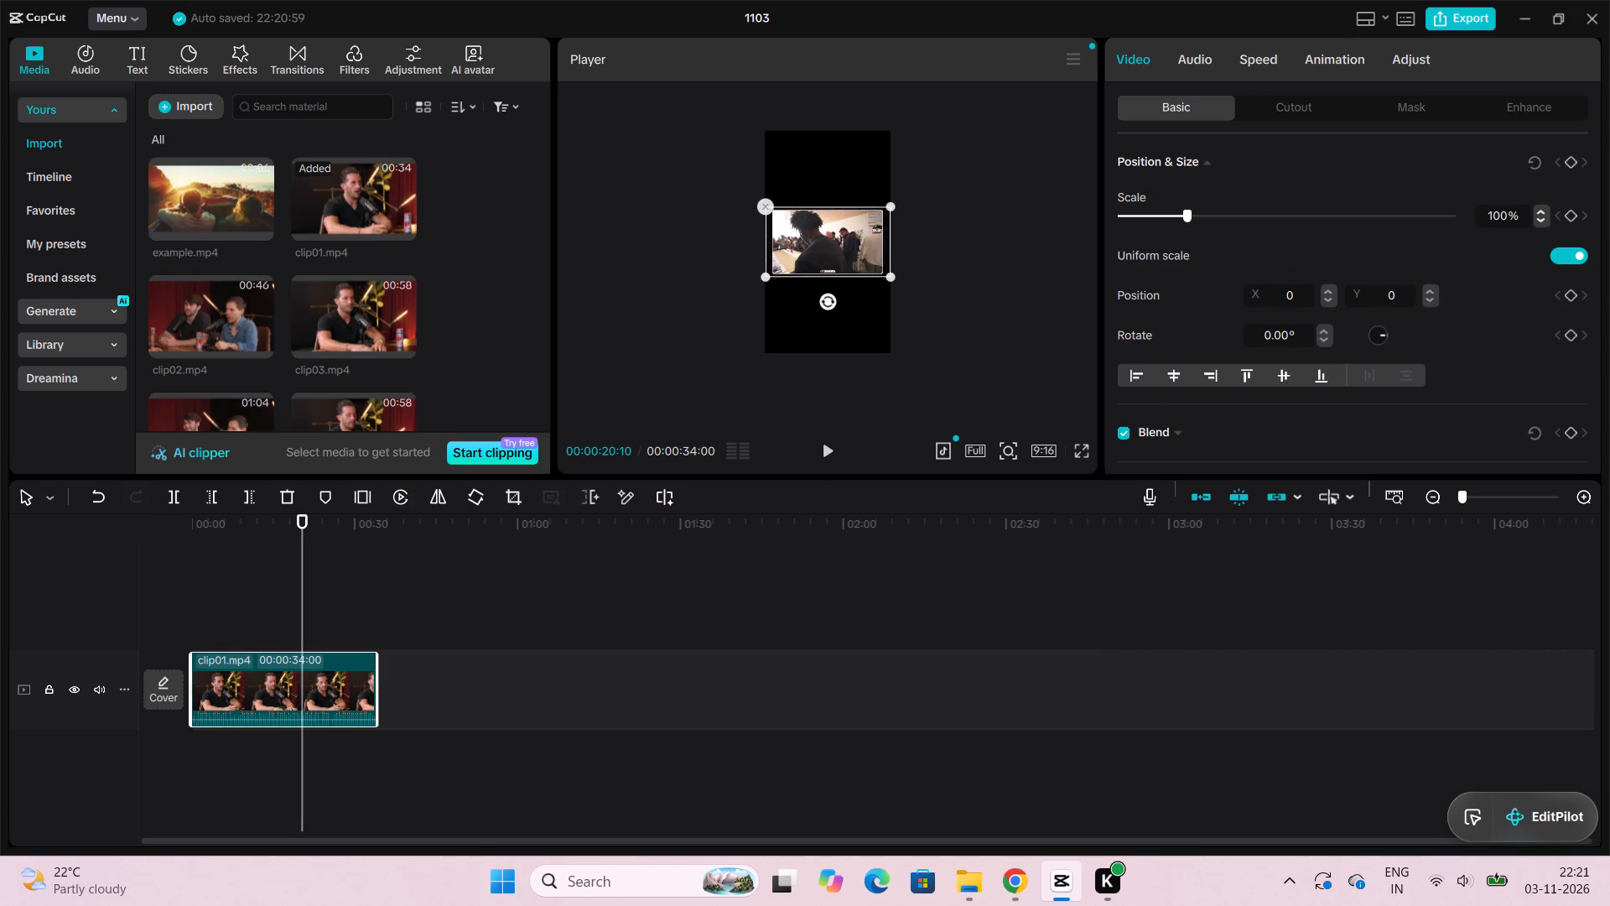
left_click_drag(759, 278, 760, 314)
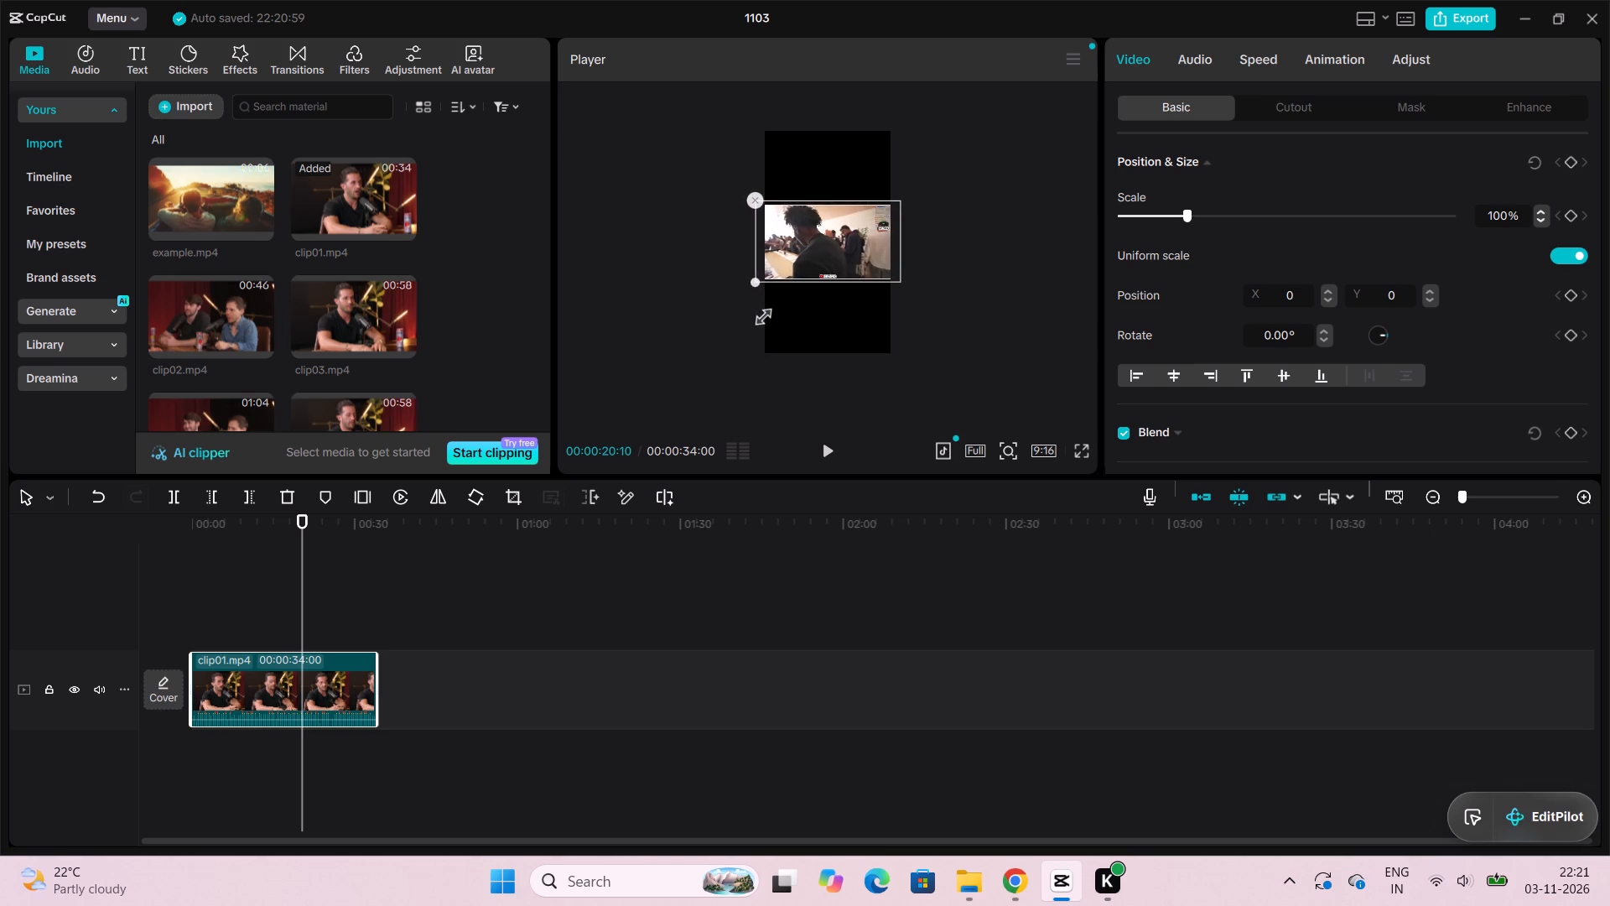
left_click_drag(760, 314, 766, 294)
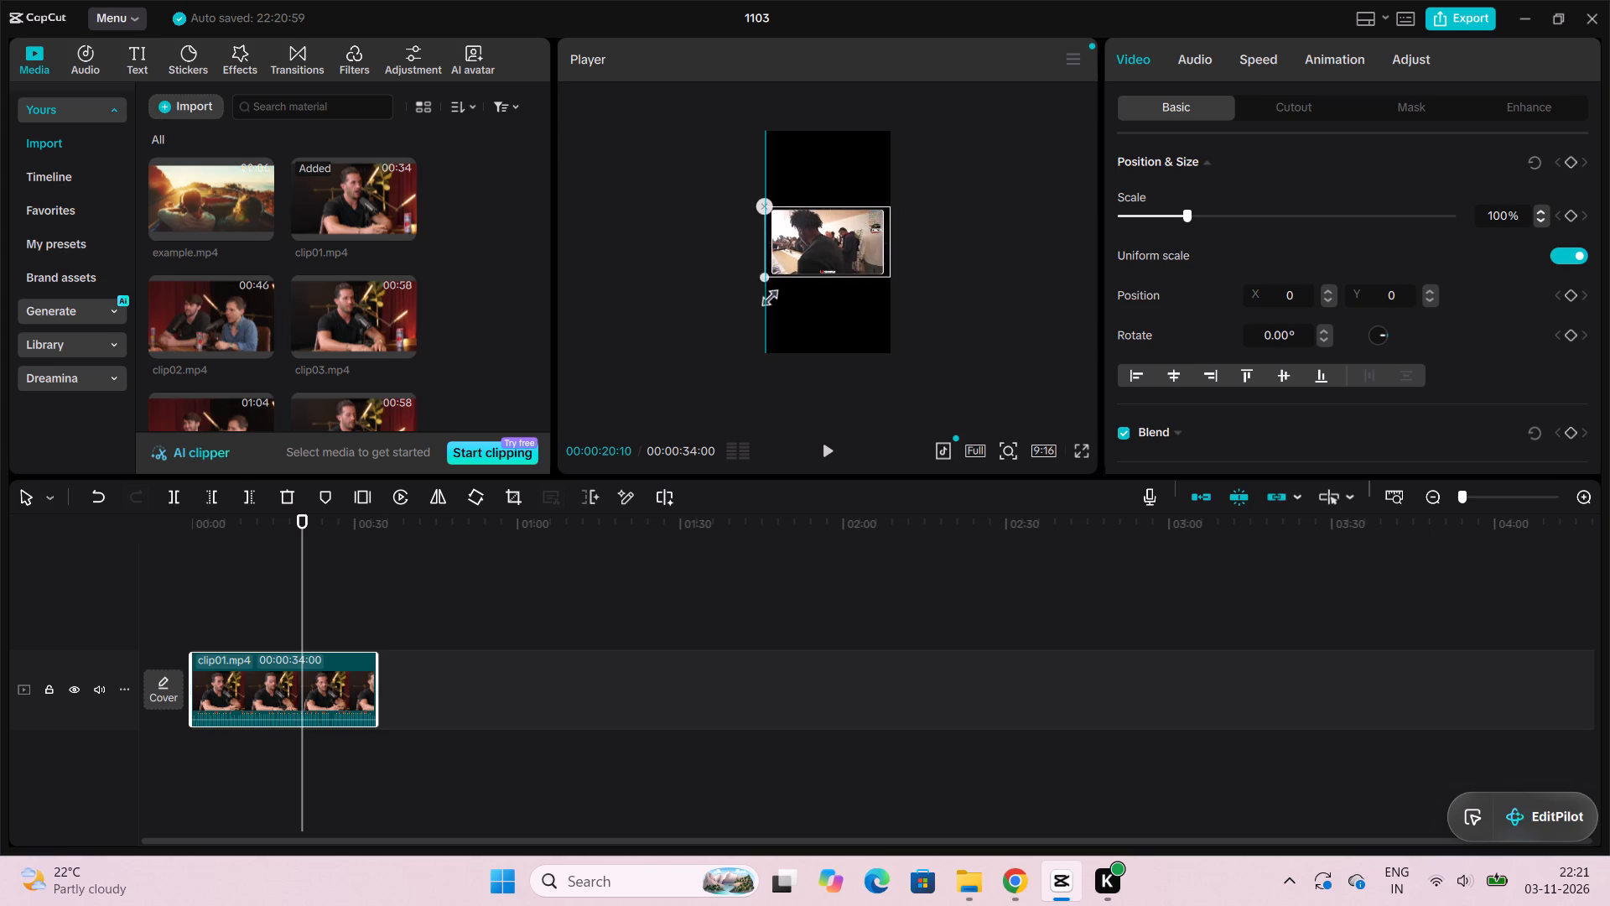
left_click_drag(766, 294, 768, 320)
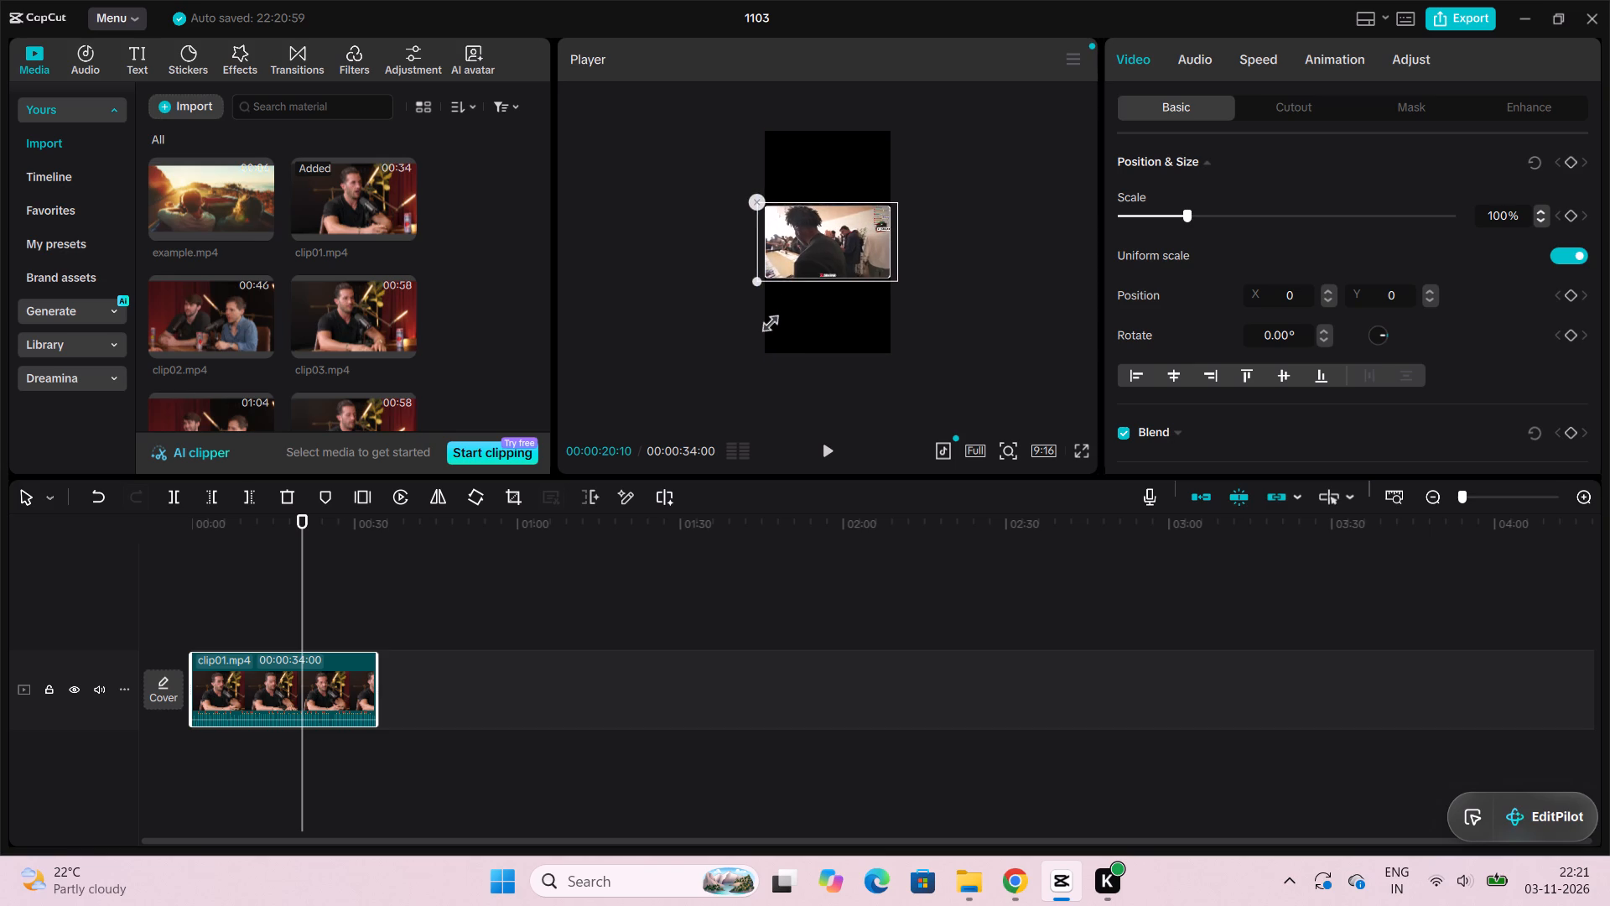
left_click_drag(768, 320, 768, 316)
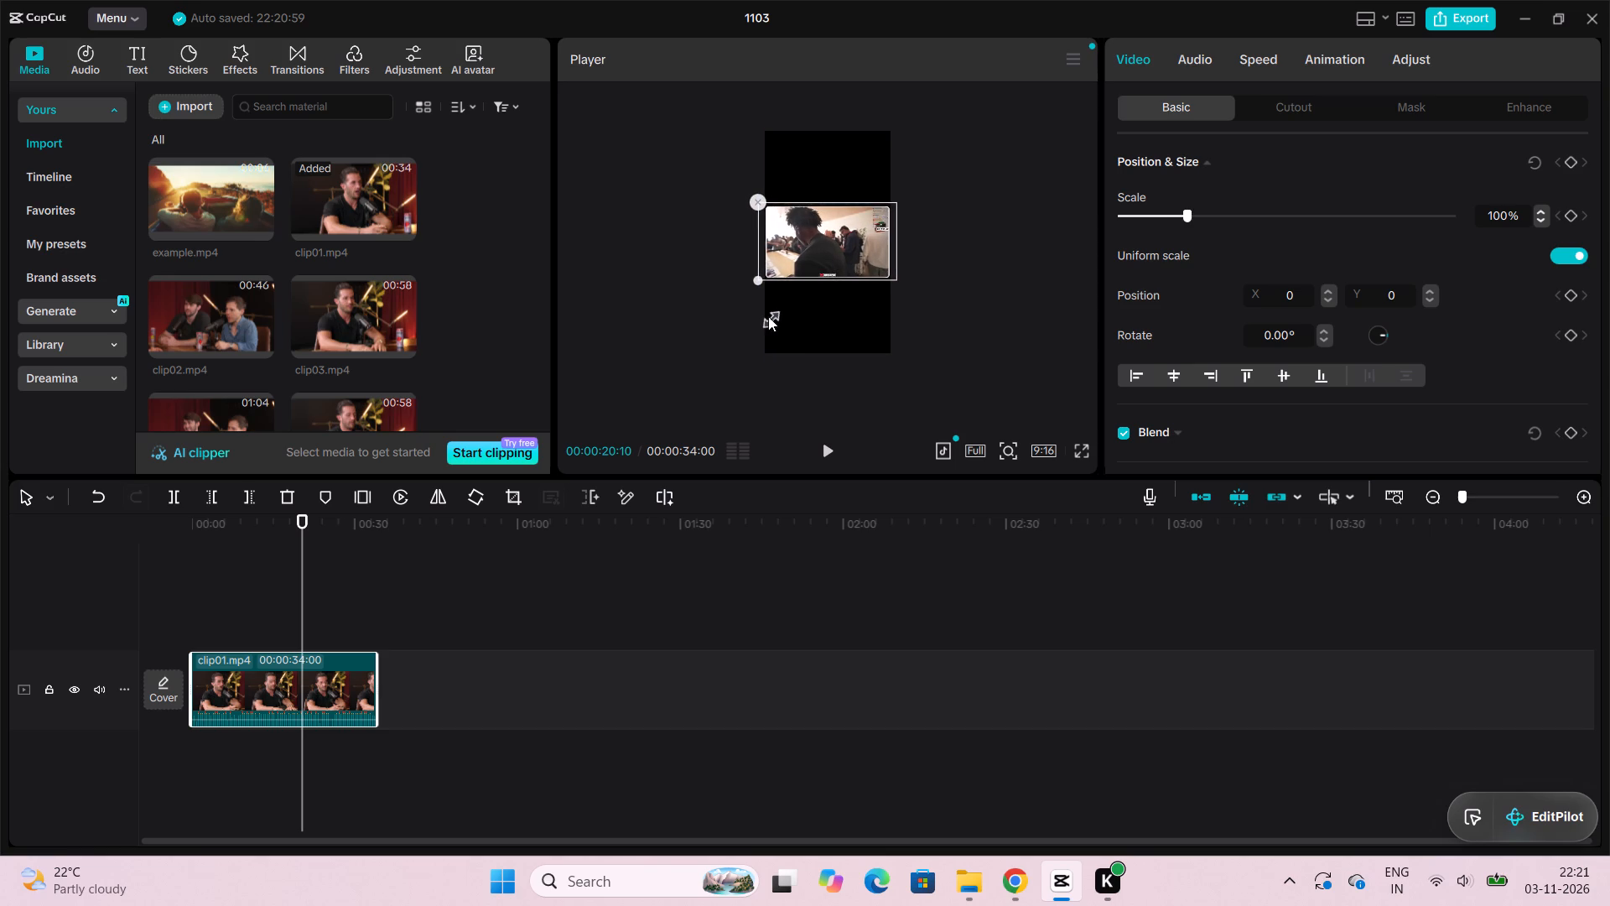
left_click(891, 279)
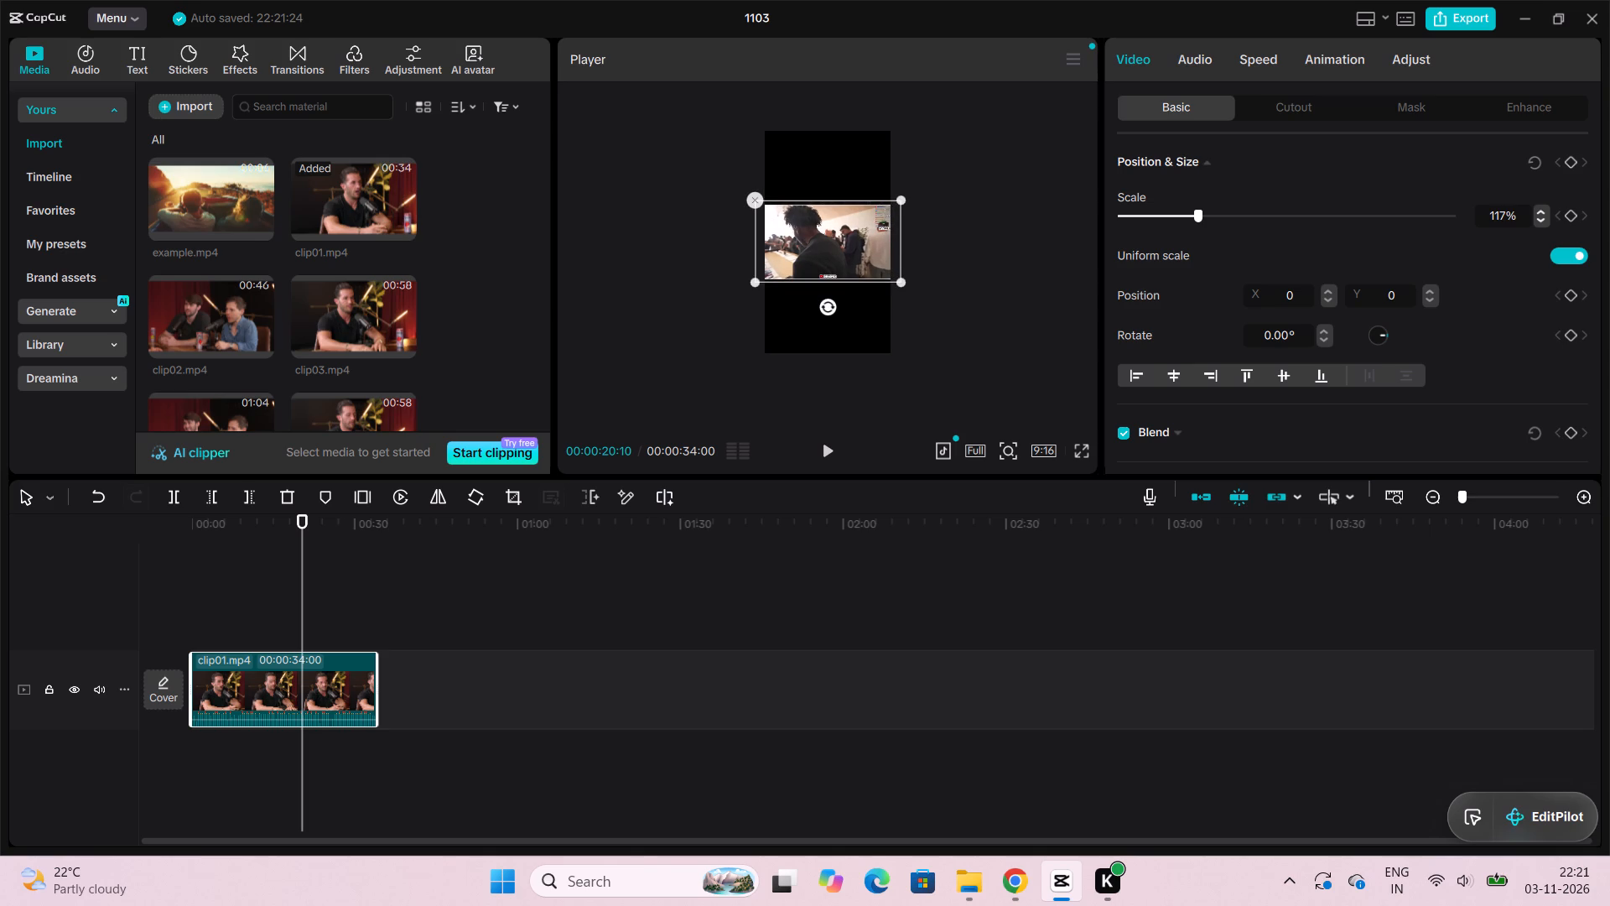
left_click(937, 339)
Play clip01.mp4 from its start to review the enlarged framing and the speech.
scroll(937, 339, "up", 4, "ctrl")
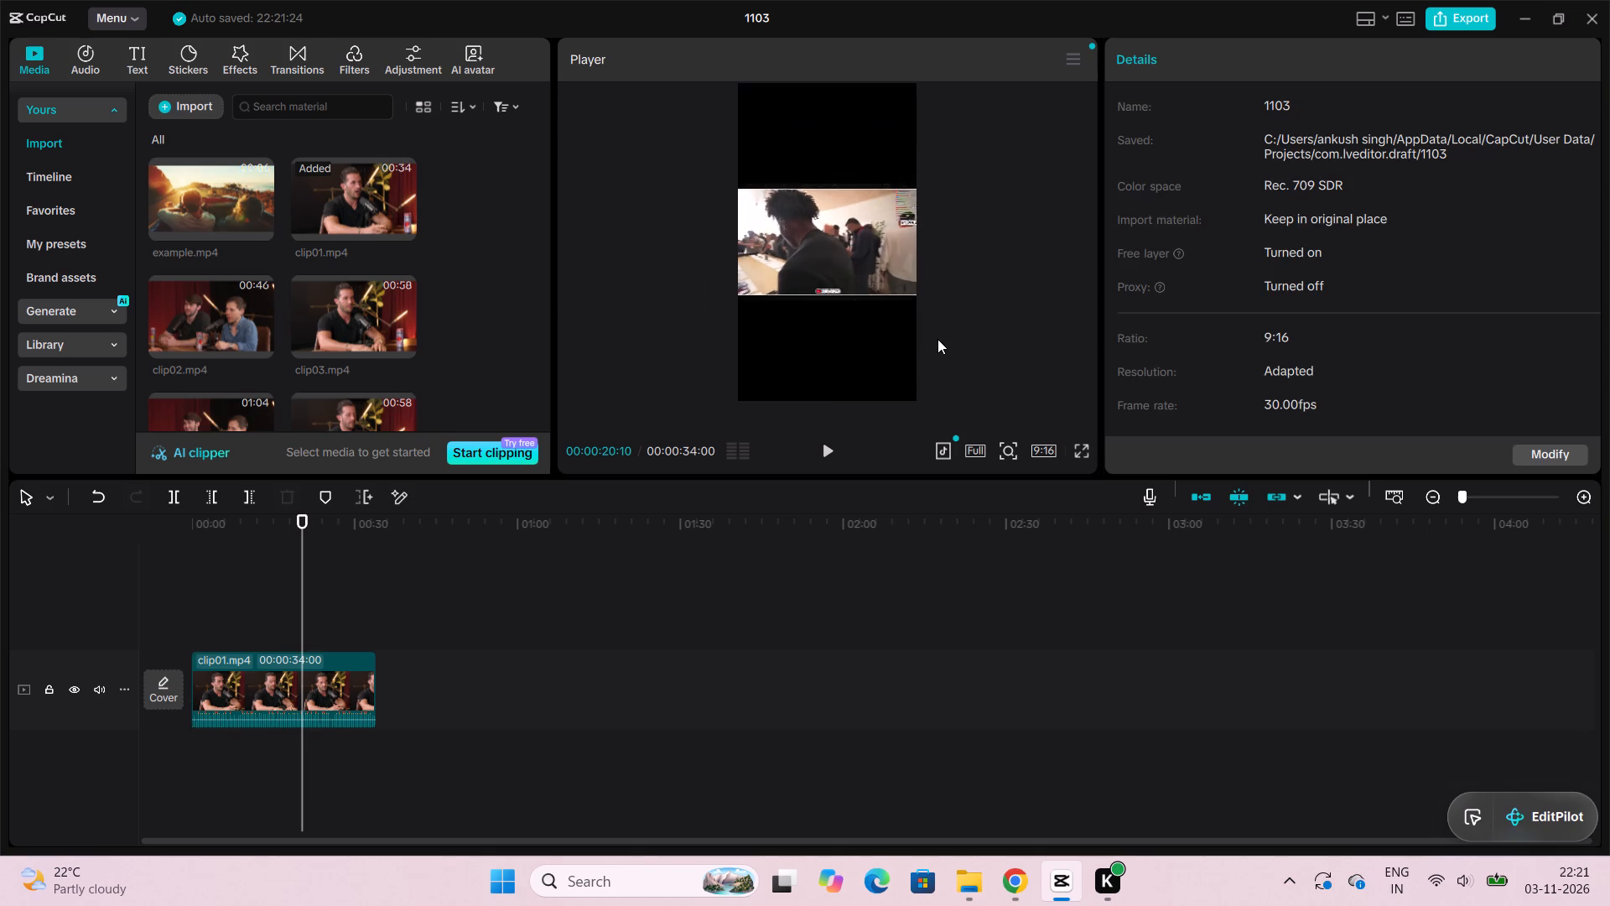
scroll(937, 339, "up", 5, "ctrl")
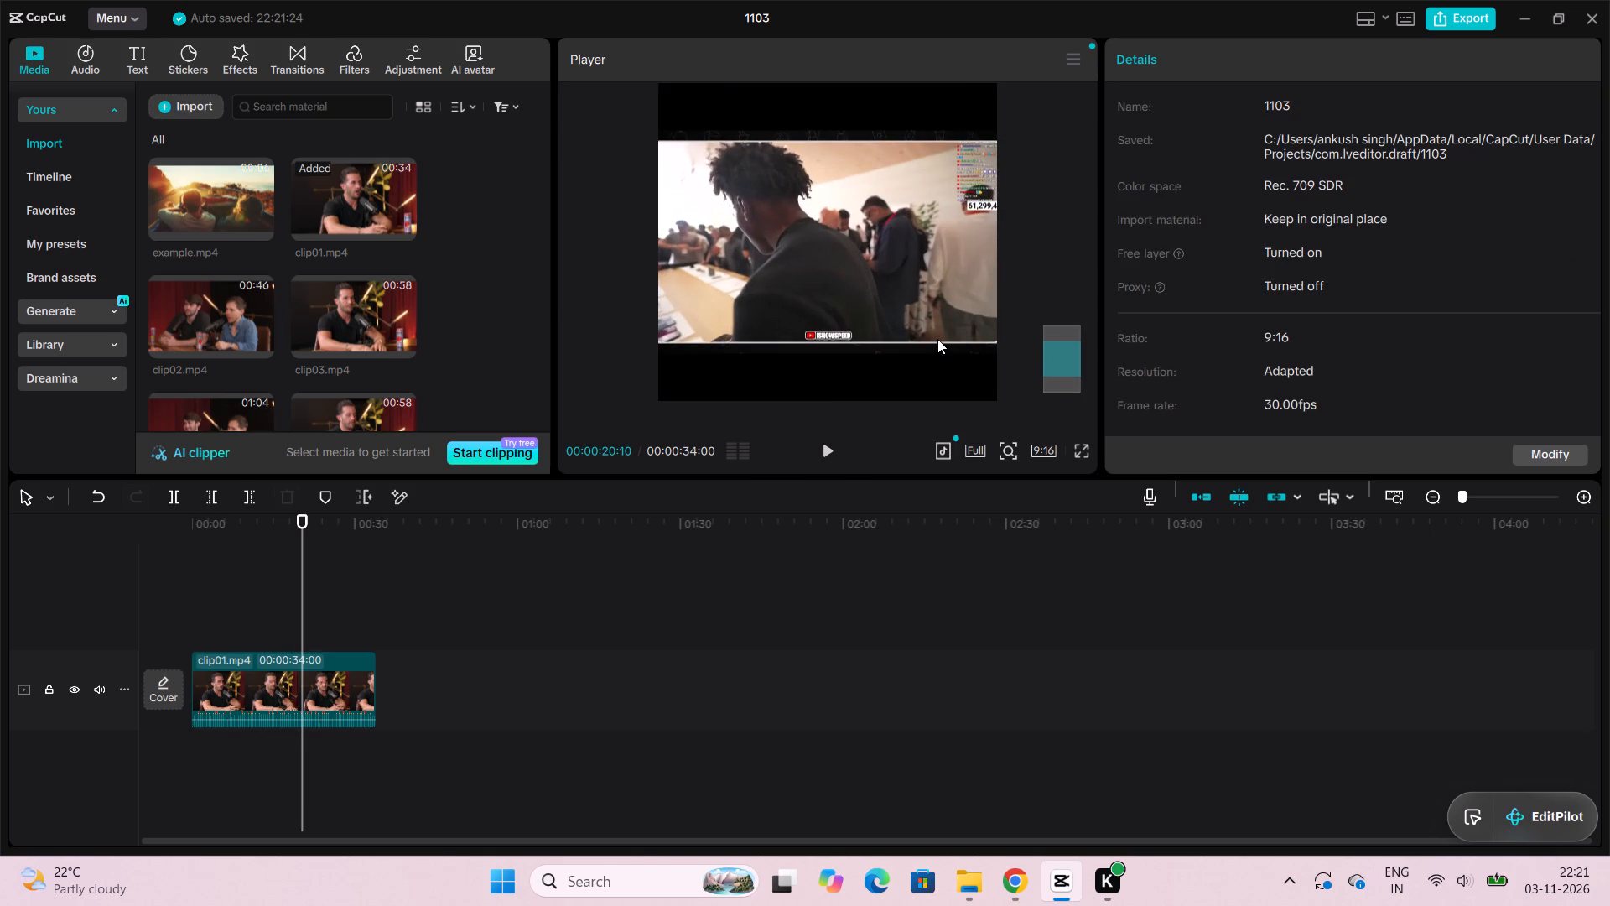
scroll(937, 339, "down", 4, "ctrl")
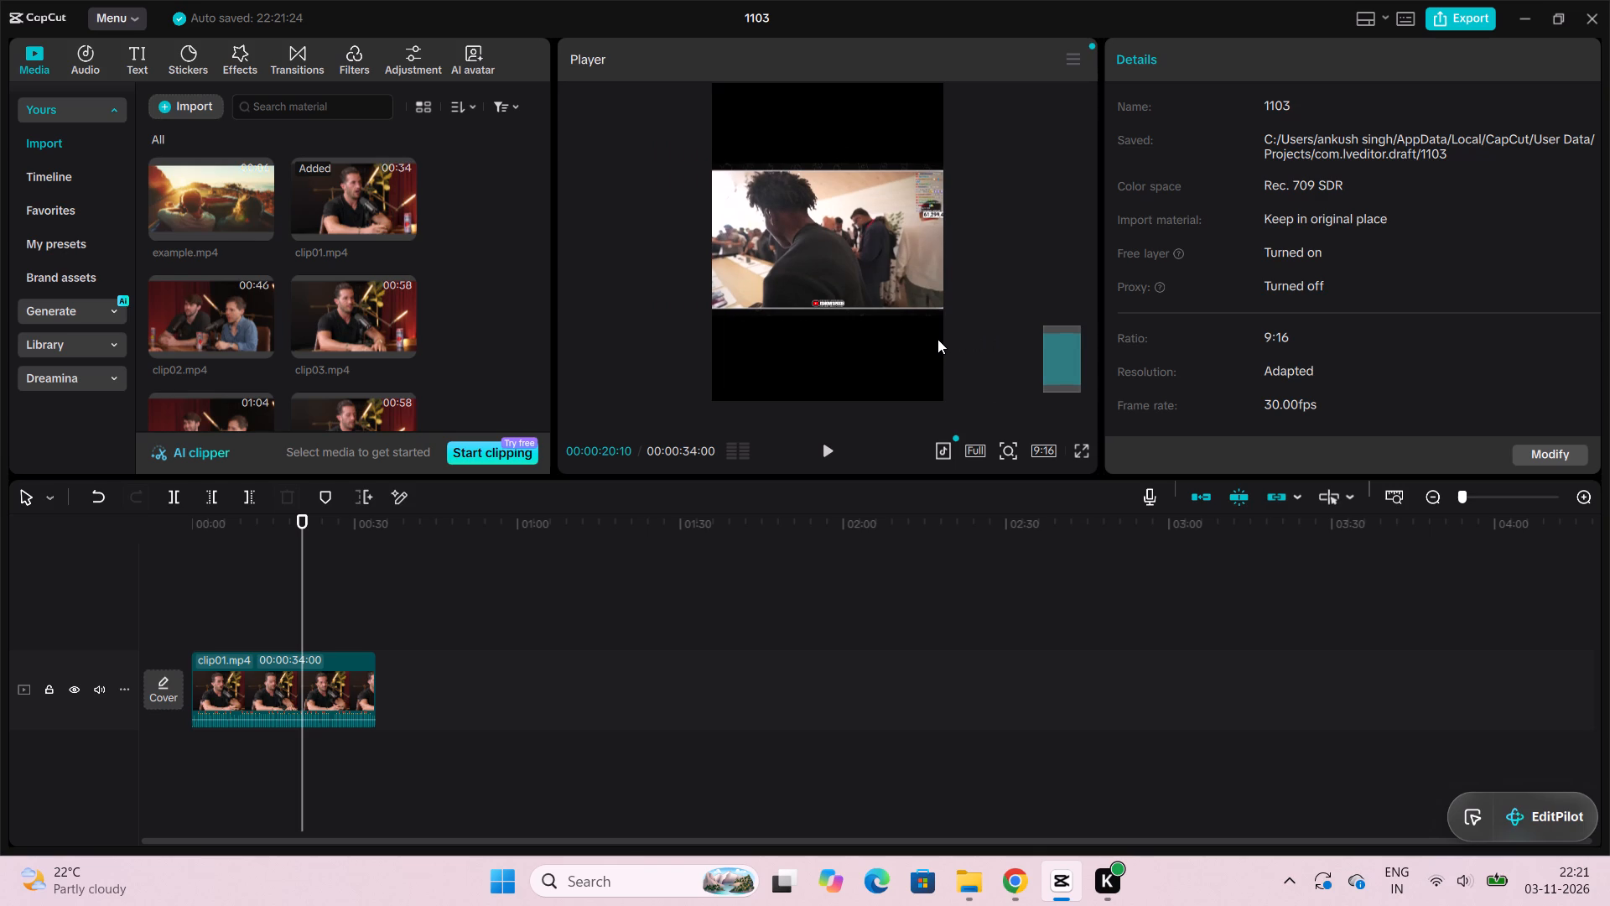
scroll(937, 339, "down", 8, "ctrl")
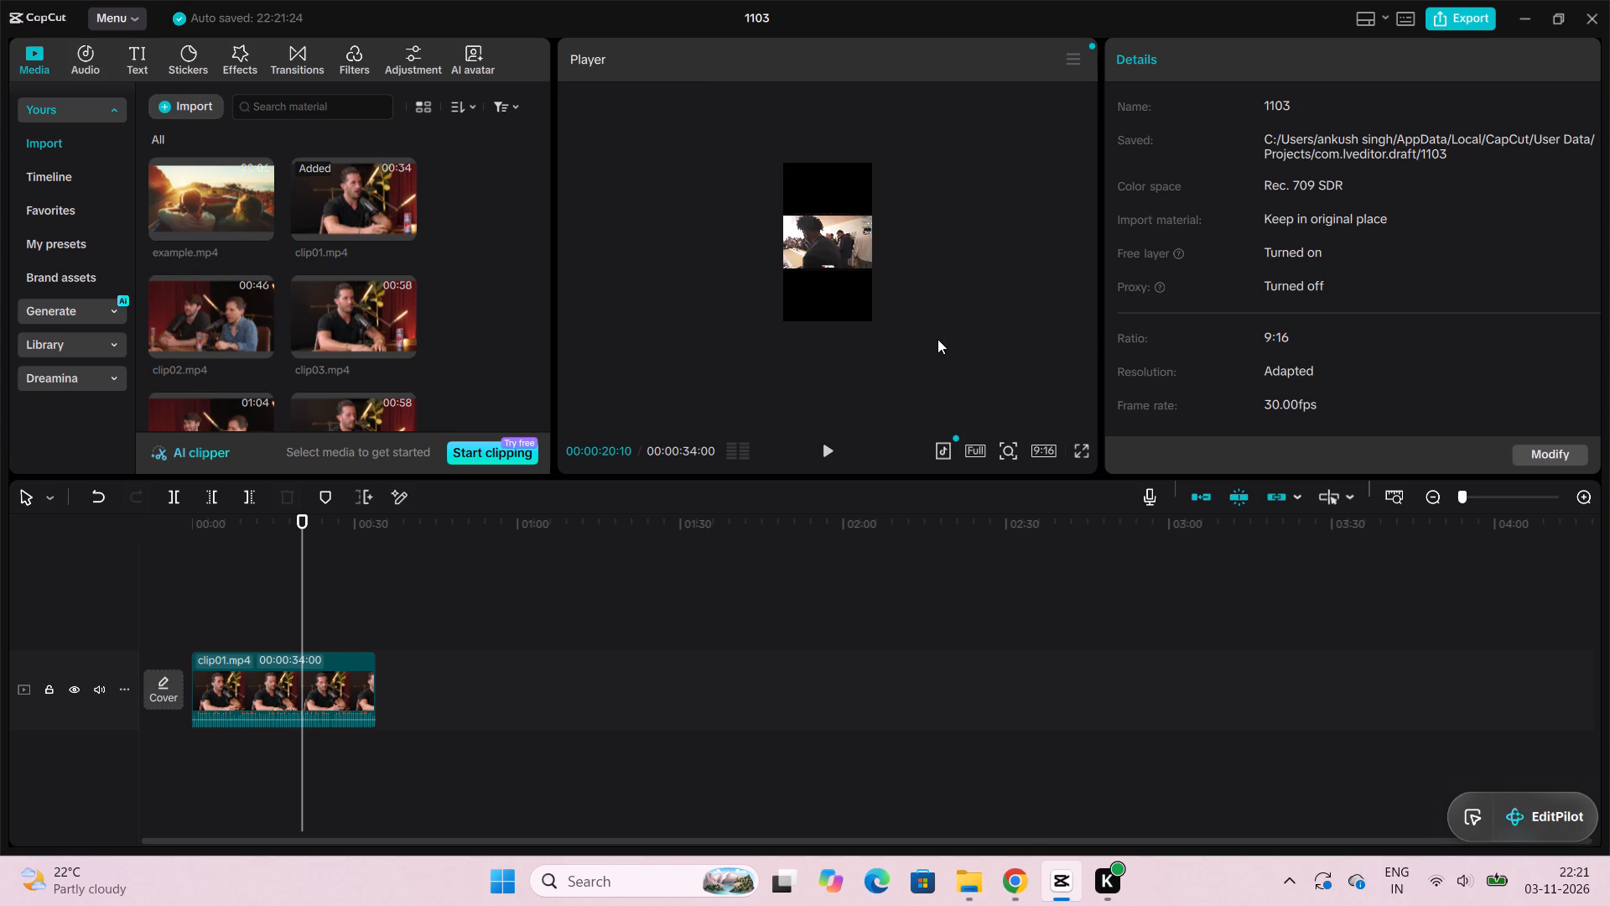
scroll(937, 339, "up", 3, "ctrl")
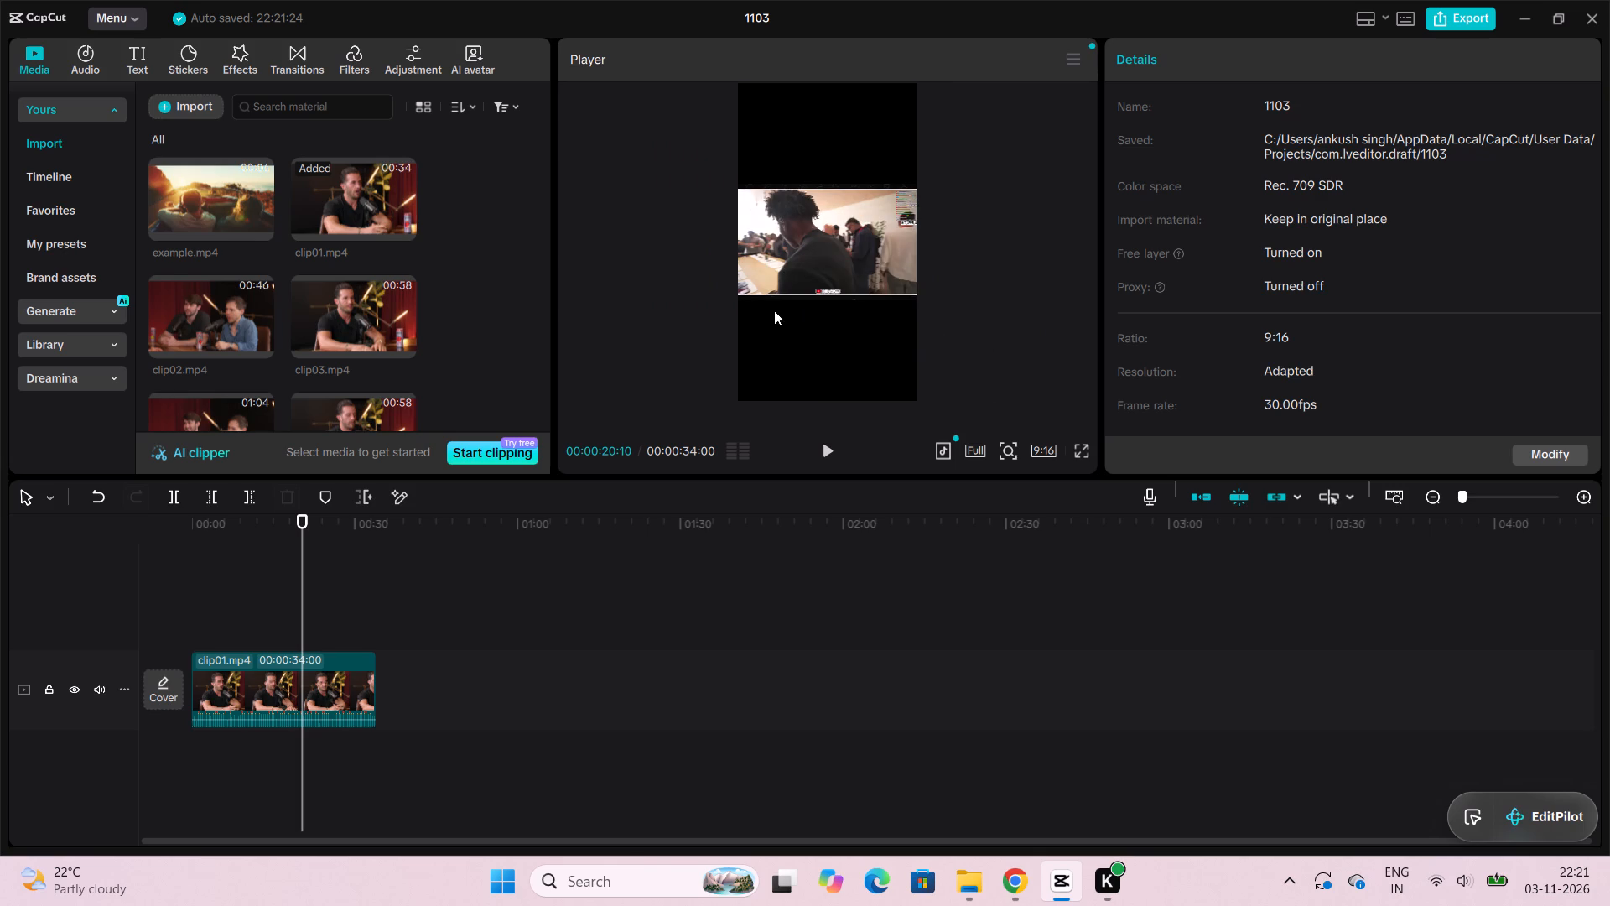
left_click(822, 449)
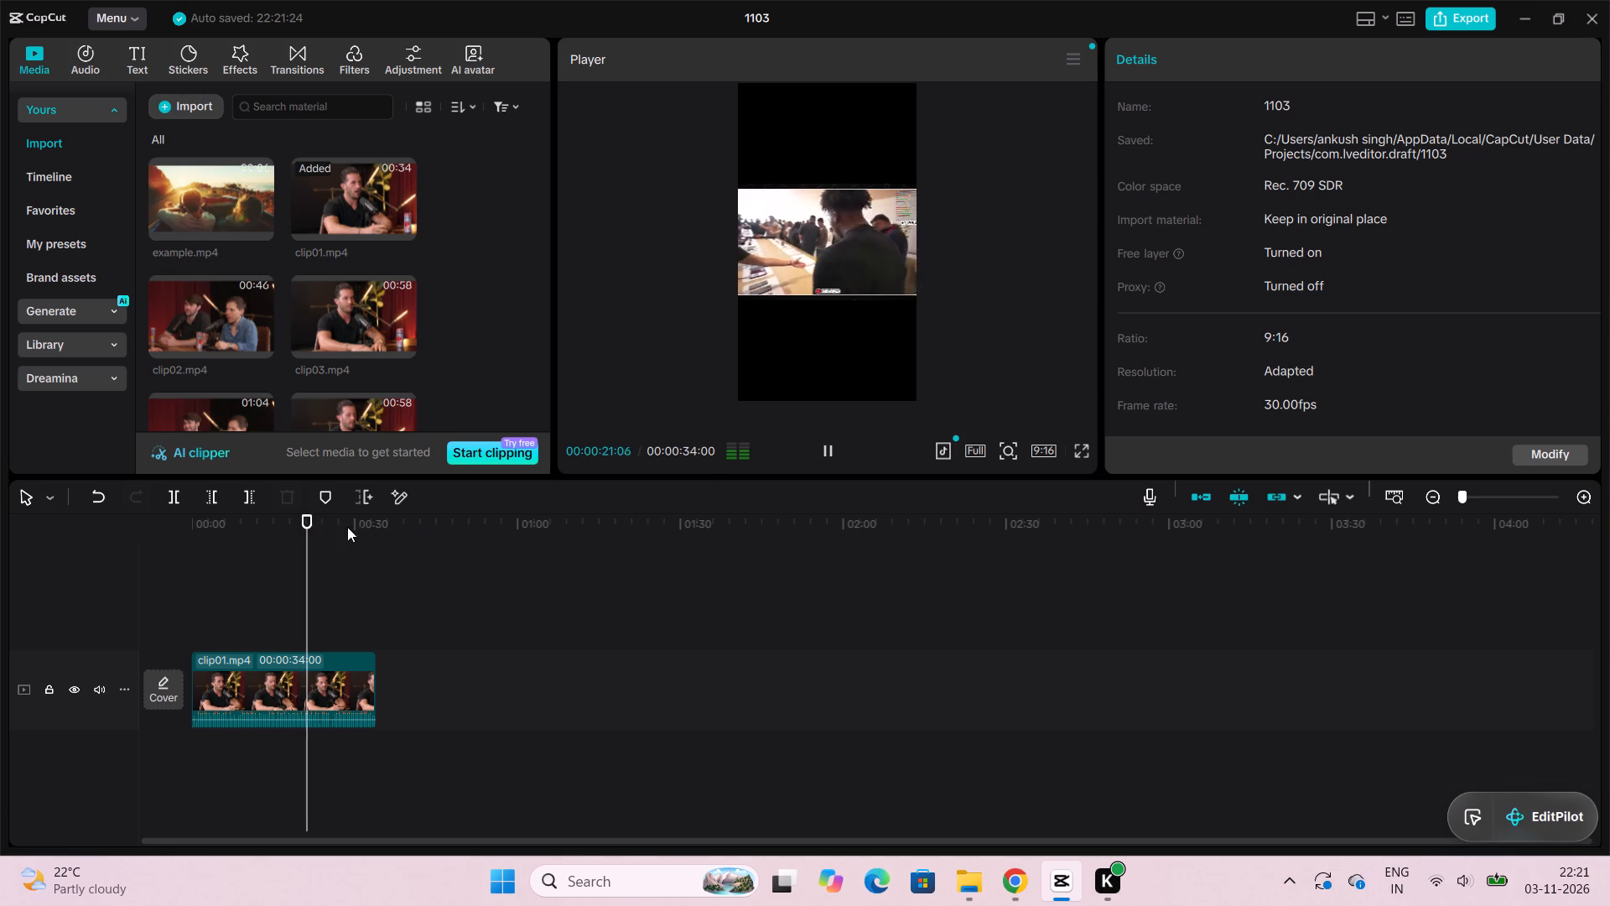
left_click_drag(312, 518, 179, 522)
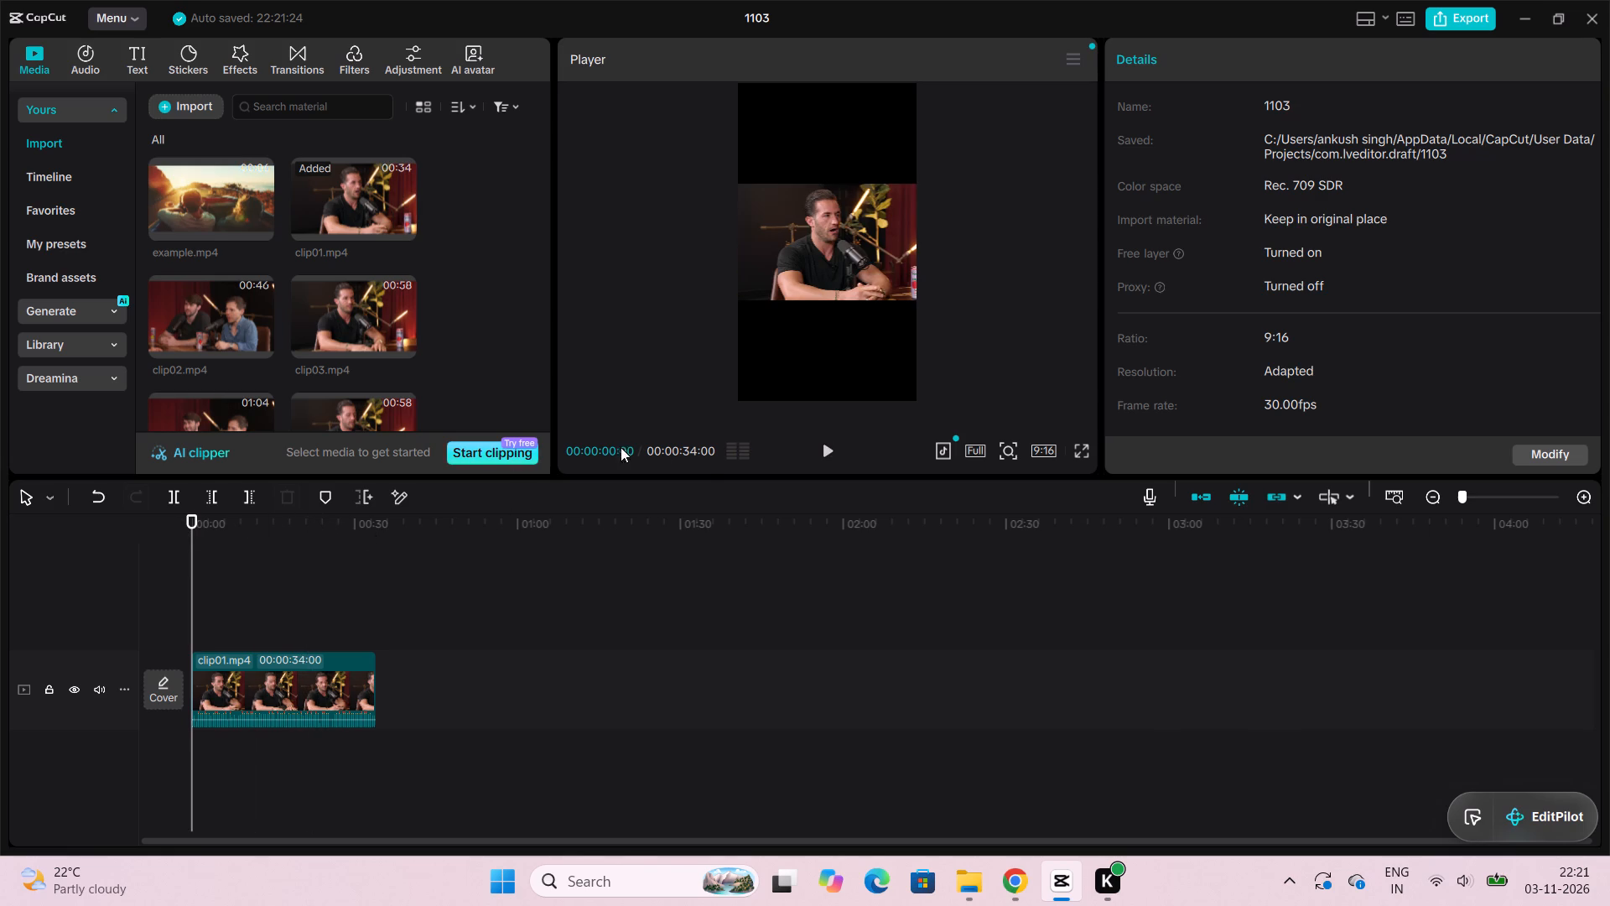
left_click(820, 450)
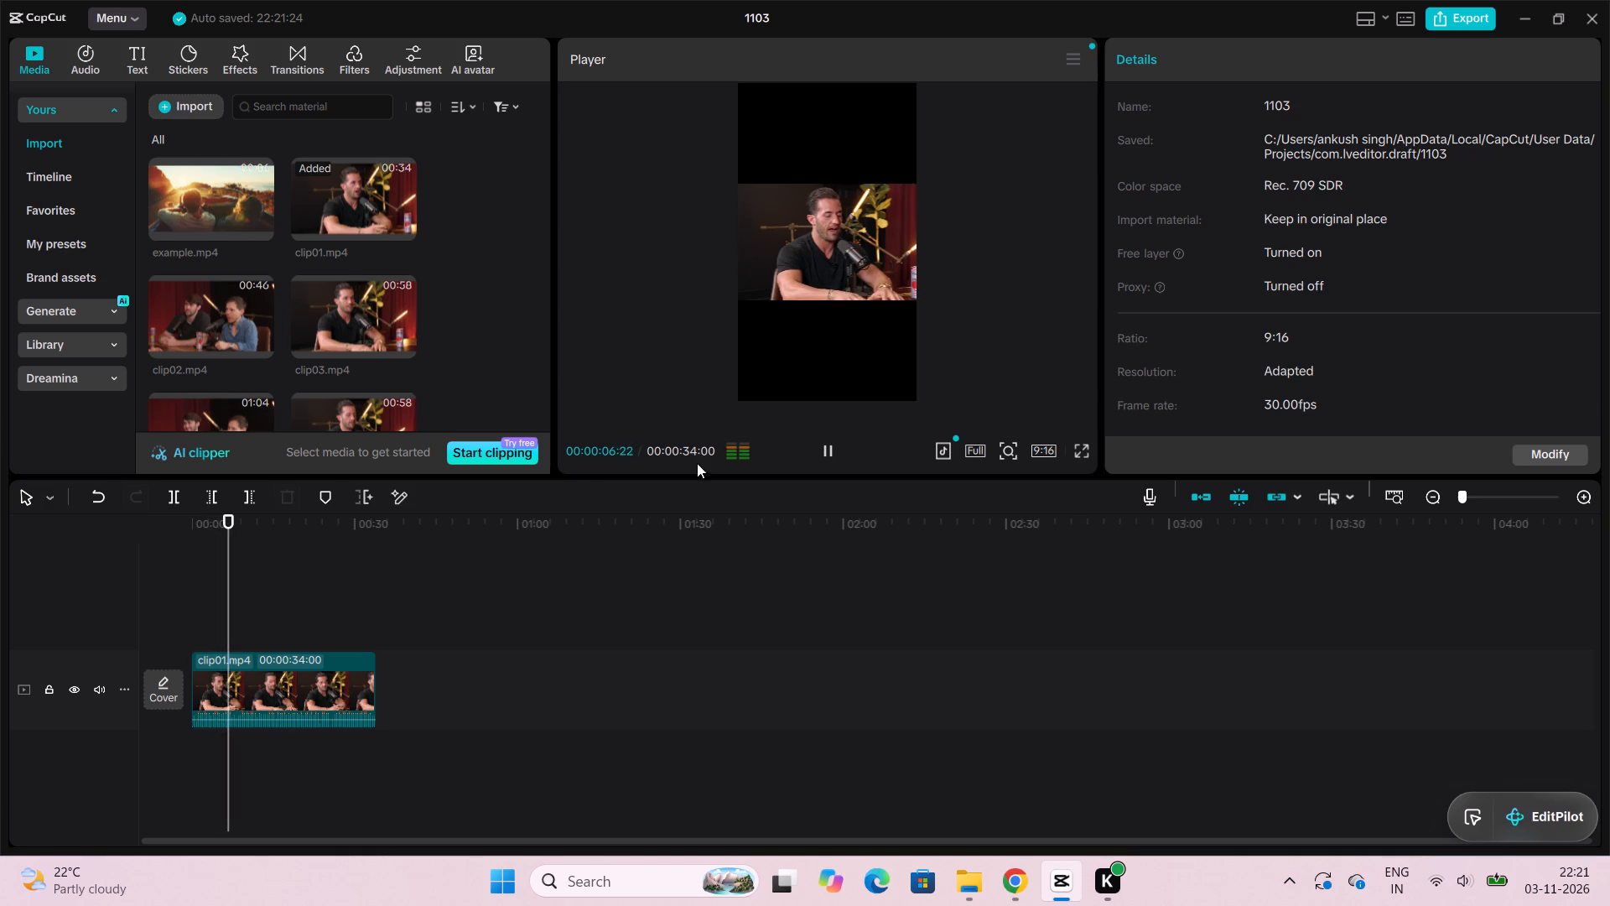
left_click(828, 453)
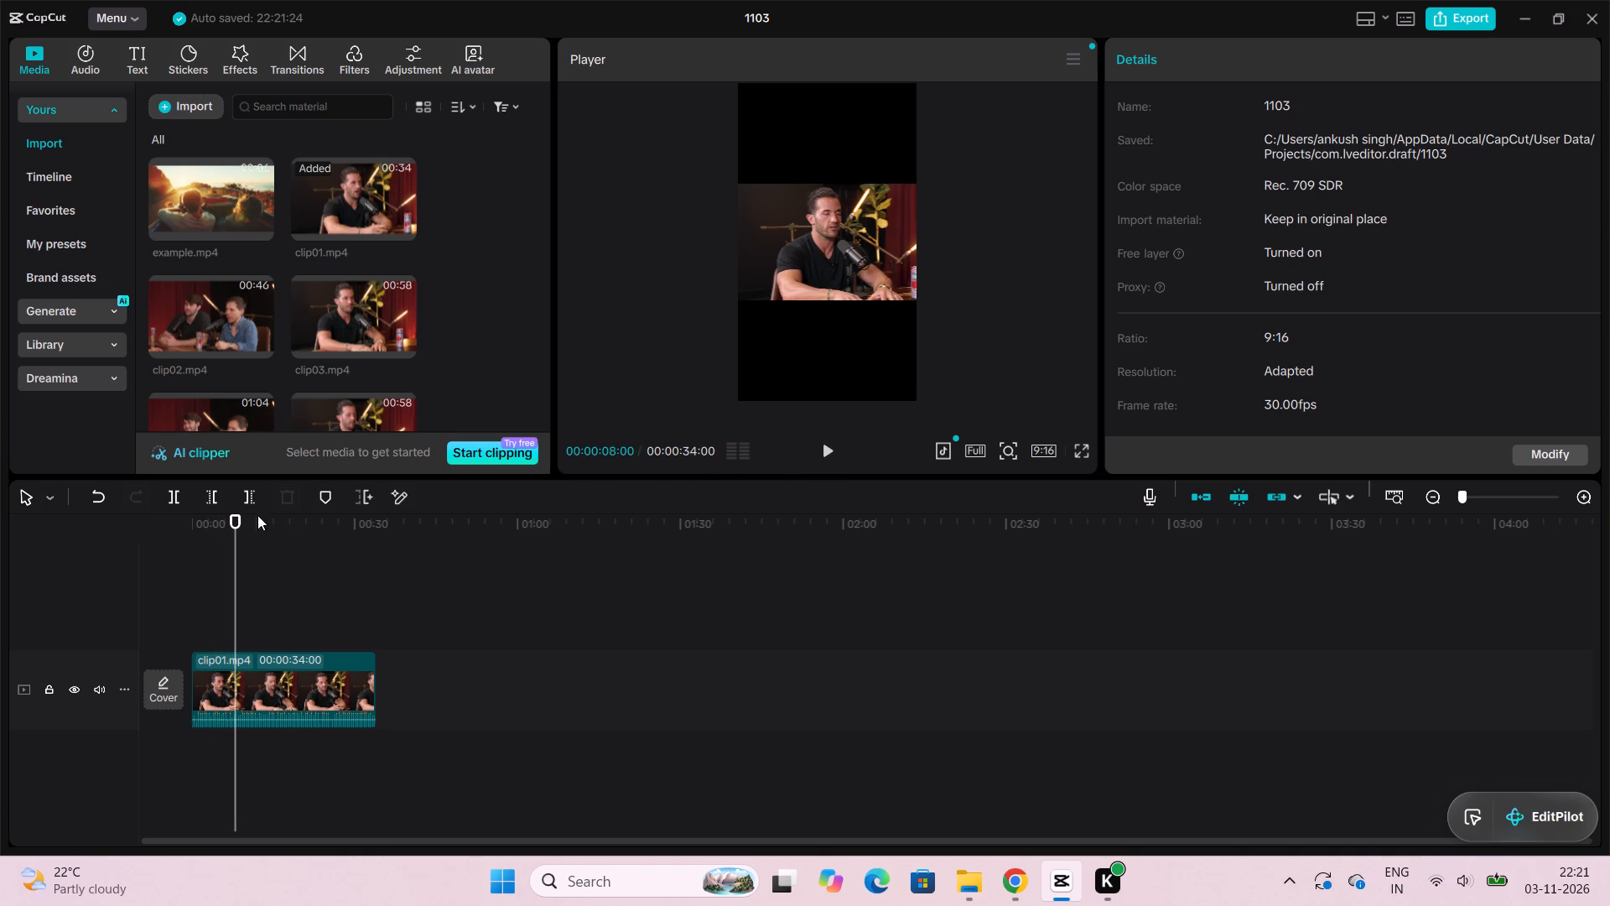
Return the playhead to the start of clip01.mp4 and turn on the Instagram Reels preview overlay for the frame.
left_click_drag(234, 520, 217, 524)
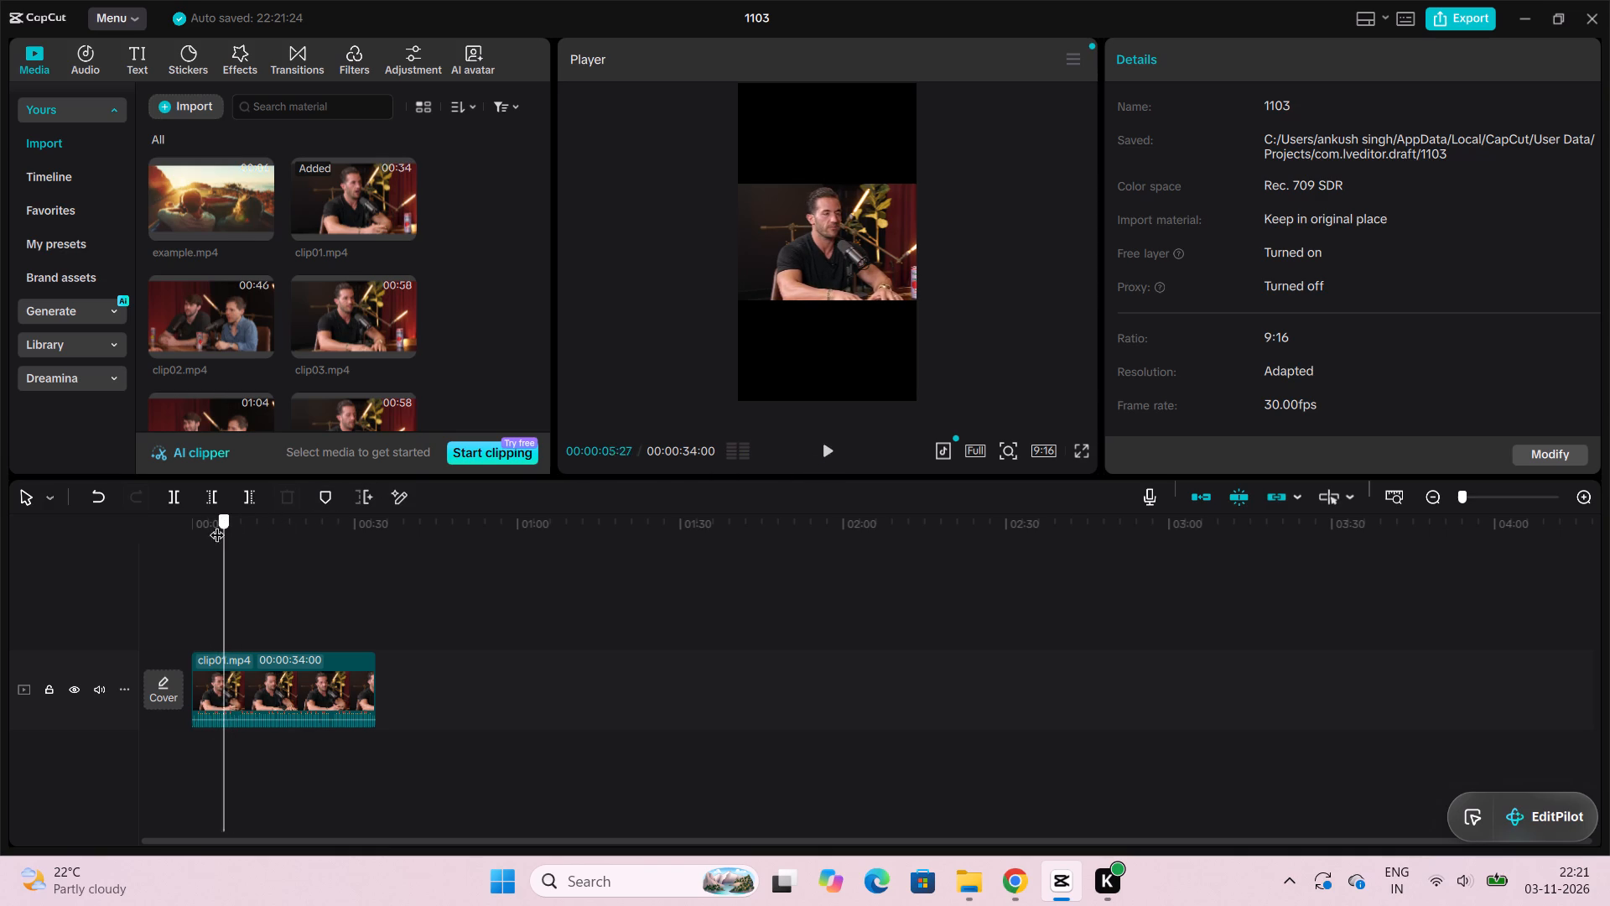
left_click_drag(217, 524, 171, 530)
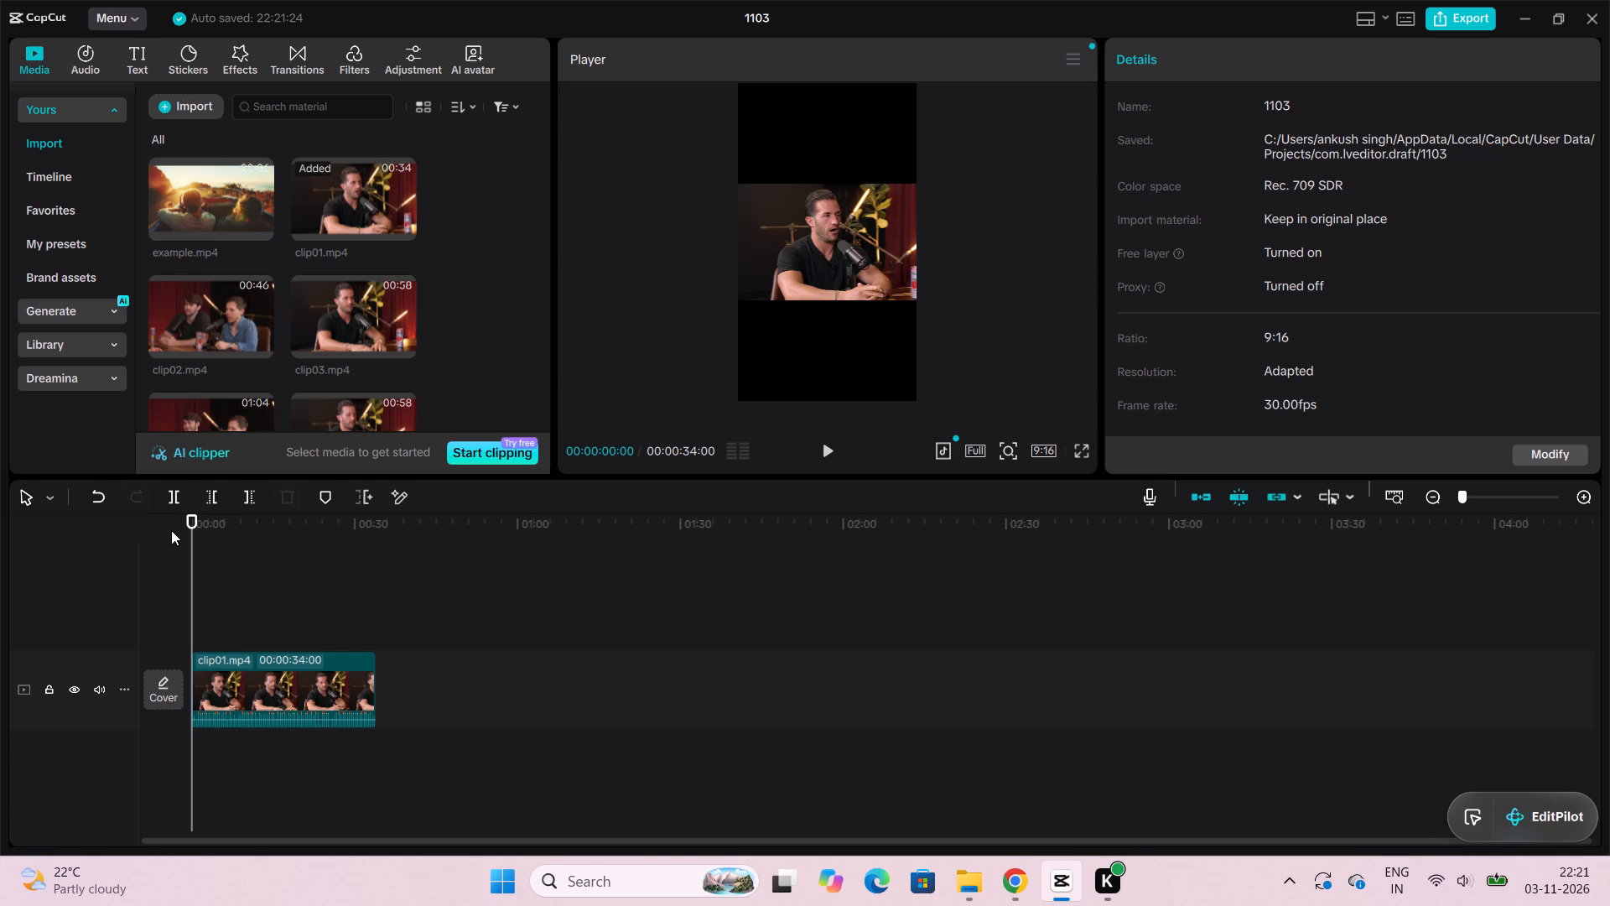
left_click(936, 454)
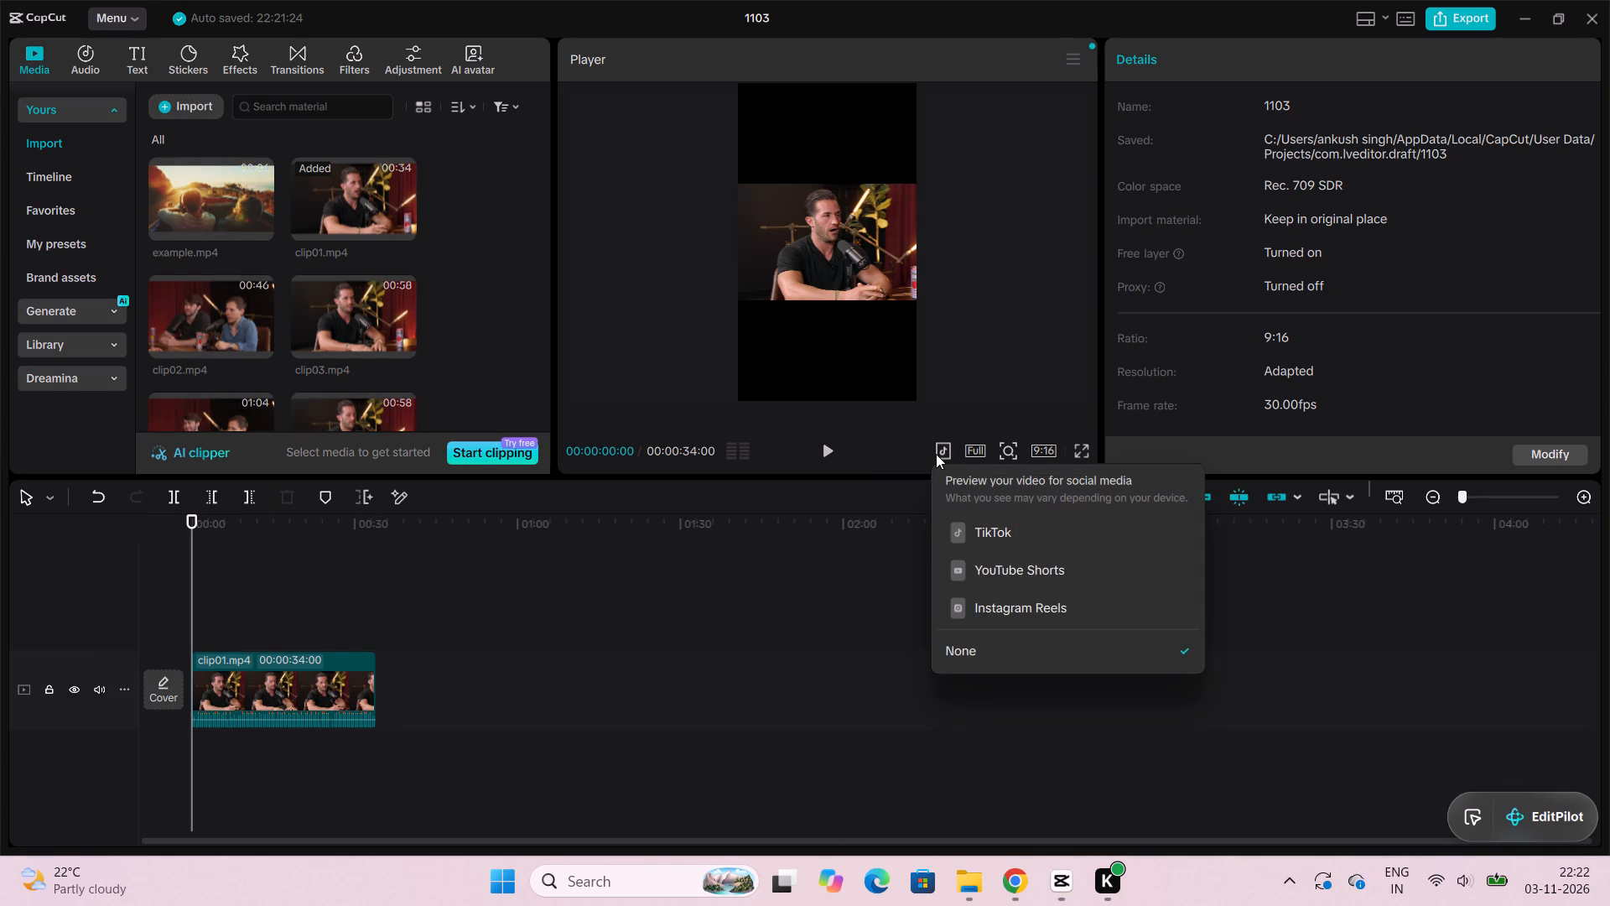
left_click(966, 601)
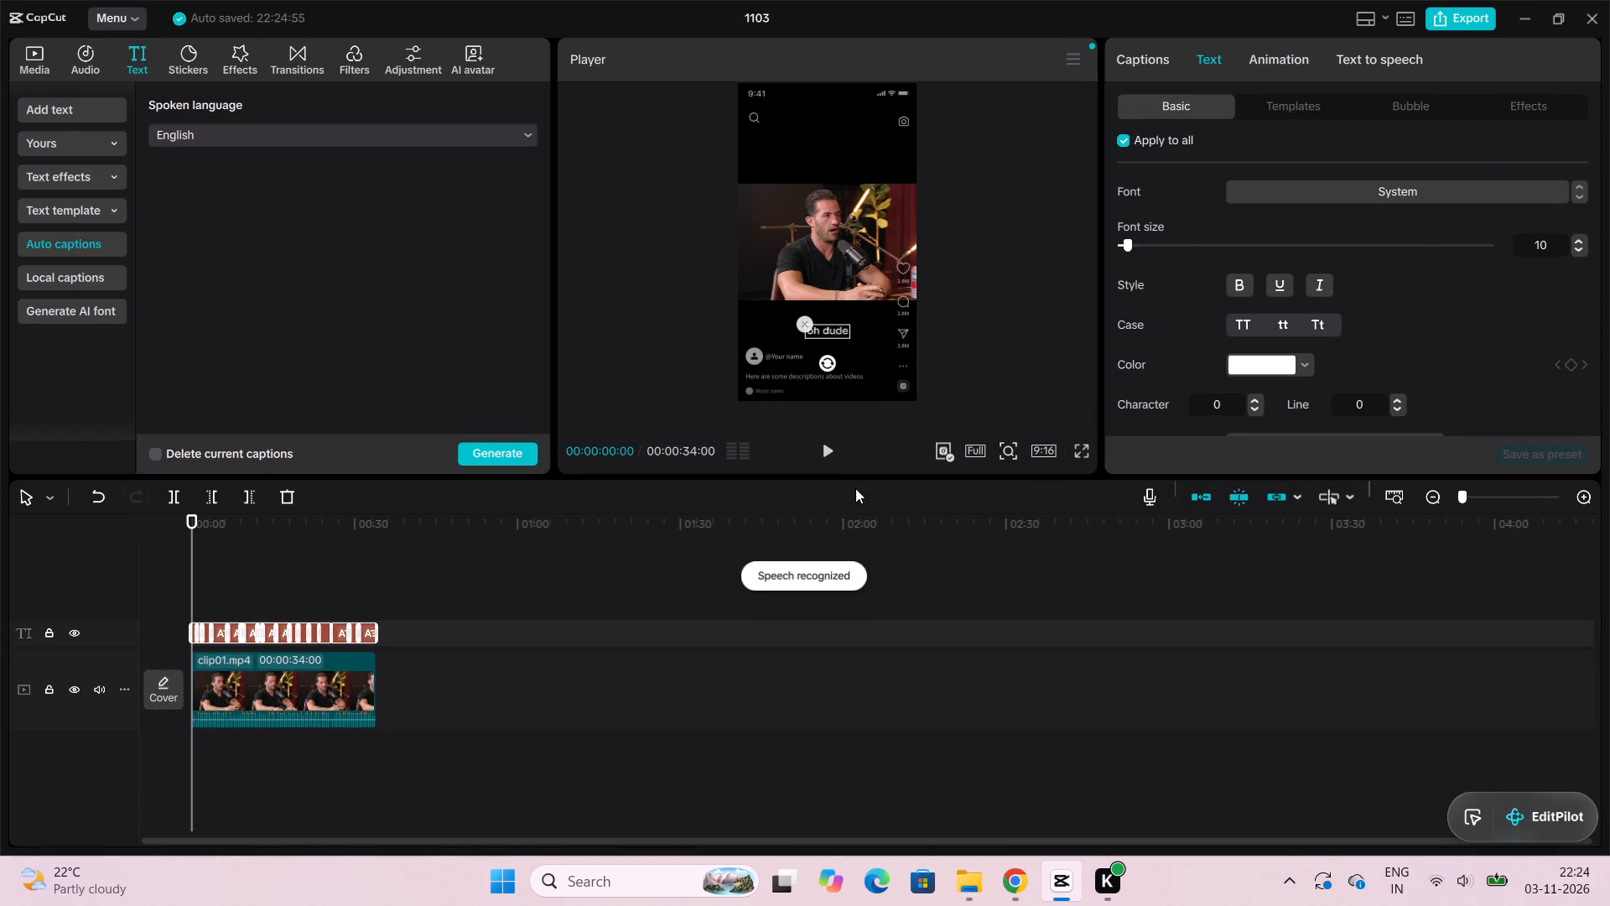
left_click(829, 447)
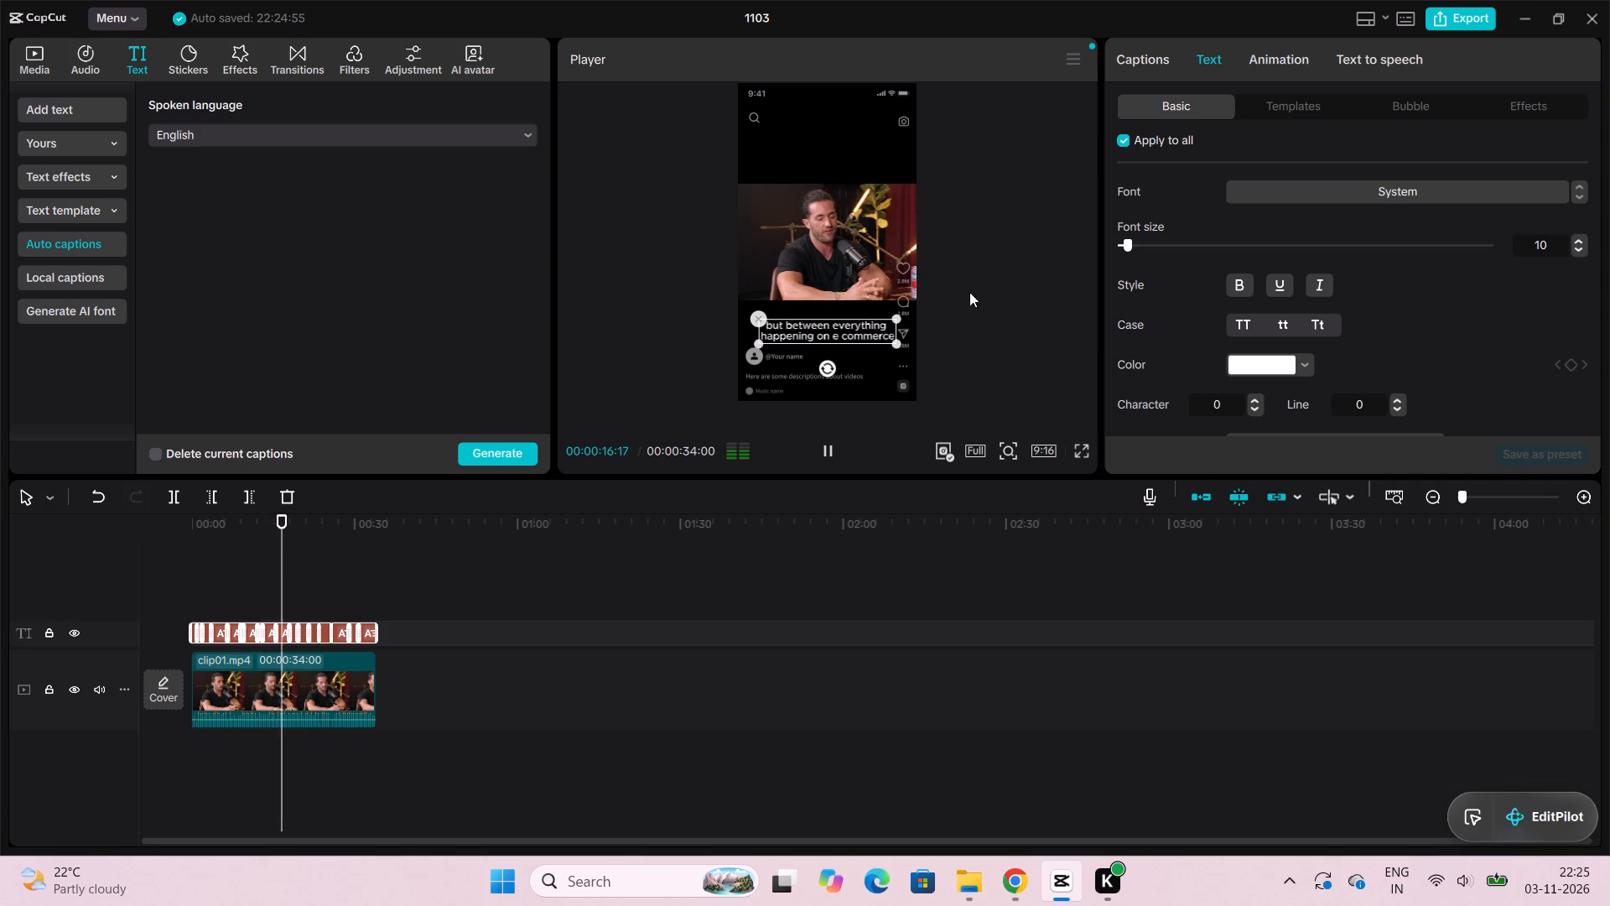
left_click(1002, 232)
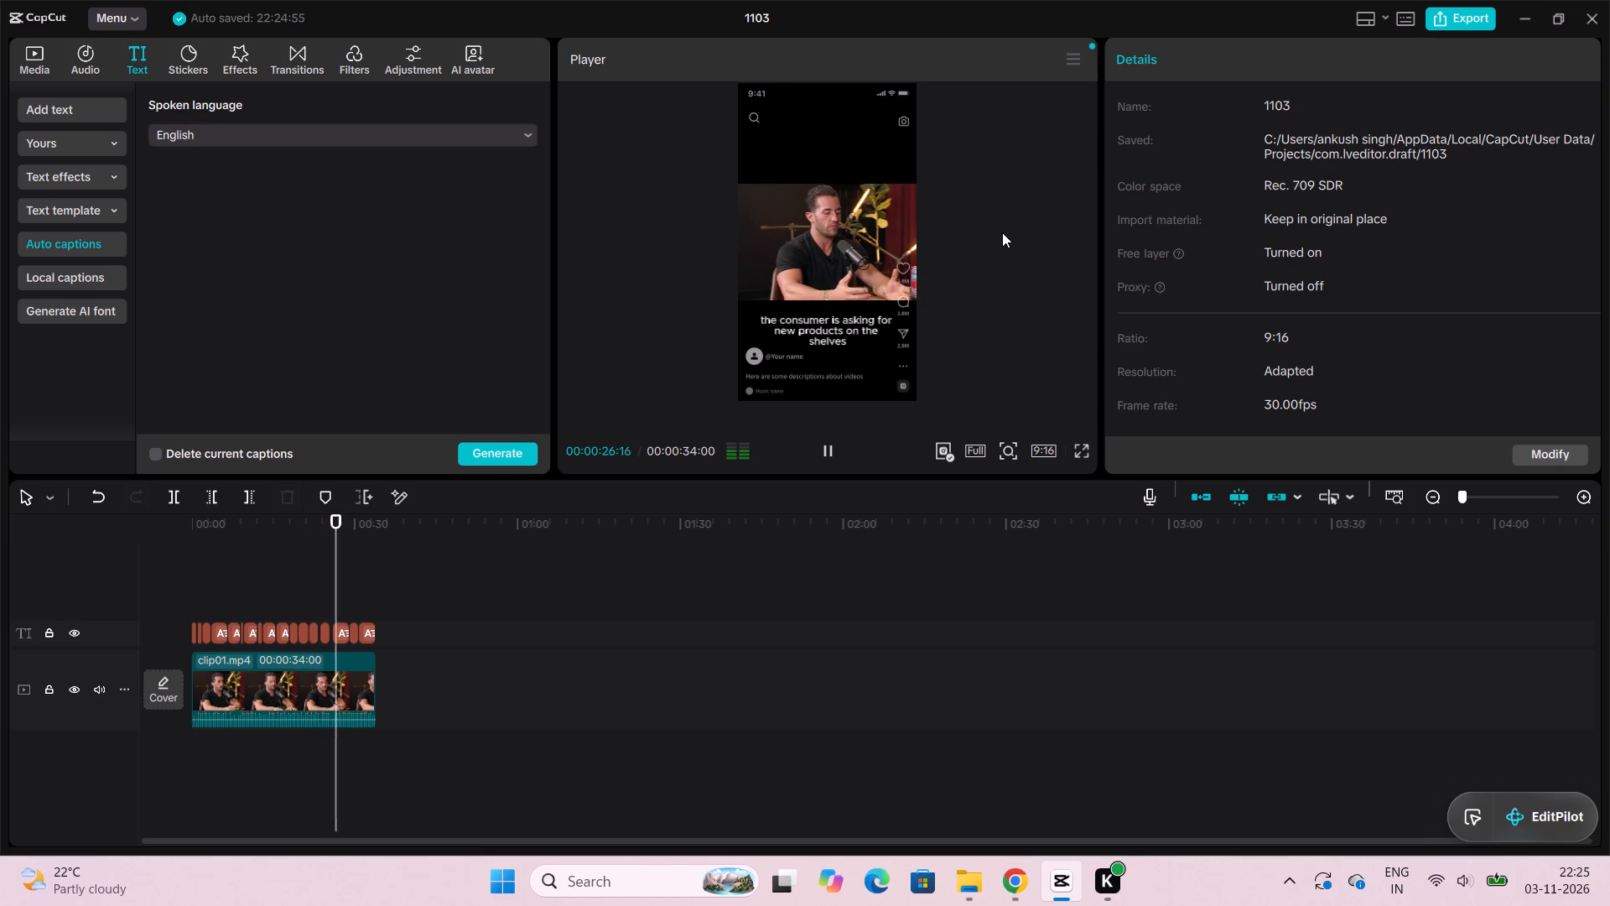
Nudge the auto captions slightly up and to the left beneath the speaker footage, applying the move to all main captions.
left_click(821, 320)
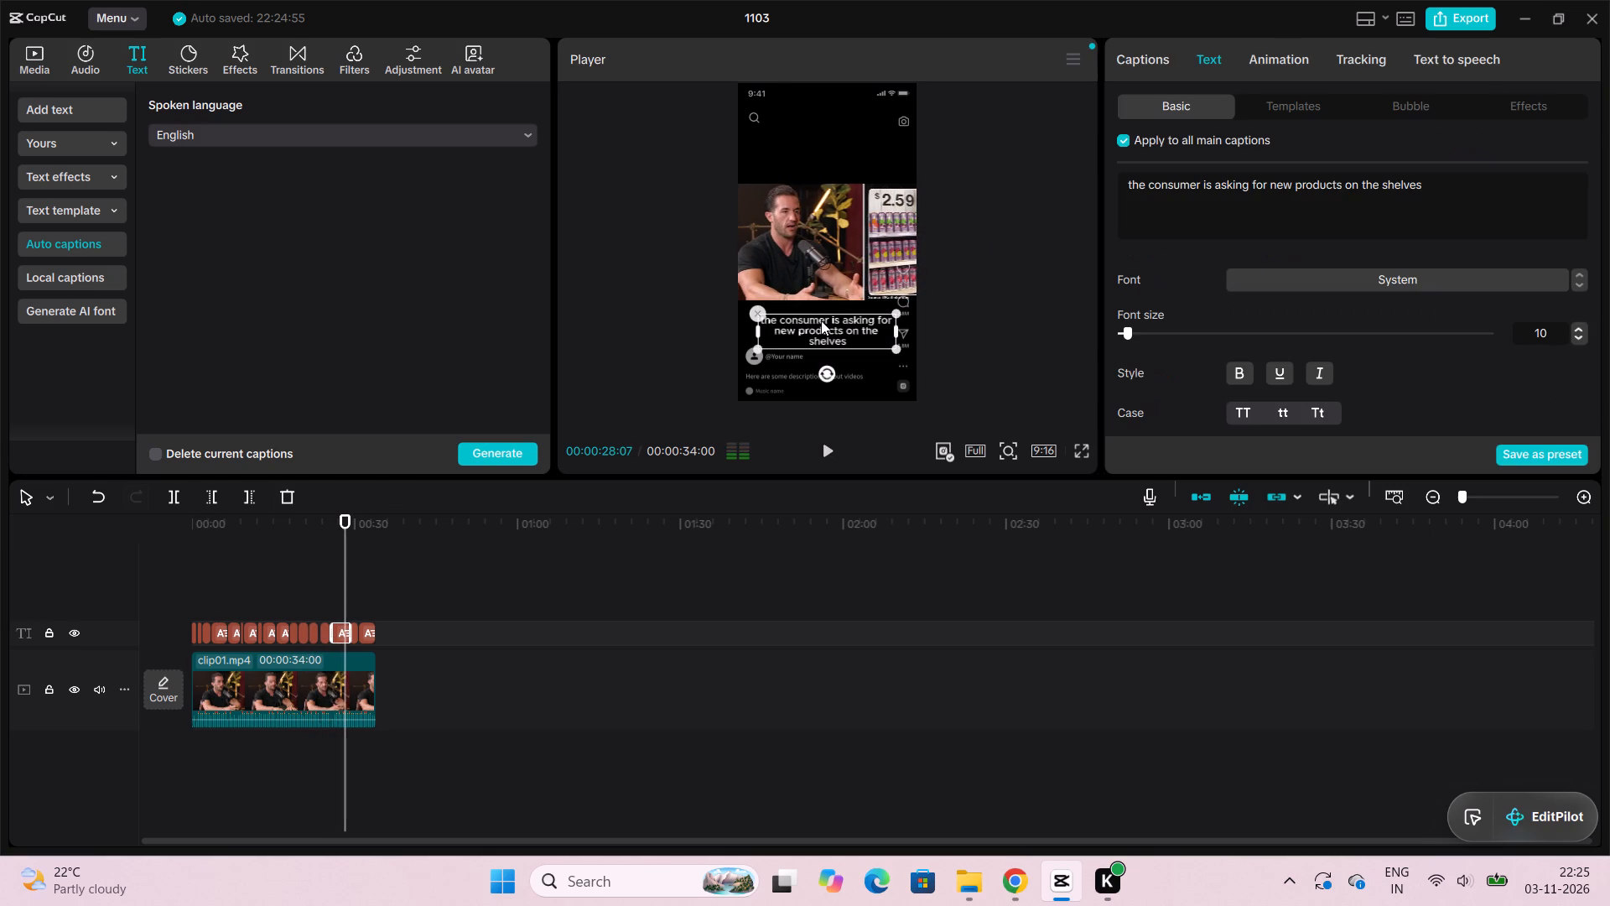
left_click(818, 324)
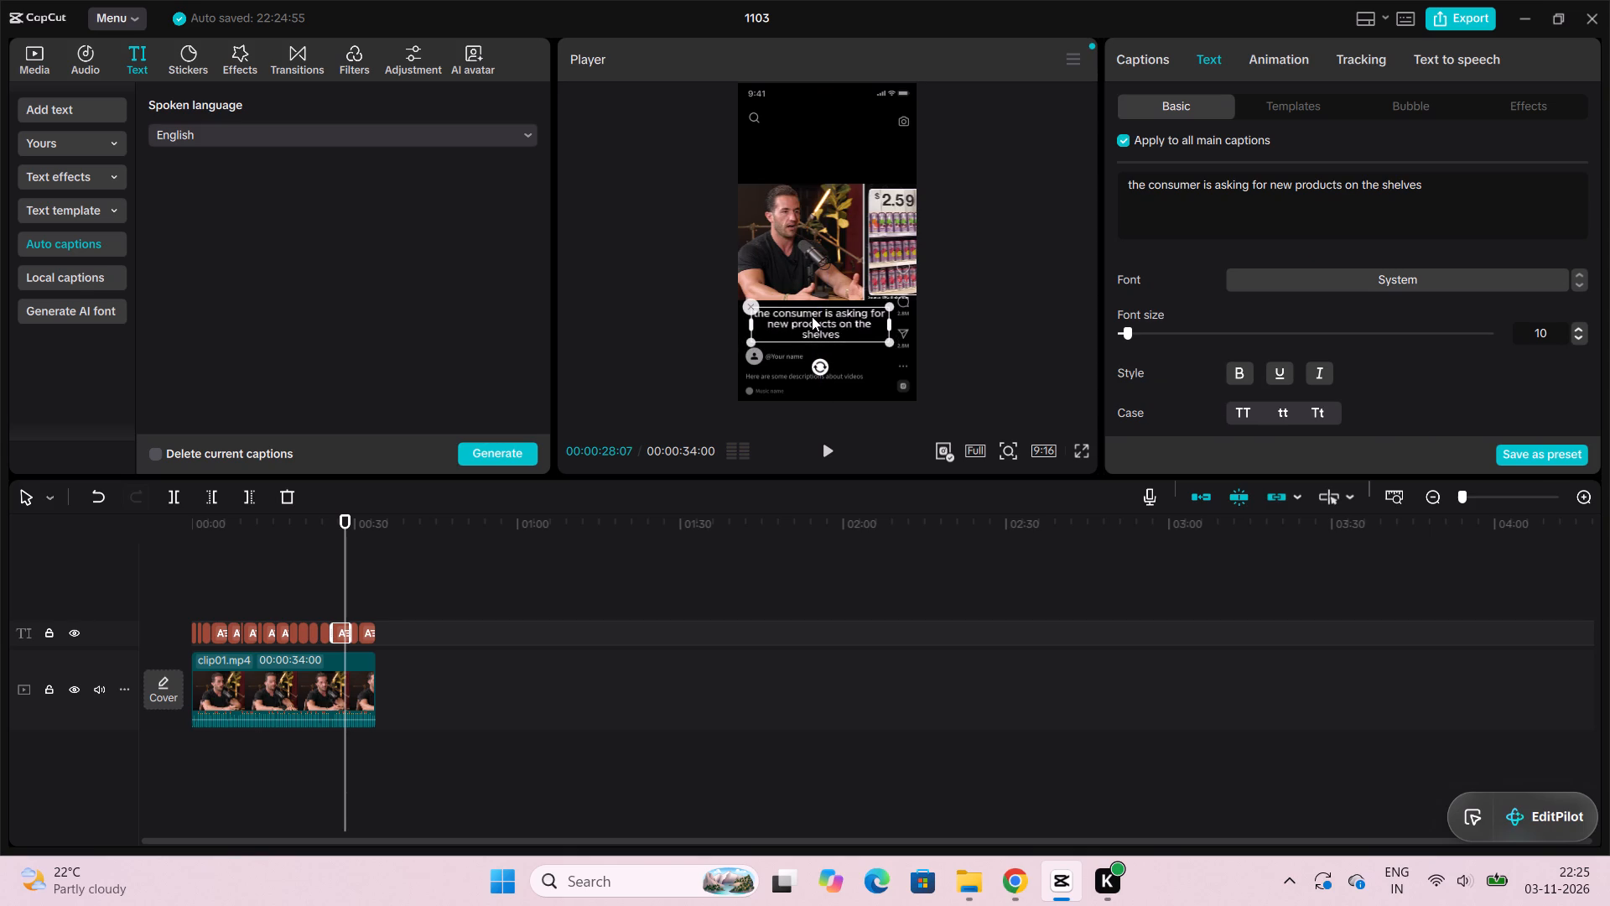
left_click(1033, 385)
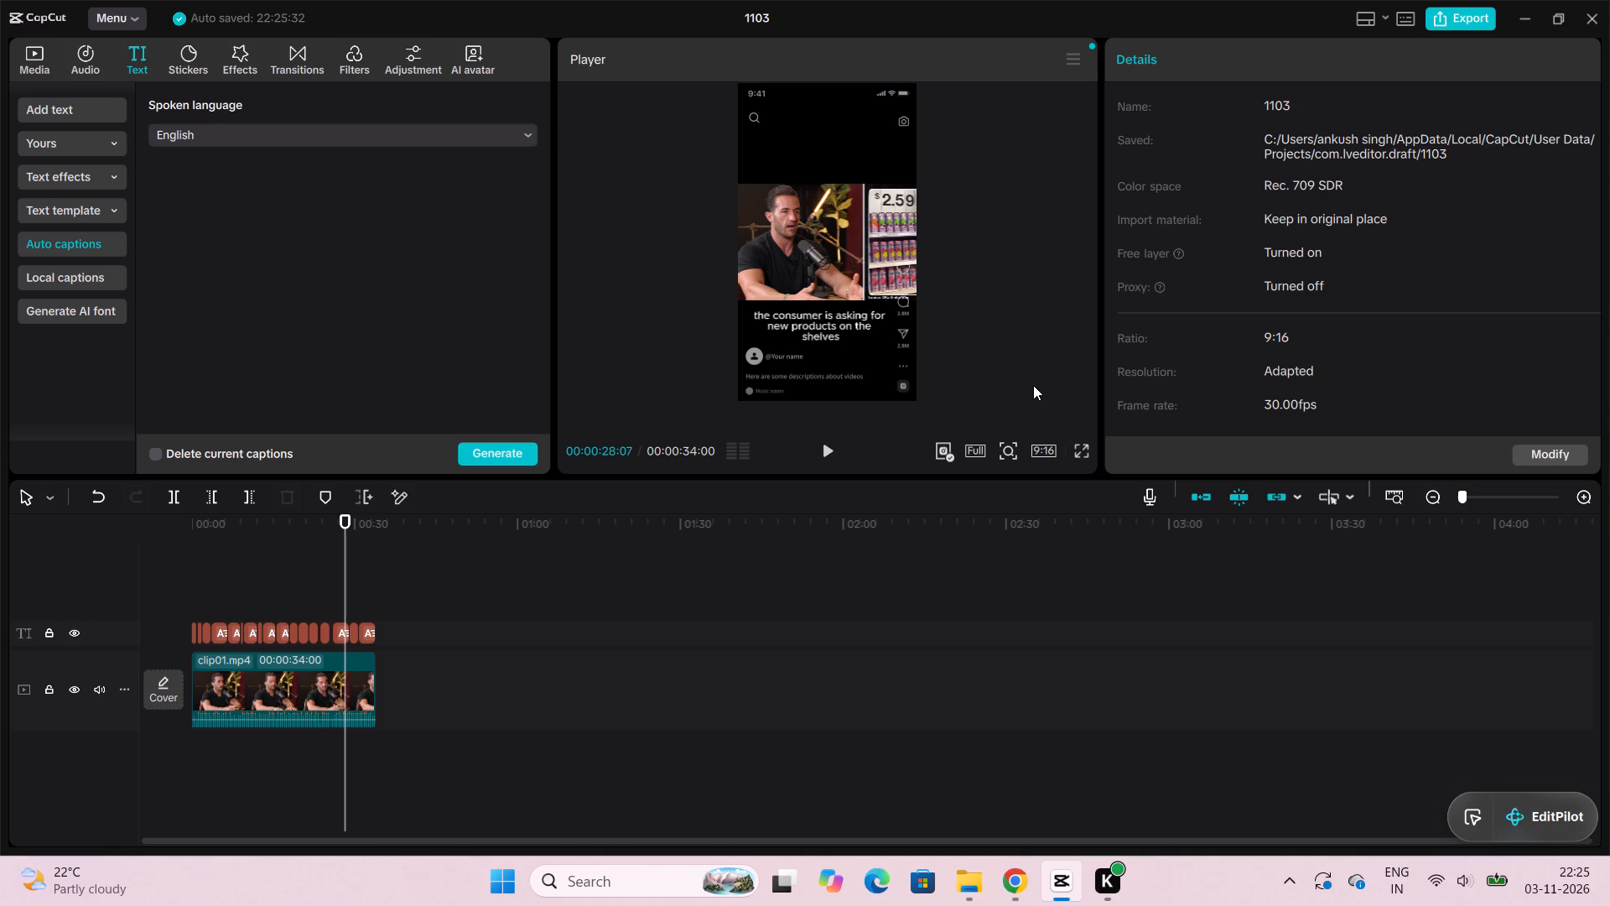
Play the rest of clip01.mp4, then replay it from its start to the end to check the repositioned captions.
left_click(827, 442)
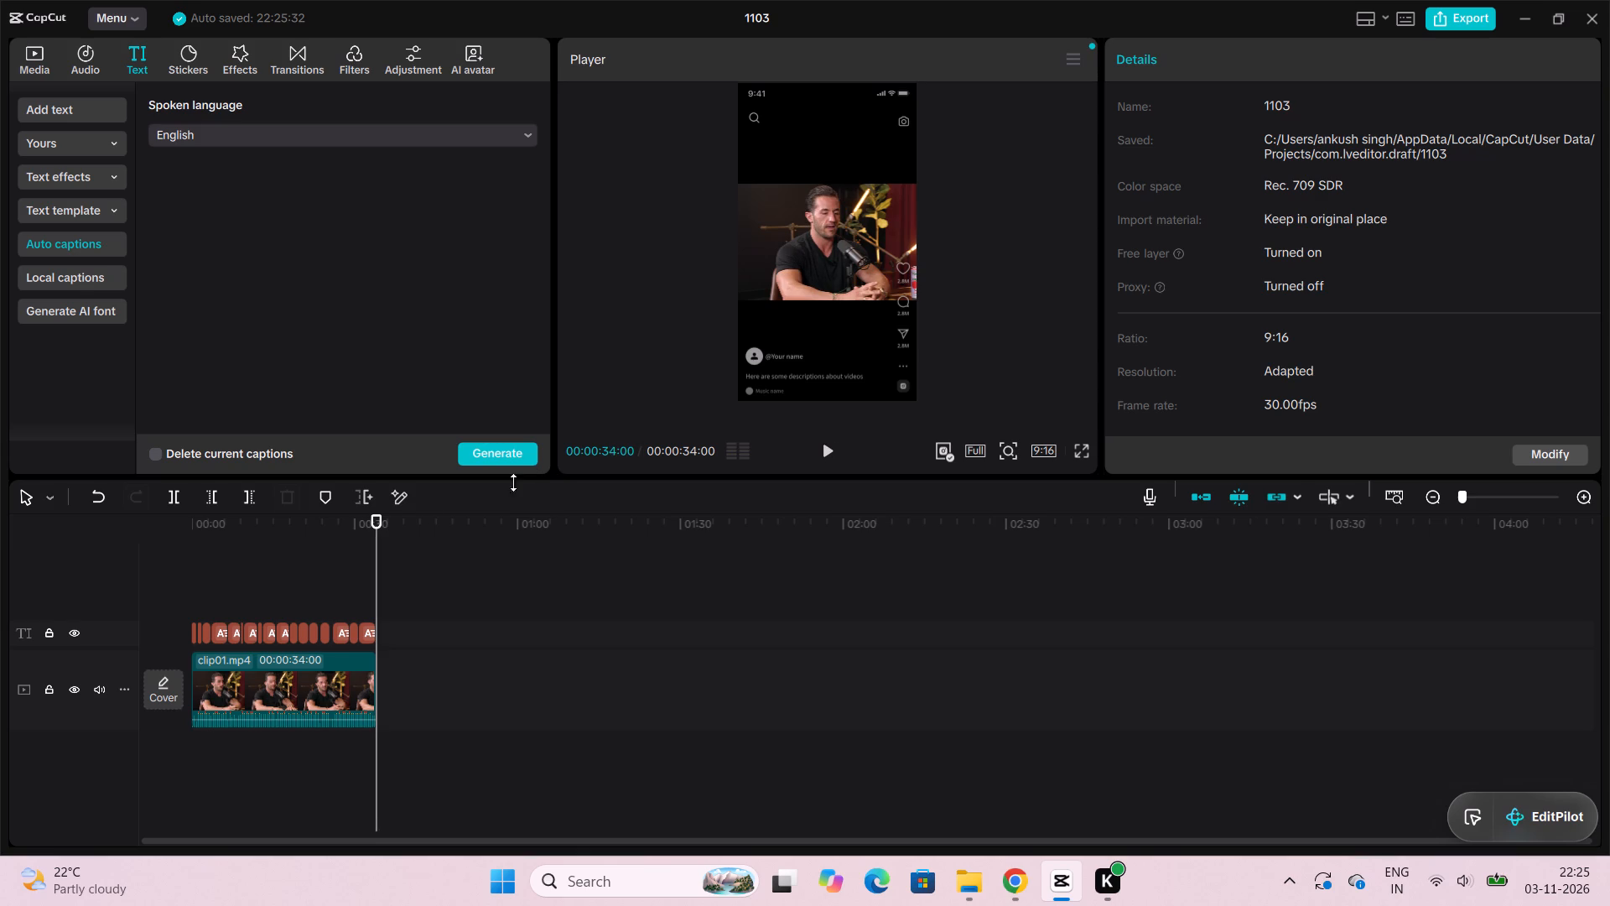
left_click_drag(375, 518, 227, 508)
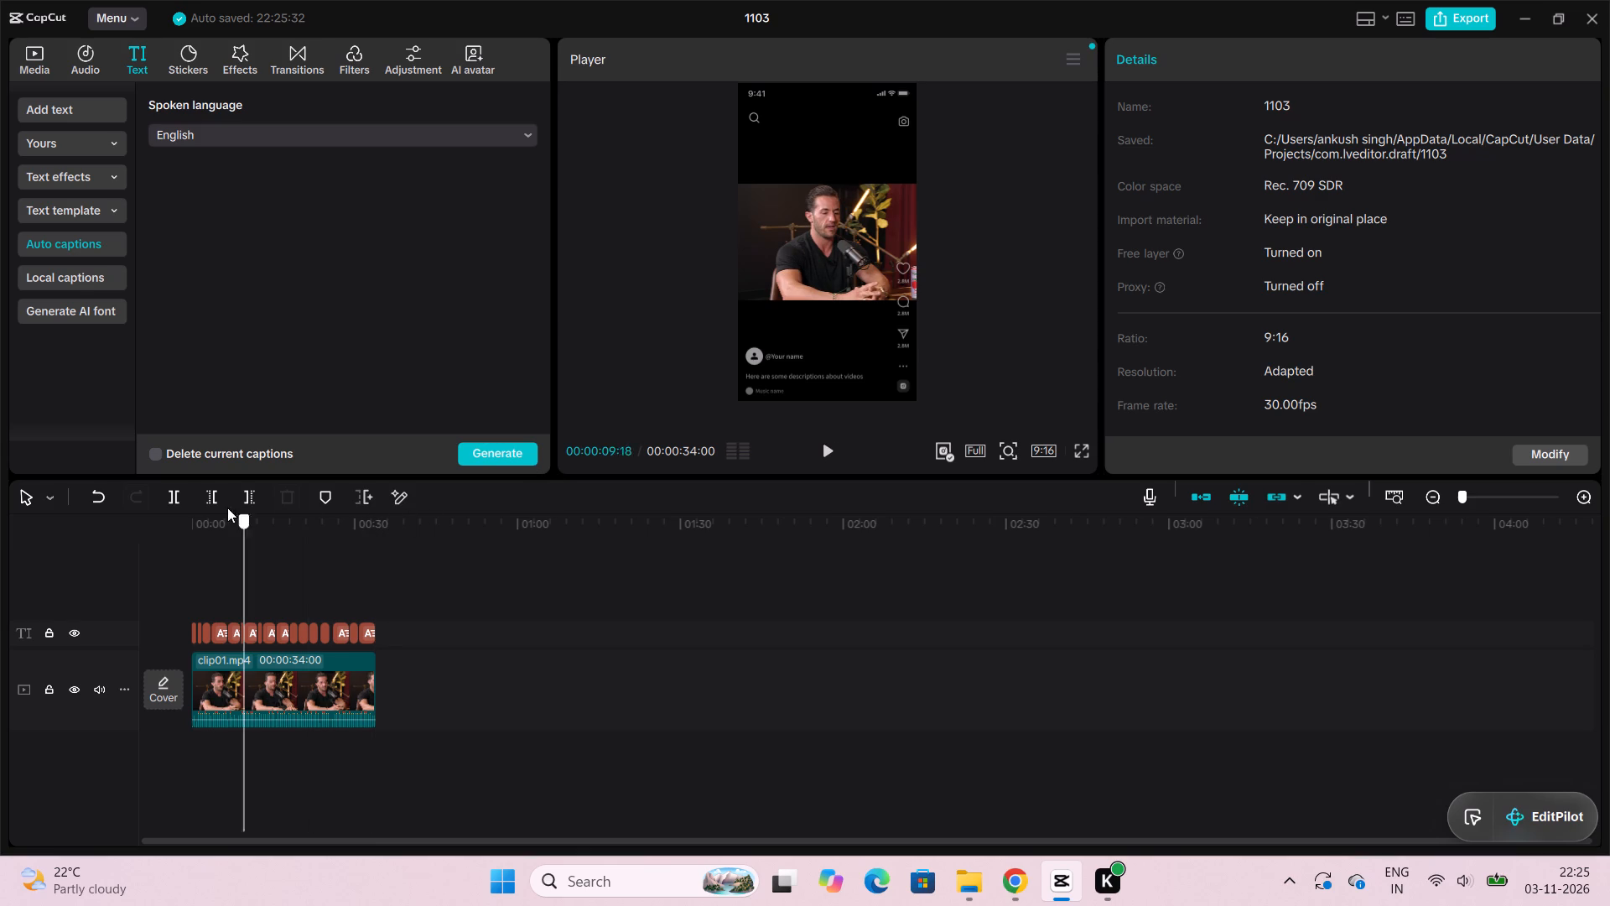
left_click_drag(227, 508, 187, 508)
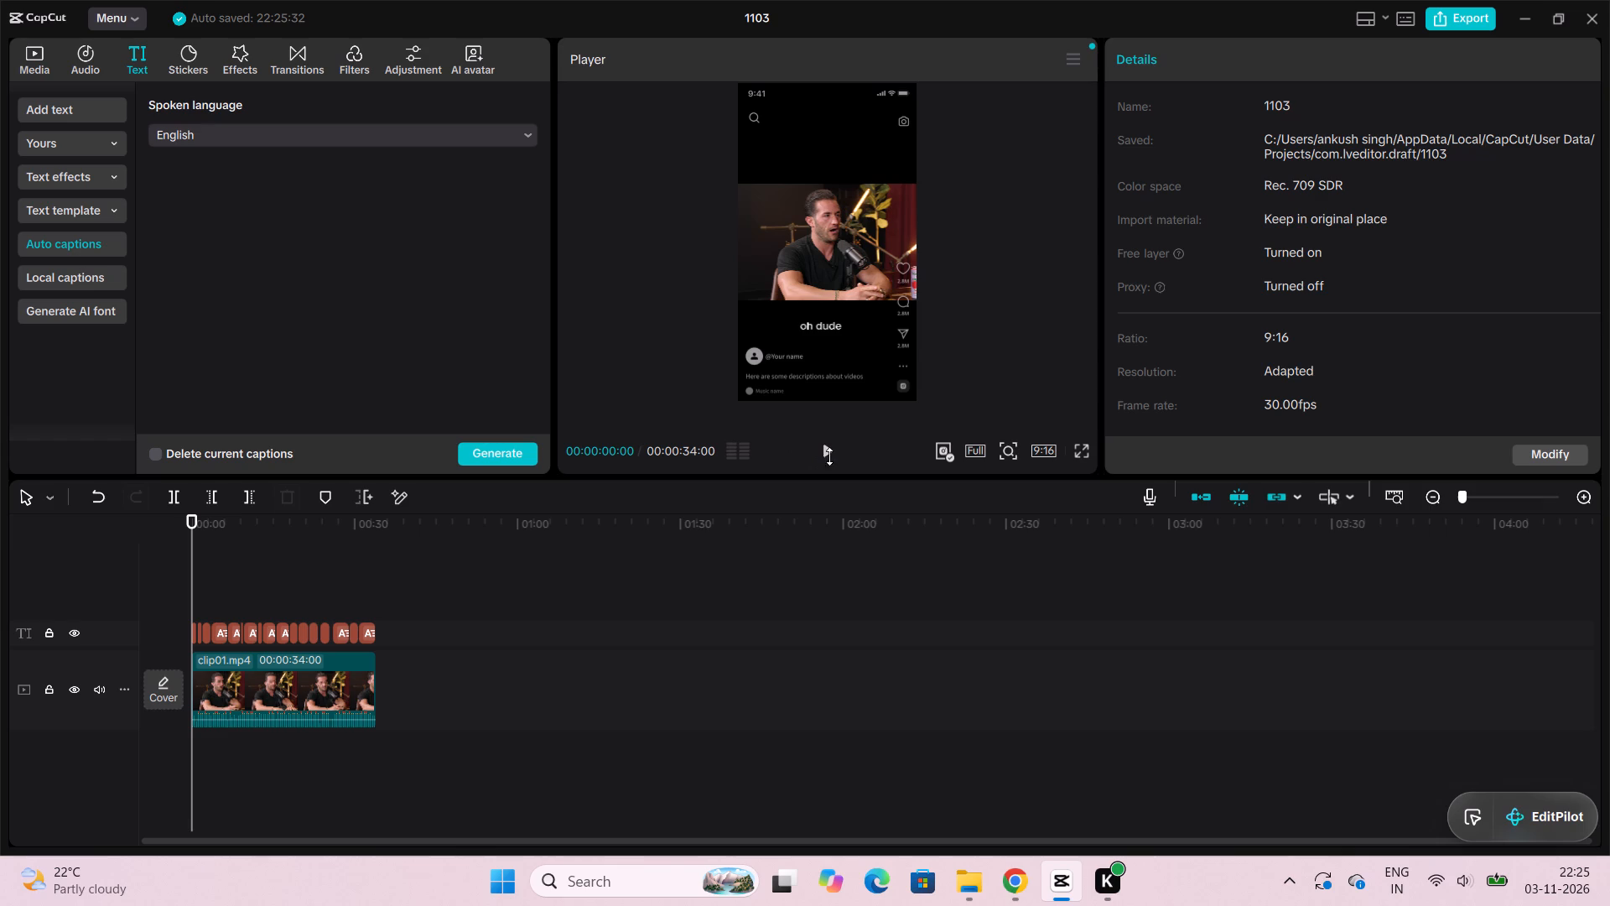
left_click(828, 455)
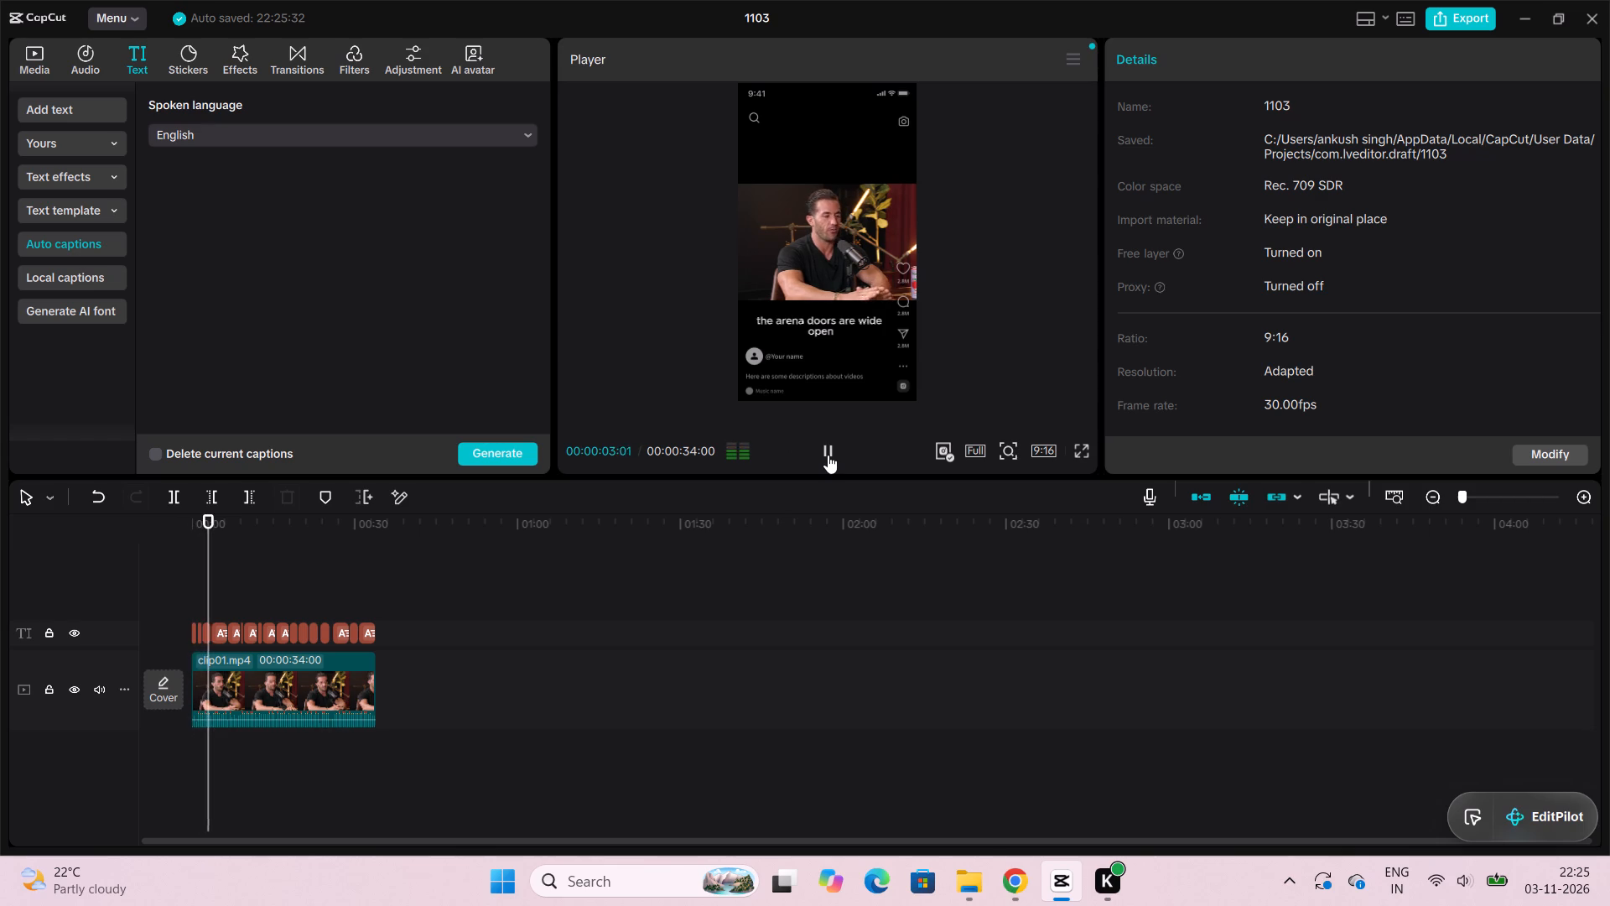
left_click(828, 455)
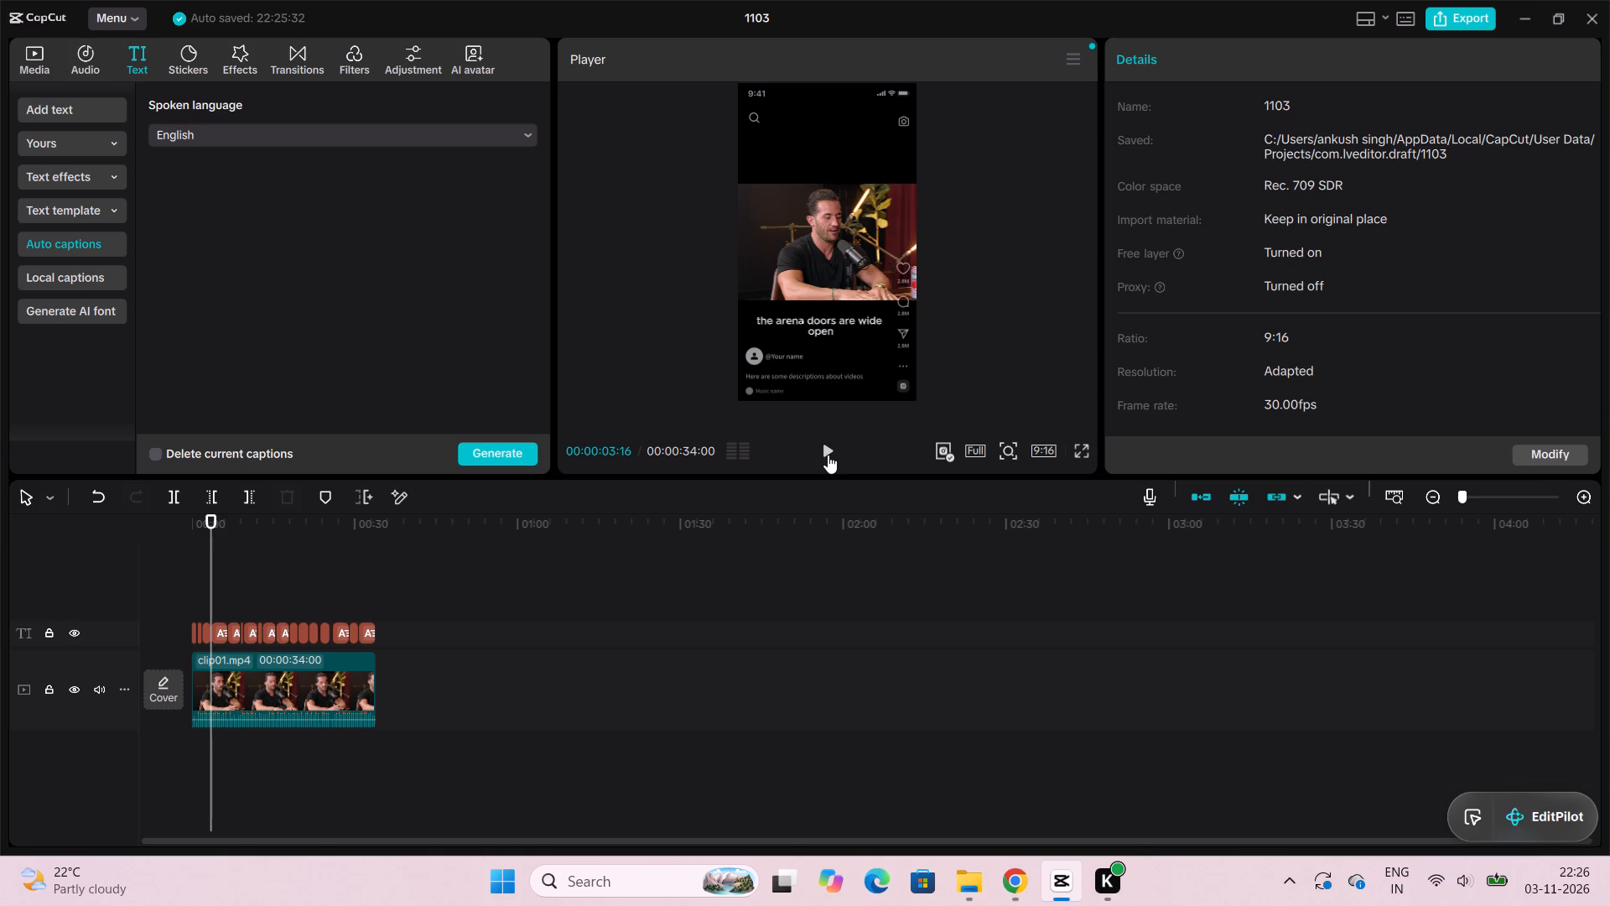
left_click(828, 455)
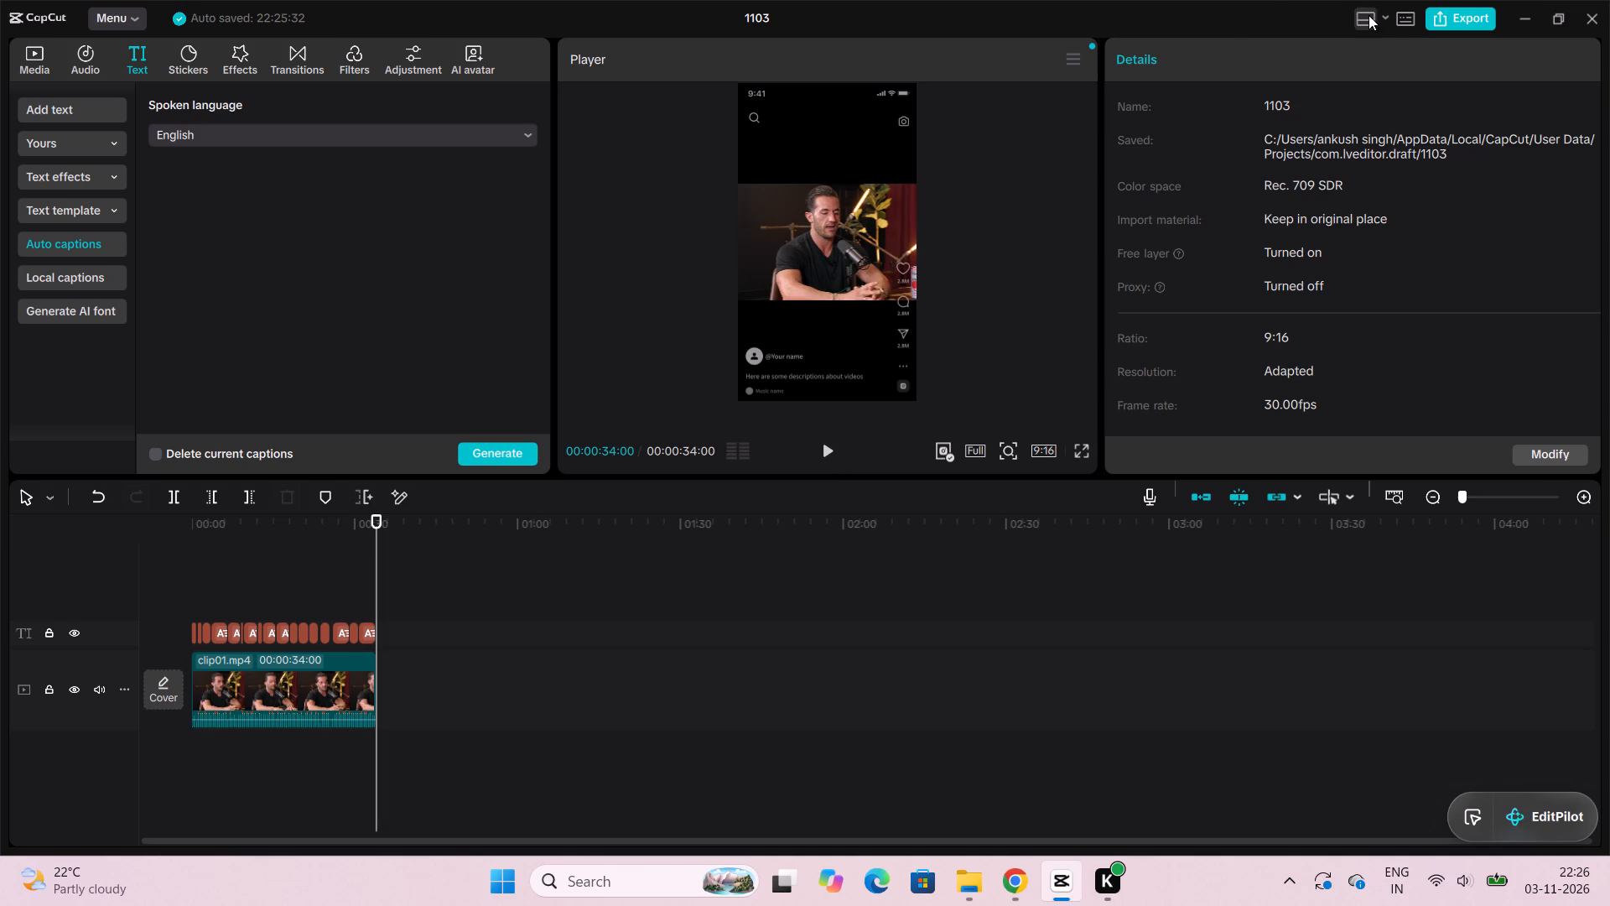
Export the captioned clip with the title 1103 as a 1080P, 30fps H.264 mp4 at the recommended bit rate.
left_click(1440, 13)
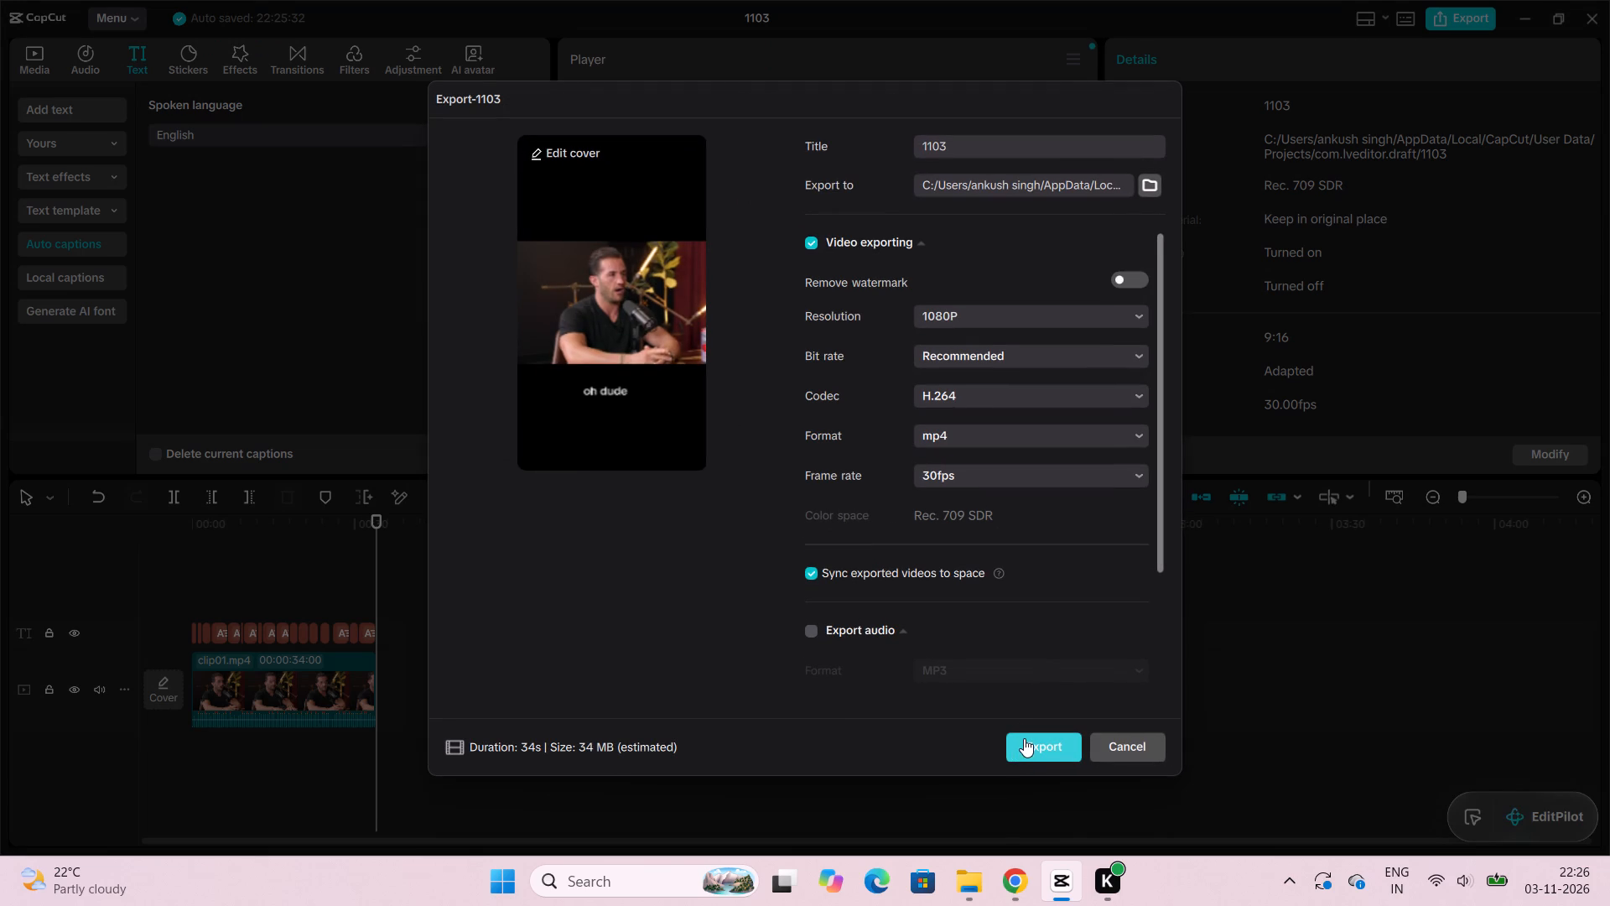
left_click(1024, 738)
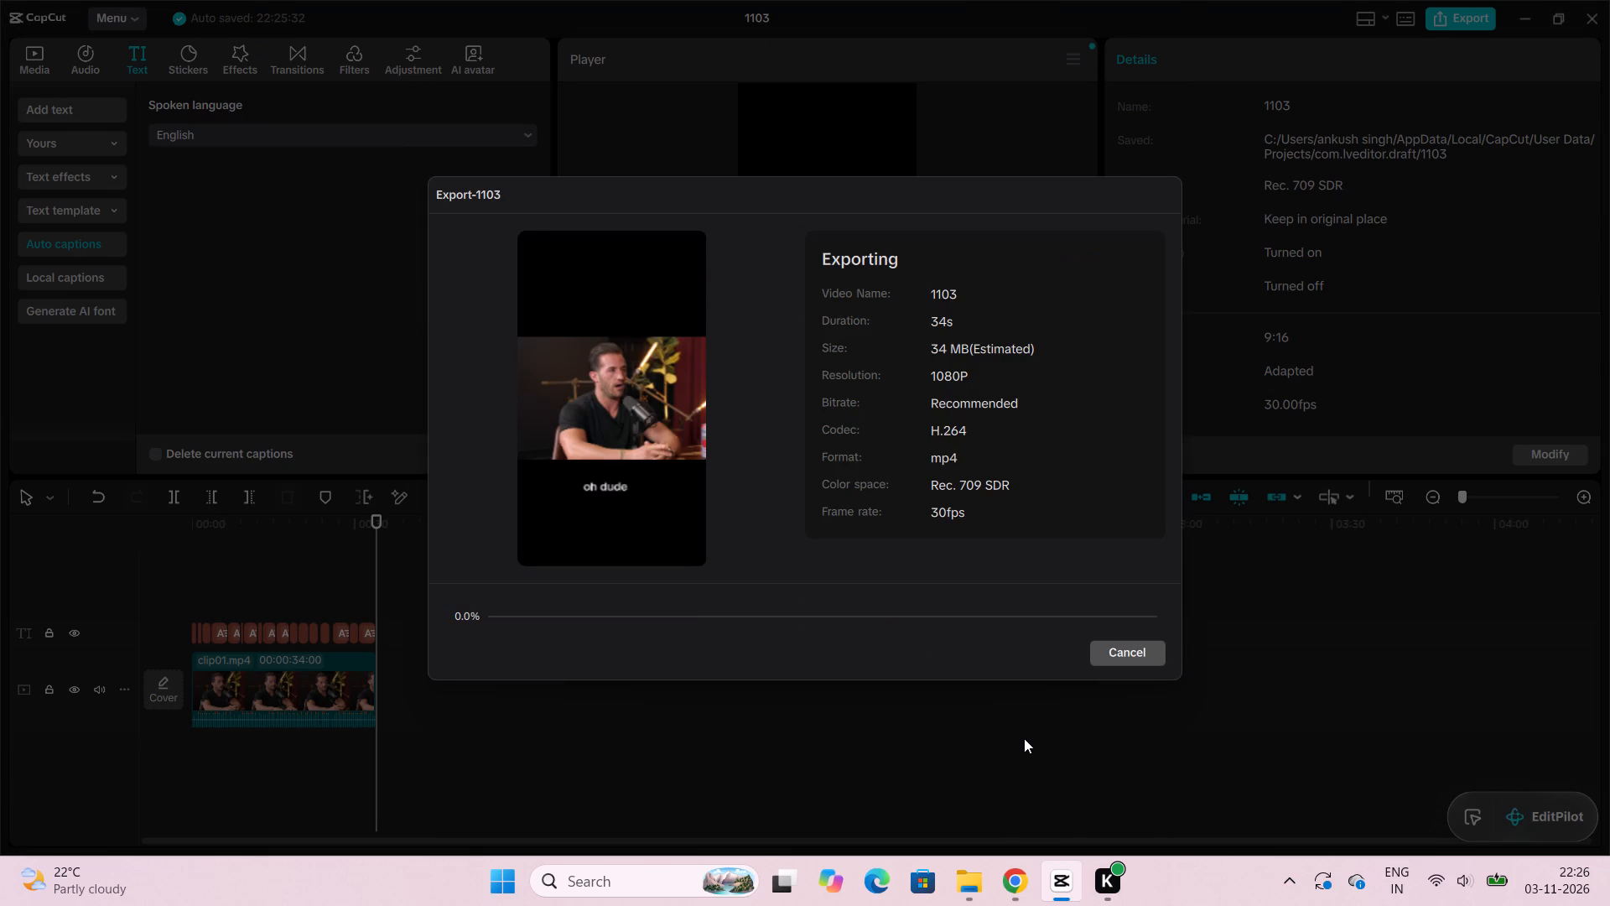